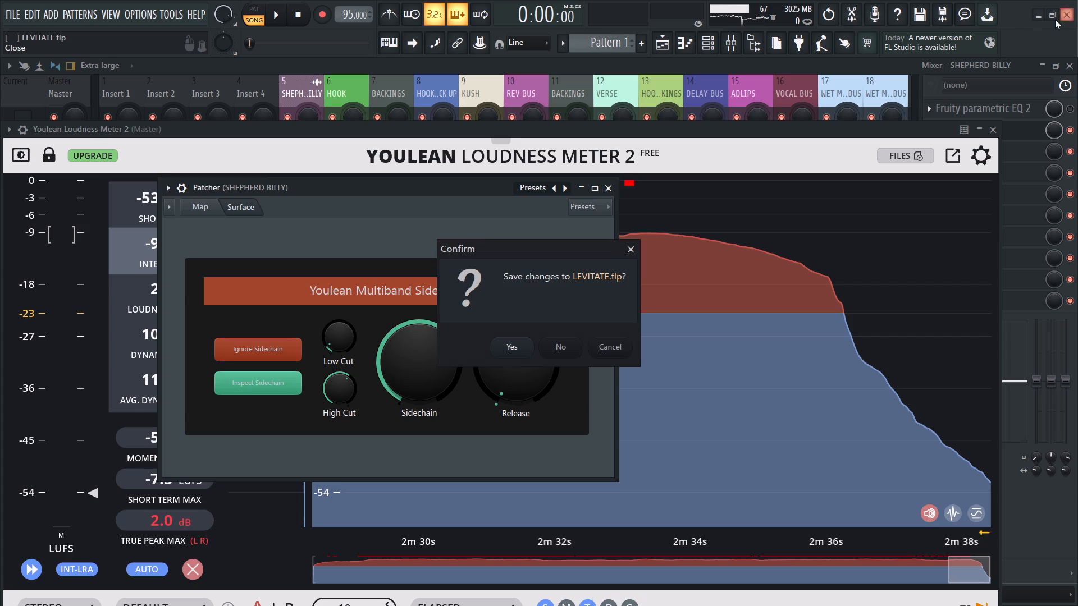
Save the changes to LEVITATE.flp and close the project window.
click(516, 346)
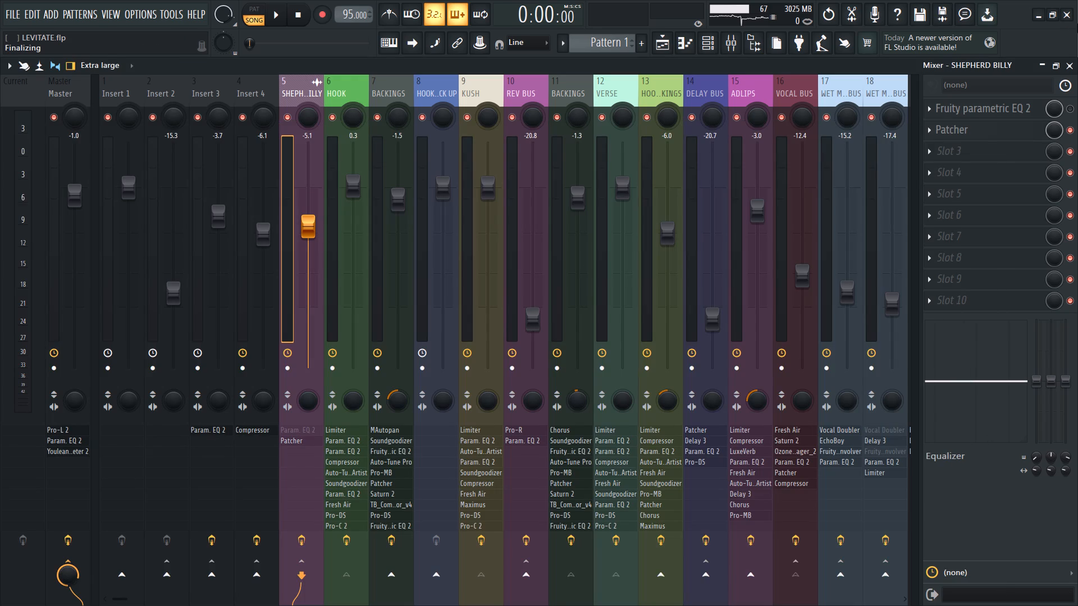
click(1071, 15)
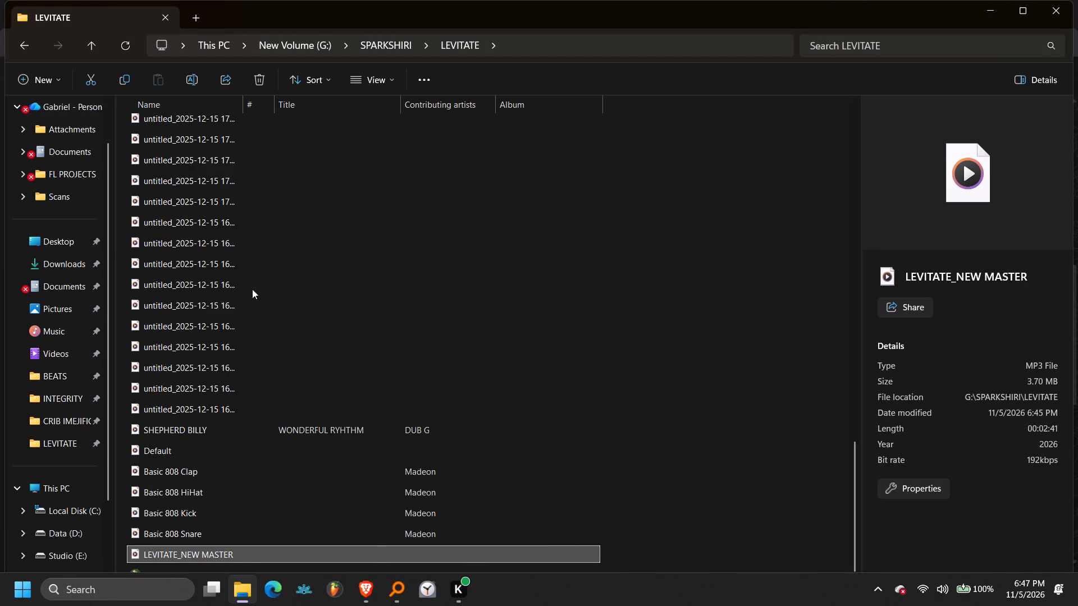
Launch FL Studio with a fresh project and dismiss the MIDI settings window.
click(405, 599)
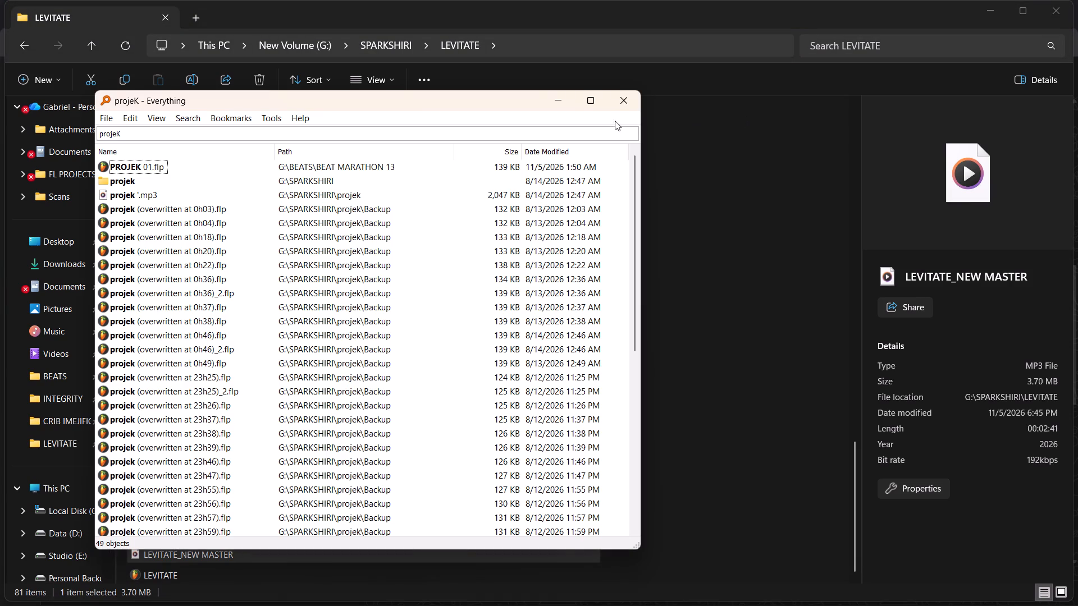
click(637, 99)
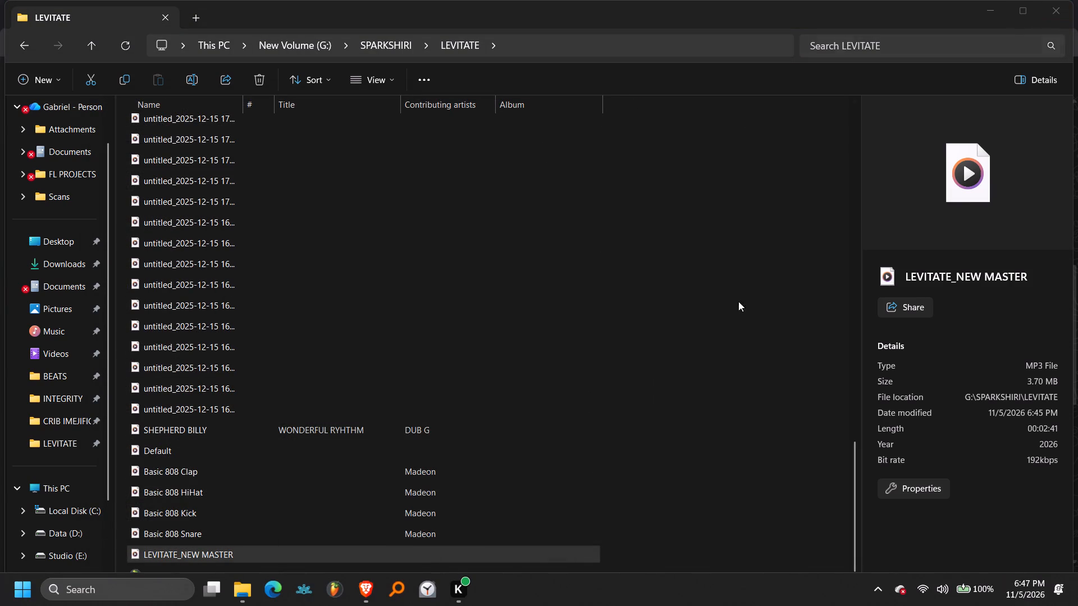
click(340, 586)
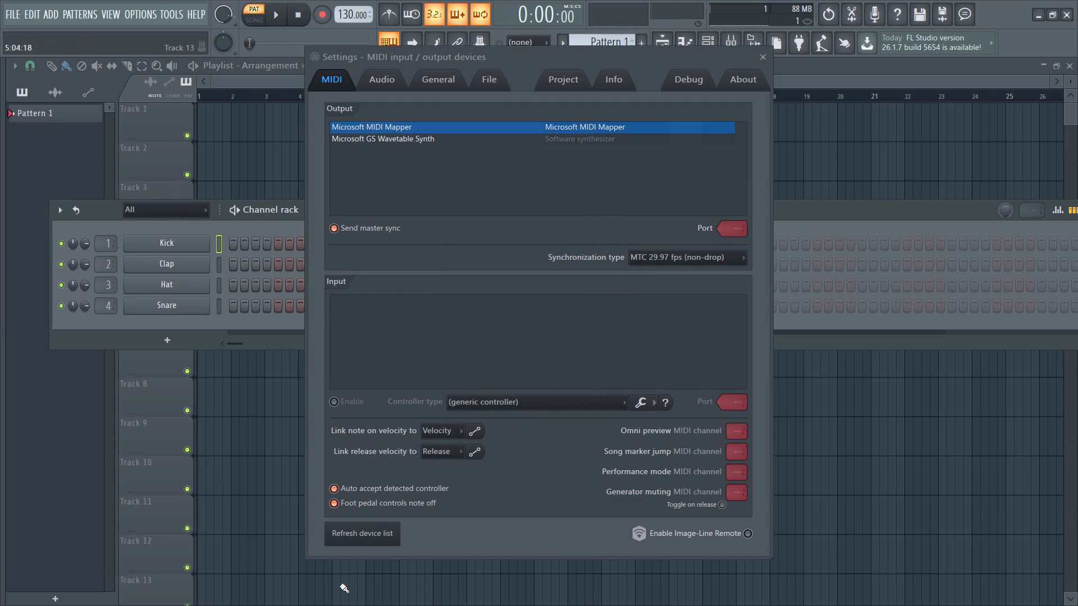
click(761, 58)
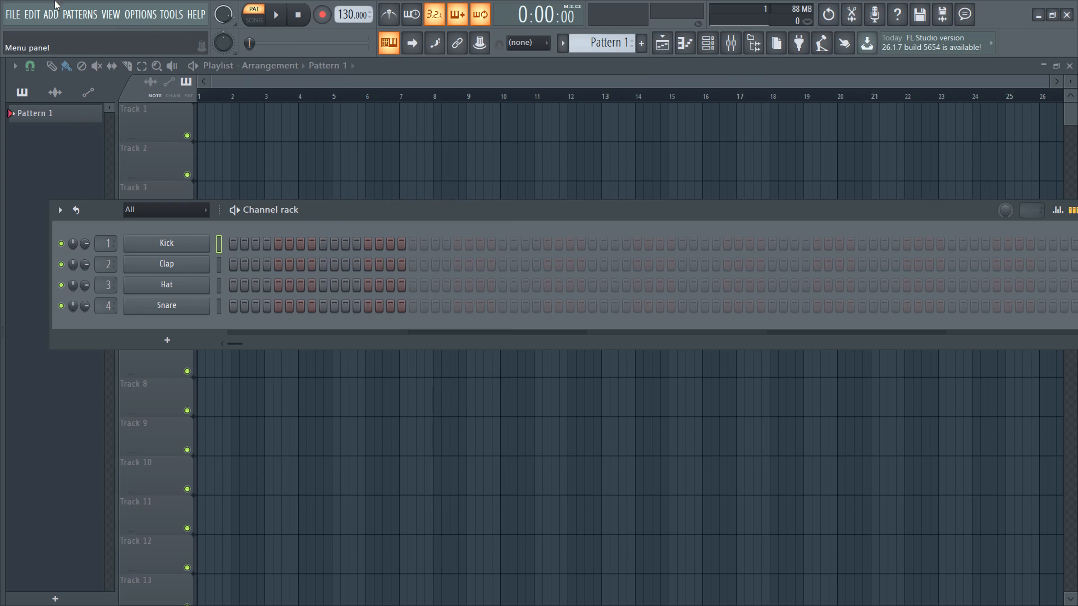
Check the audio settings and the list of installed audio devices, then close the settings.
click(125, 16)
click(173, 56)
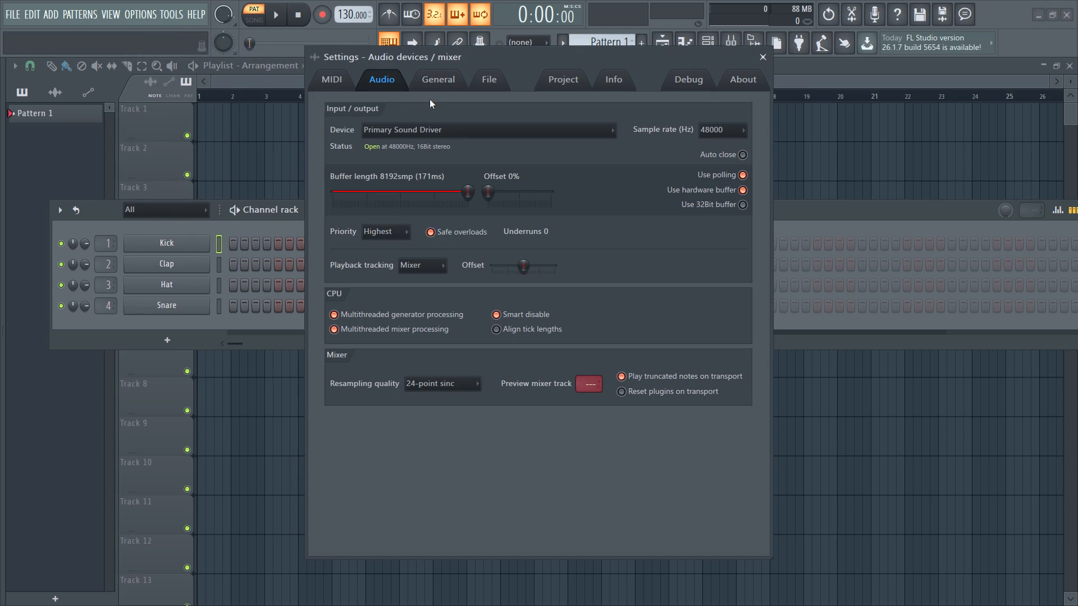
click(391, 130)
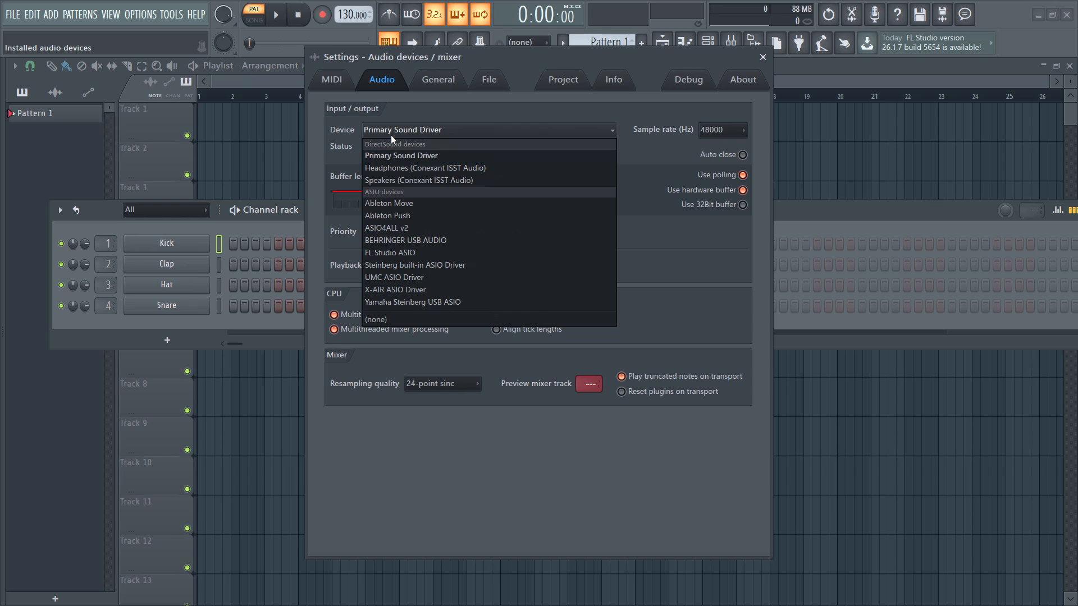
click(62, 145)
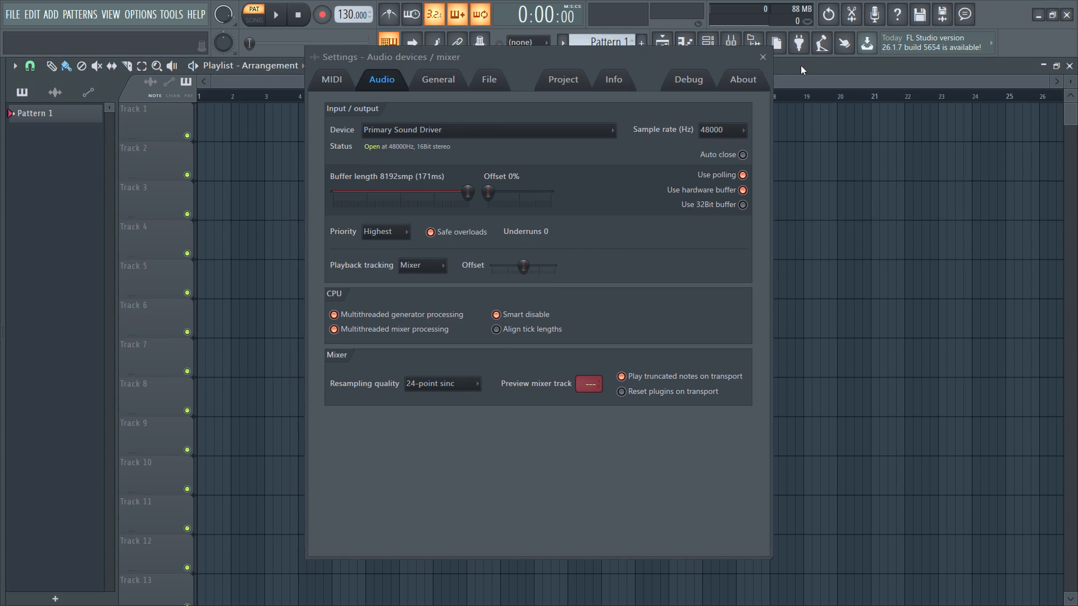
click(767, 58)
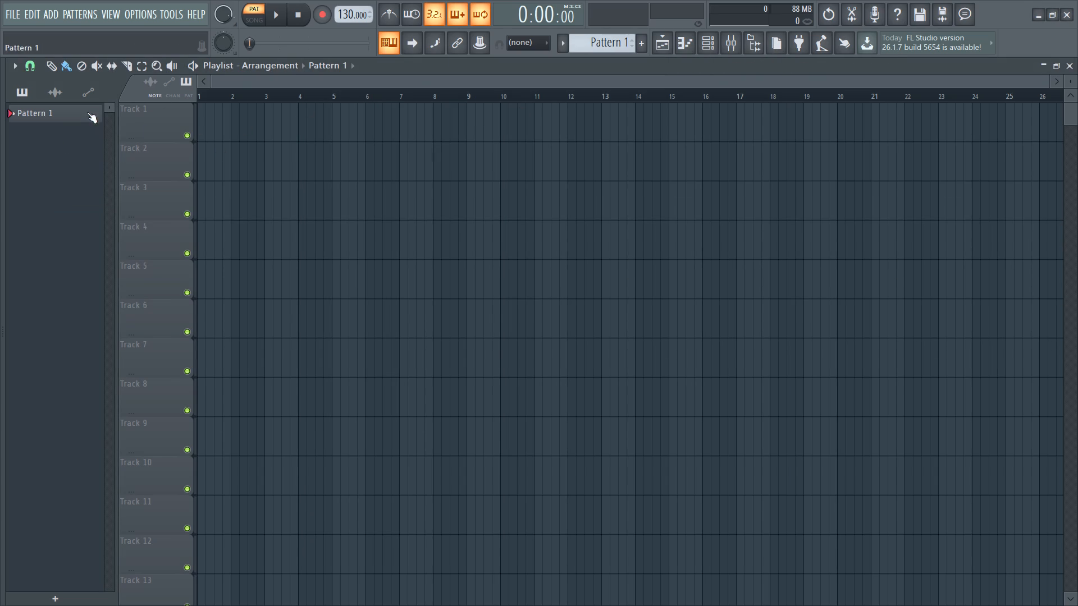
Show the channel rack.
click(714, 43)
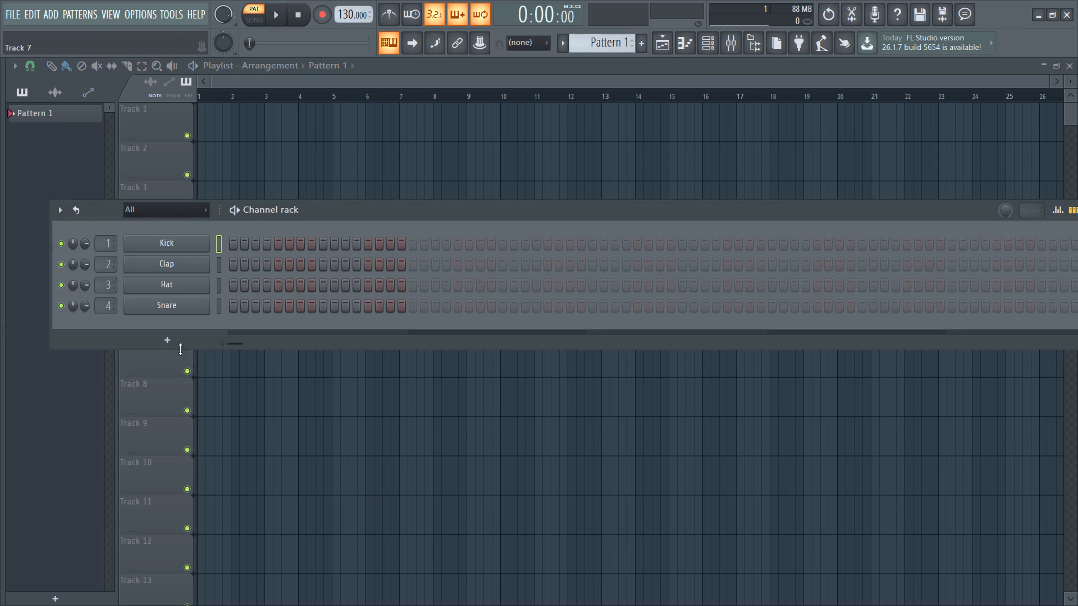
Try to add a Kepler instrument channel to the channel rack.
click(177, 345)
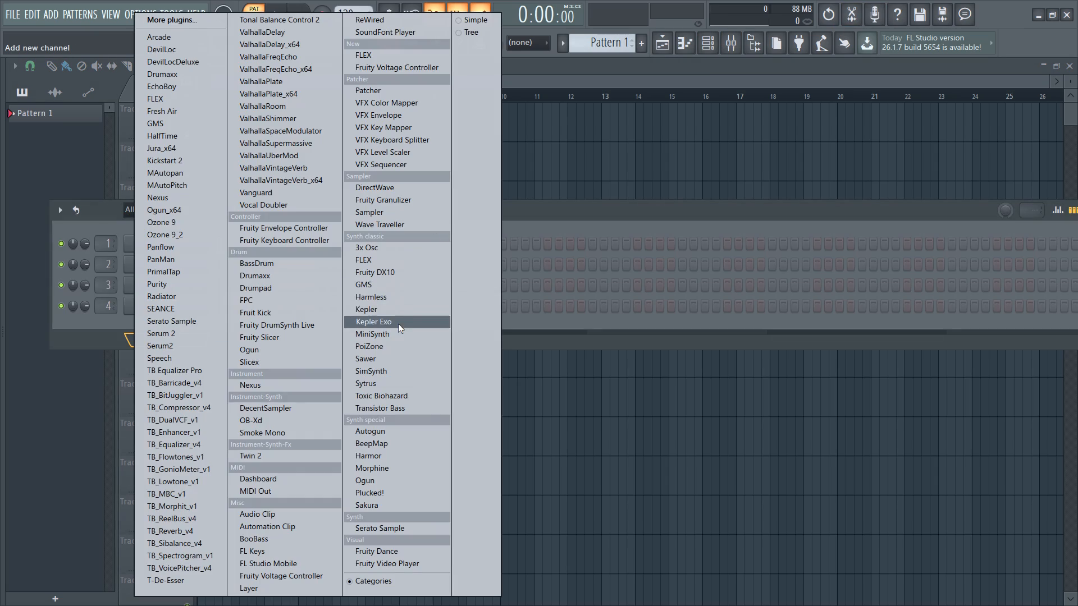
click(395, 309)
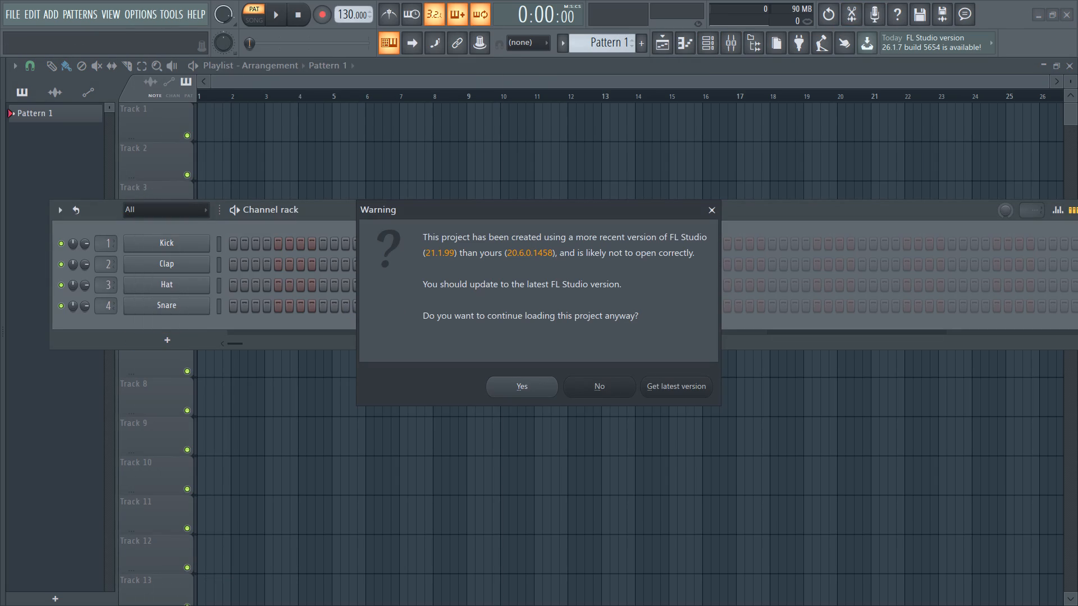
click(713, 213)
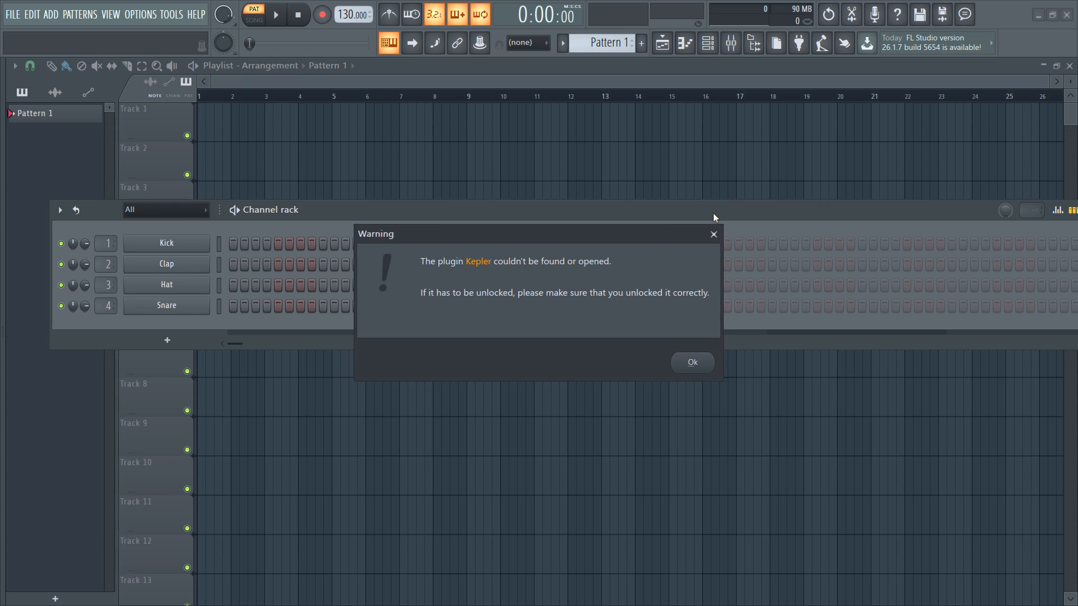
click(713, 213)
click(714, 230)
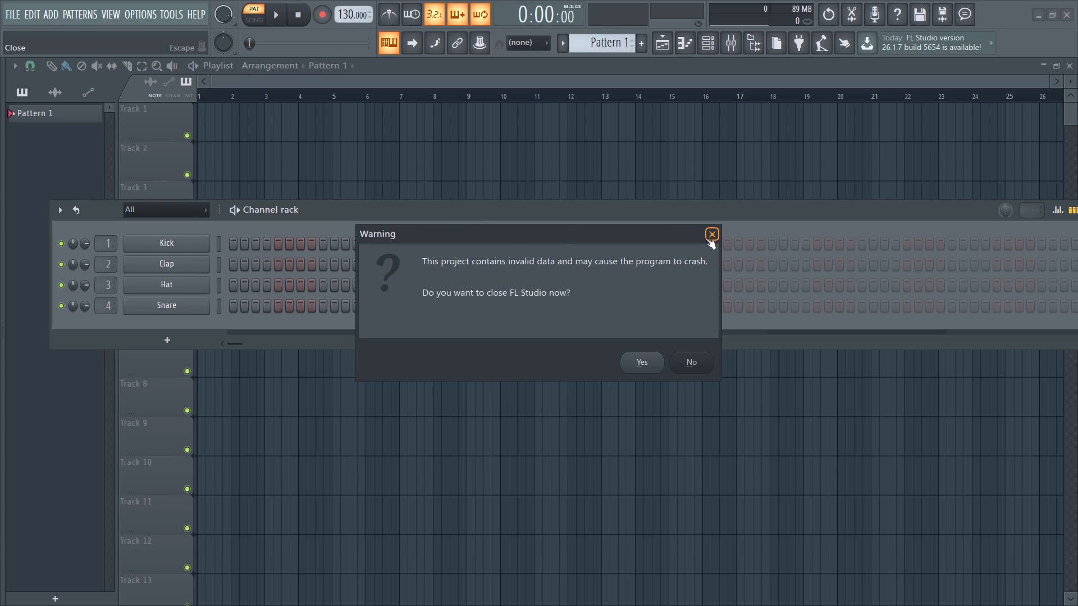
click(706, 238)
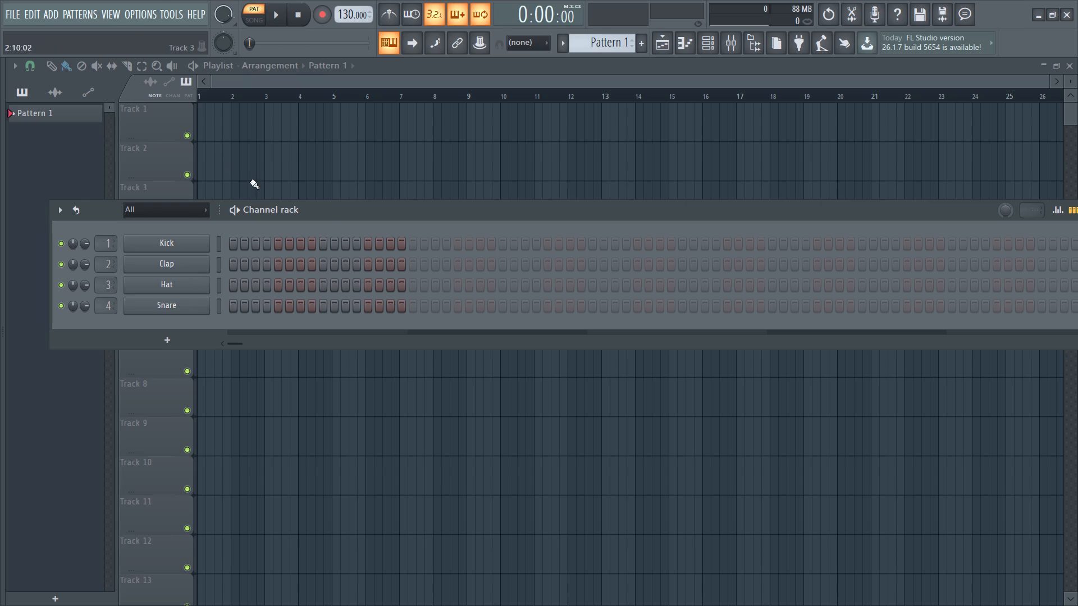
Add an FL Keys channel to the channel rack and load its Dark Piano preset.
drag(328, 215, 302, 212)
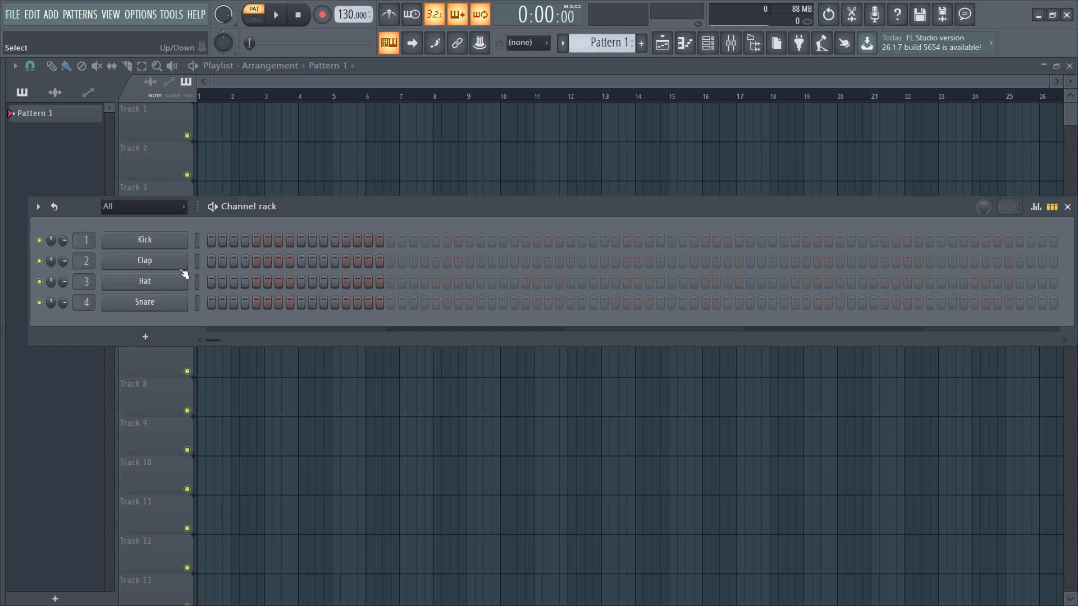
click(148, 336)
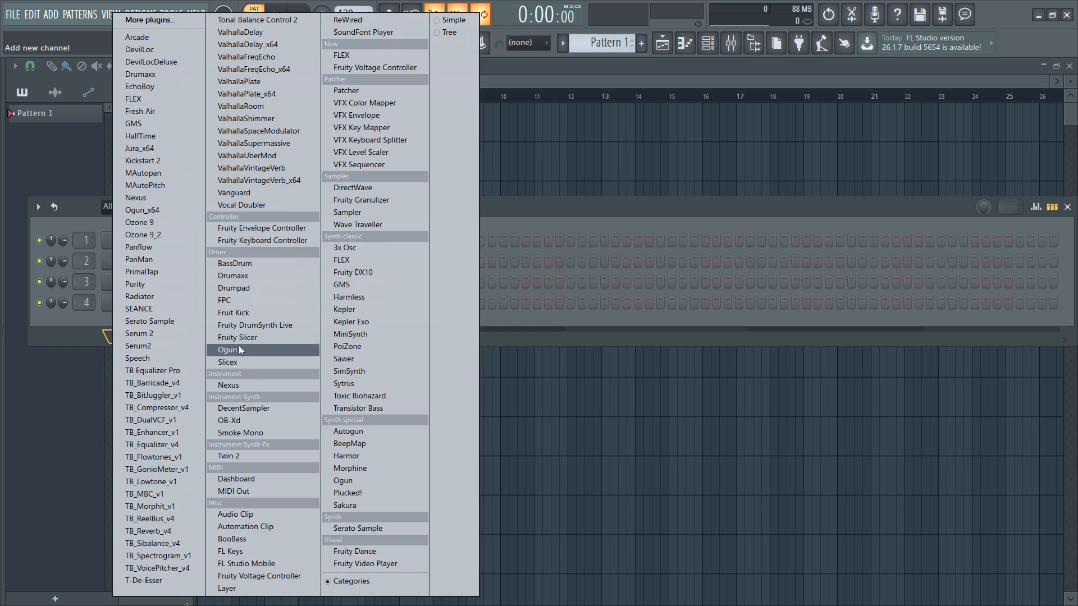
click(254, 551)
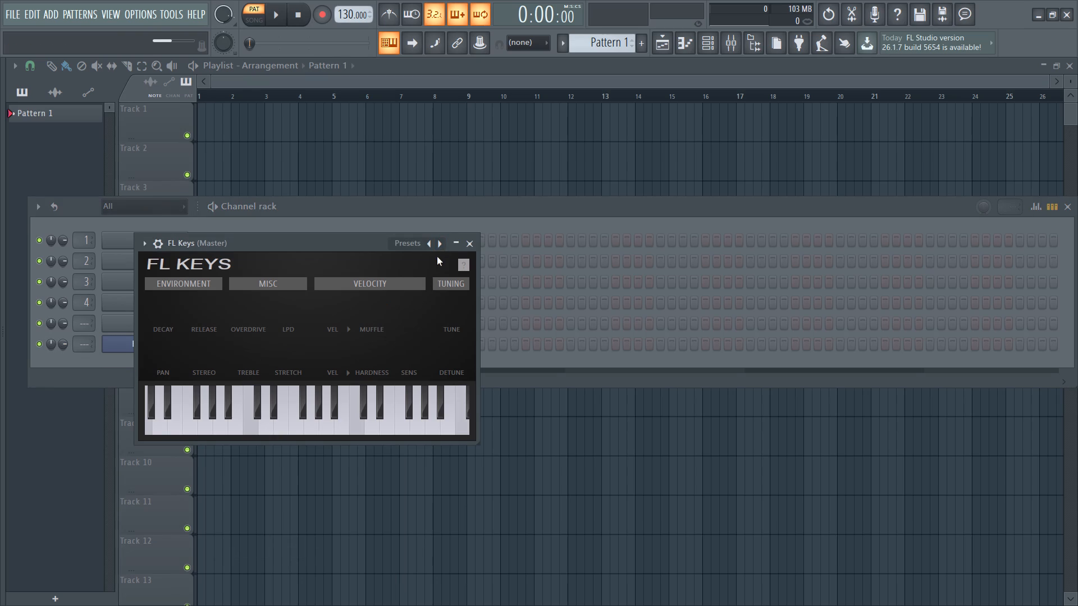
click(405, 247)
click(442, 310)
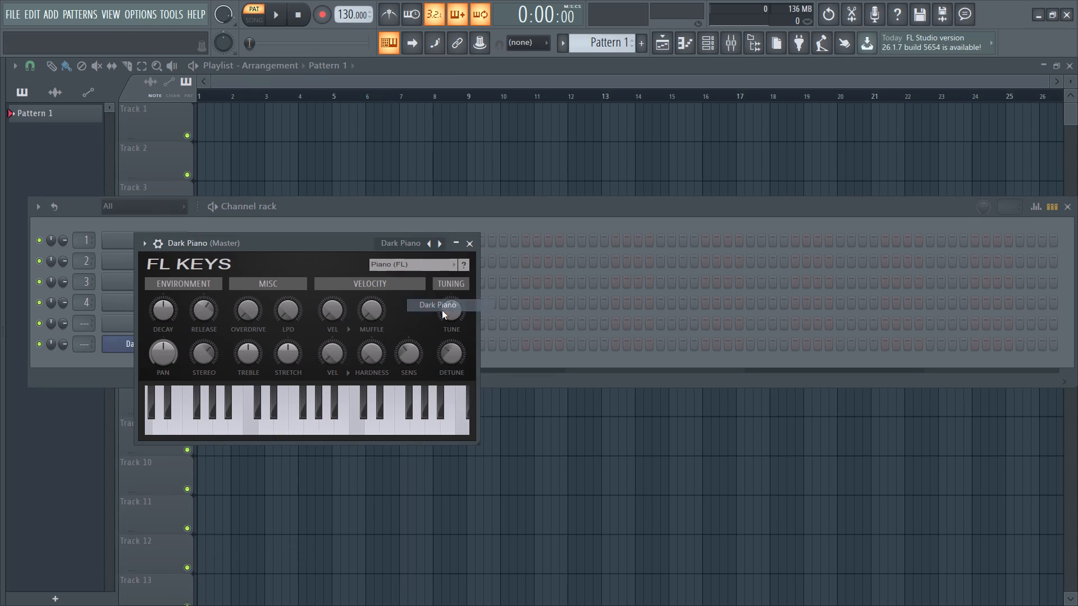
Audition the Dark Piano sound by playing A#5 alone and with lower notes, then close the FL Keys window.
key(j)
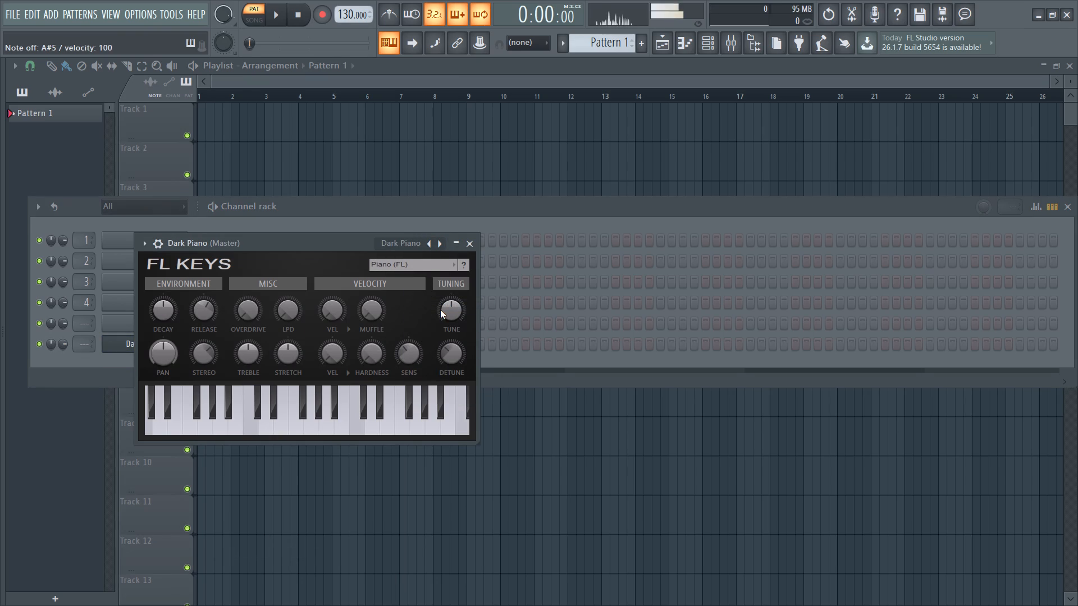
key(j)
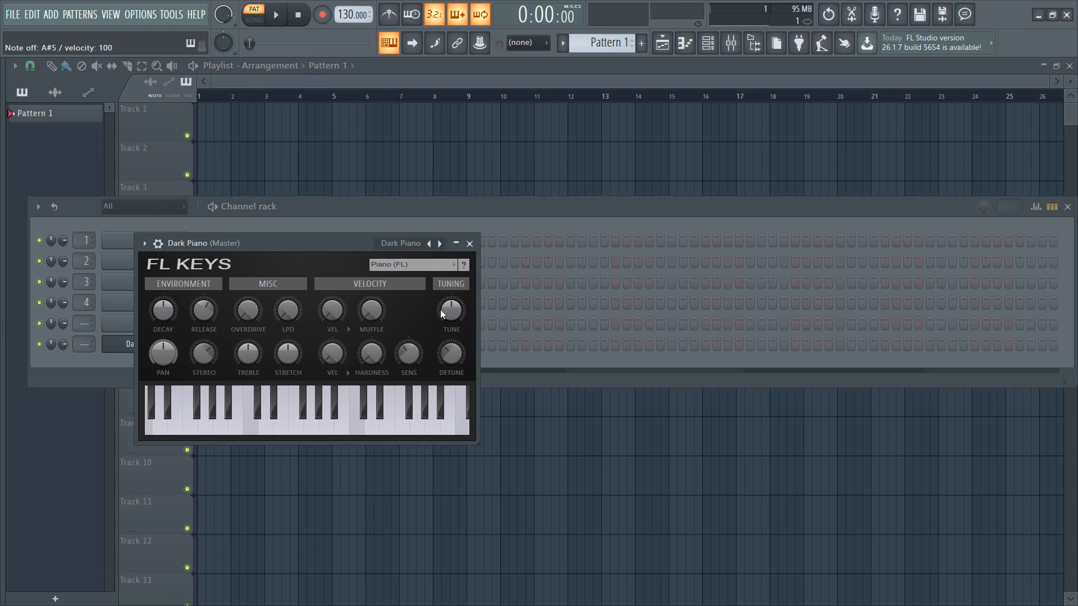
text(JN)
text(JN)
text(BJ)
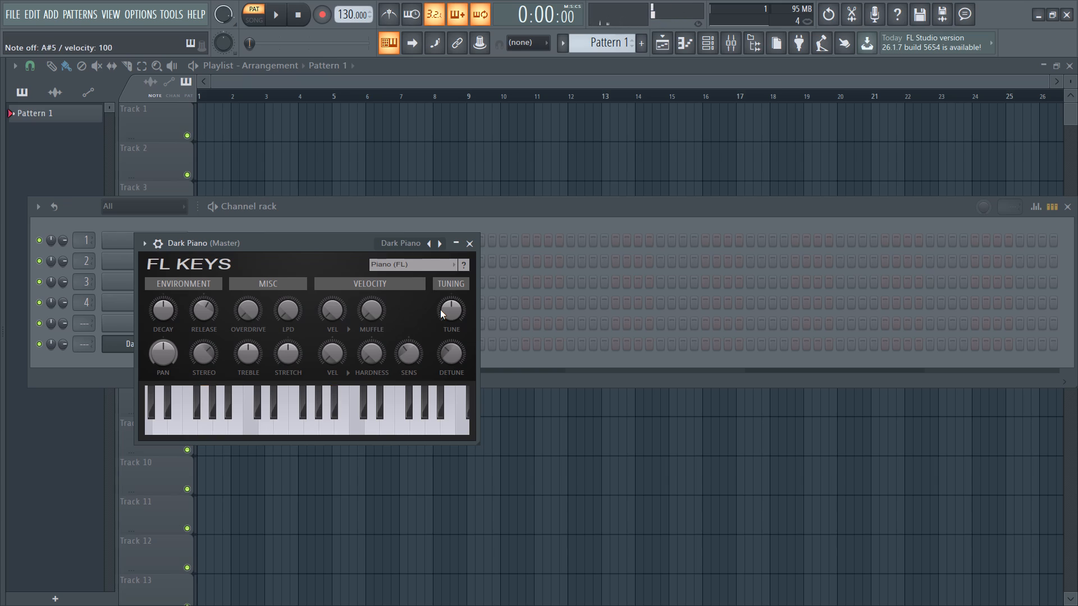
text(VJ)
text(JN)
text(NJ)
text(BJ)
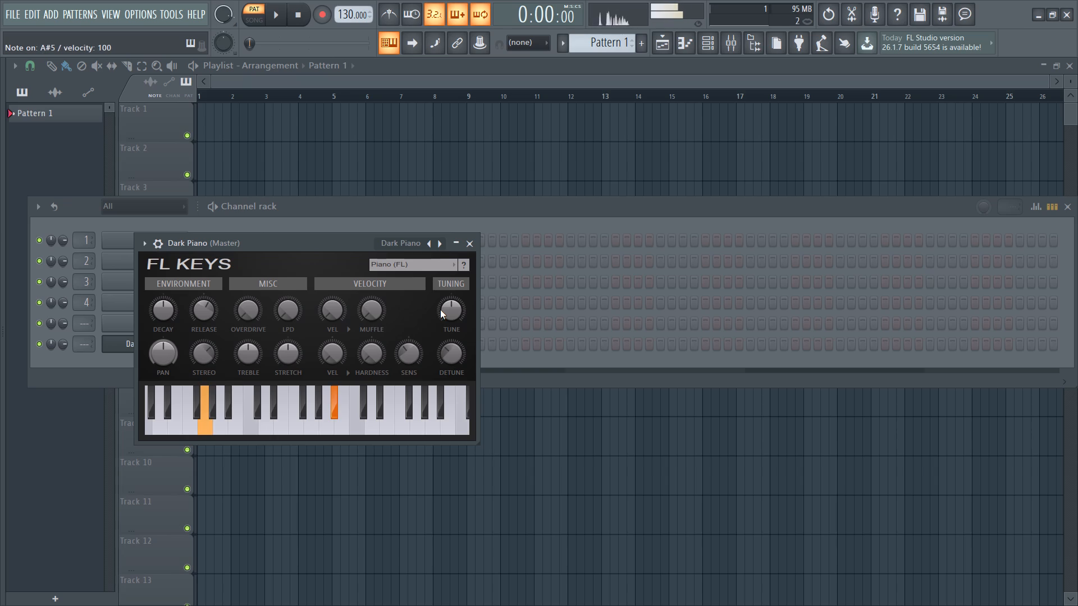
text(BJ)
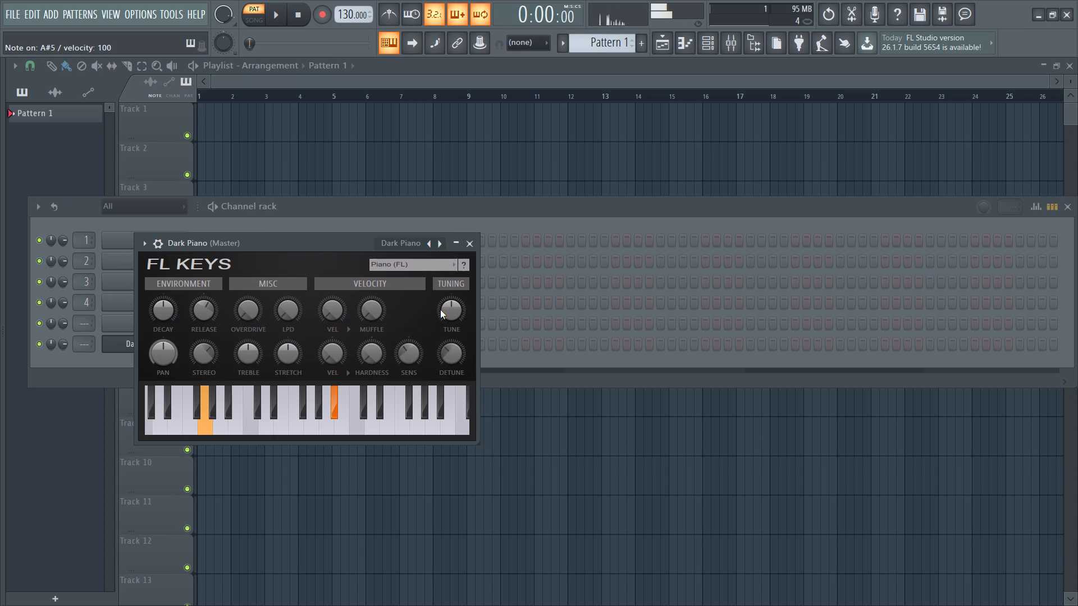
text(VJ)
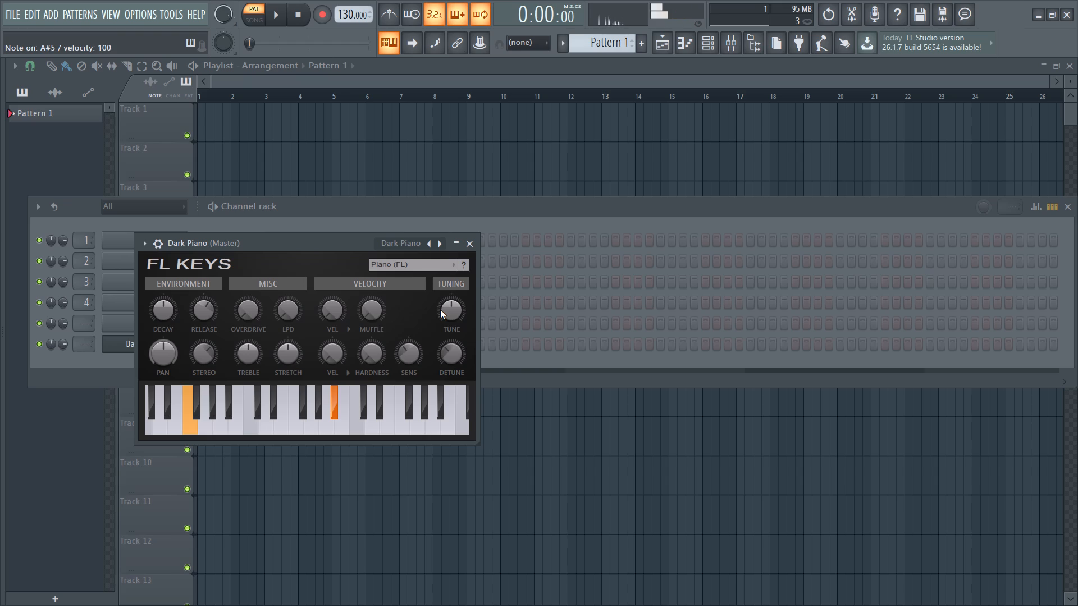
text(VJ)
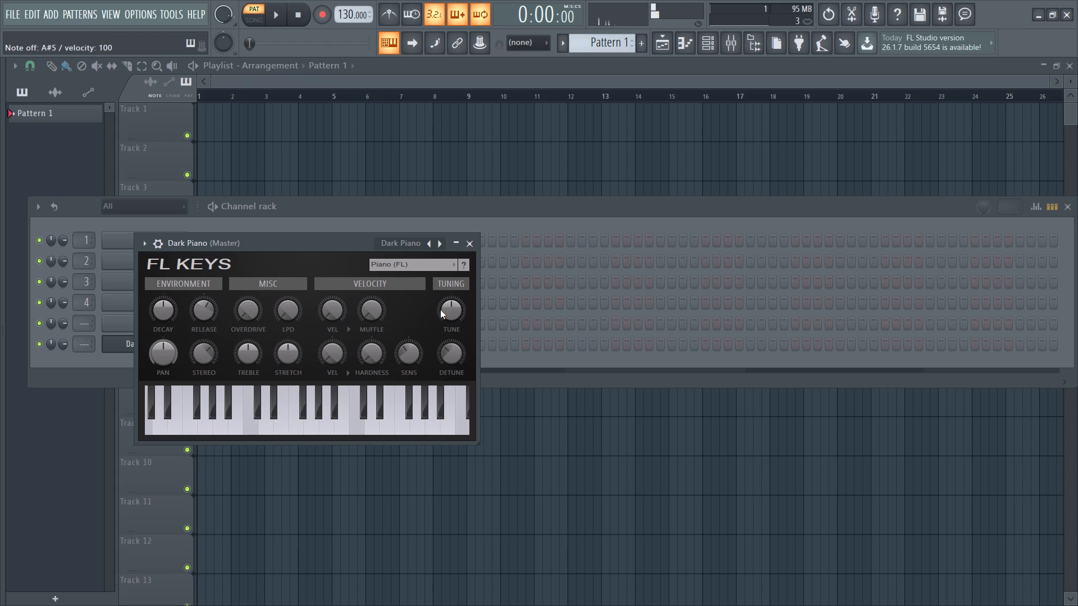
text(VJ)
text(VJ)
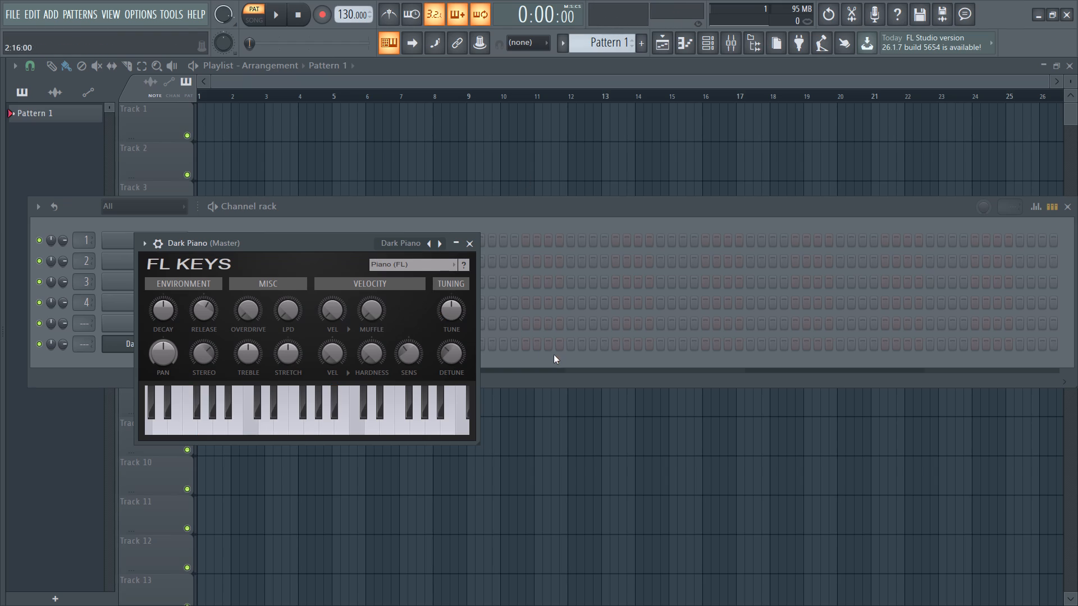
click(469, 245)
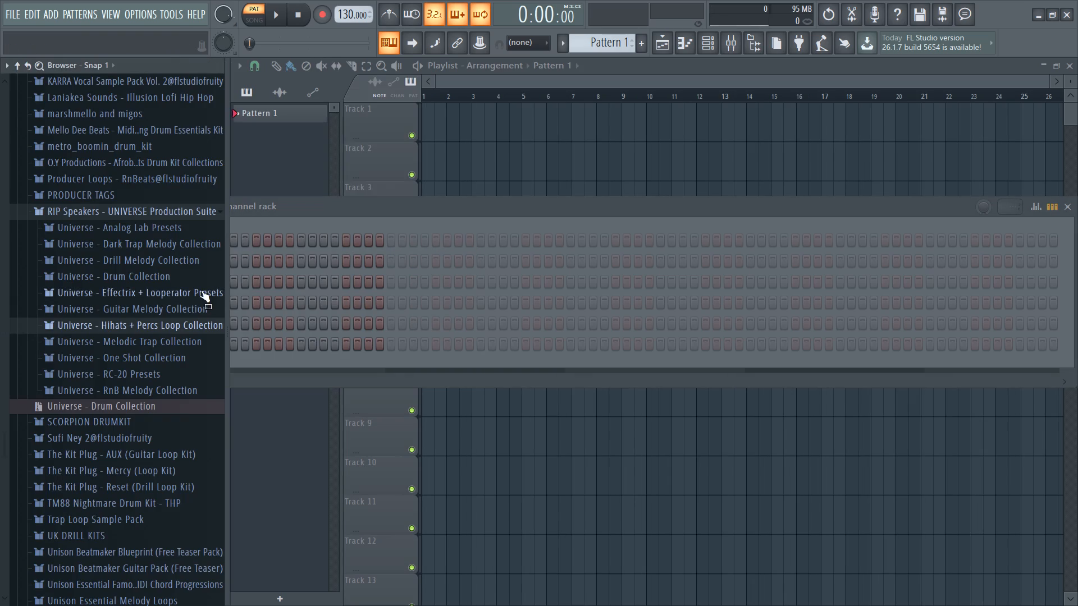
Browse the sample packs, expand Trap Loop Sample Pack and preview the 90 BPM A Major 001 loop.
scroll(142, 360, down, 5)
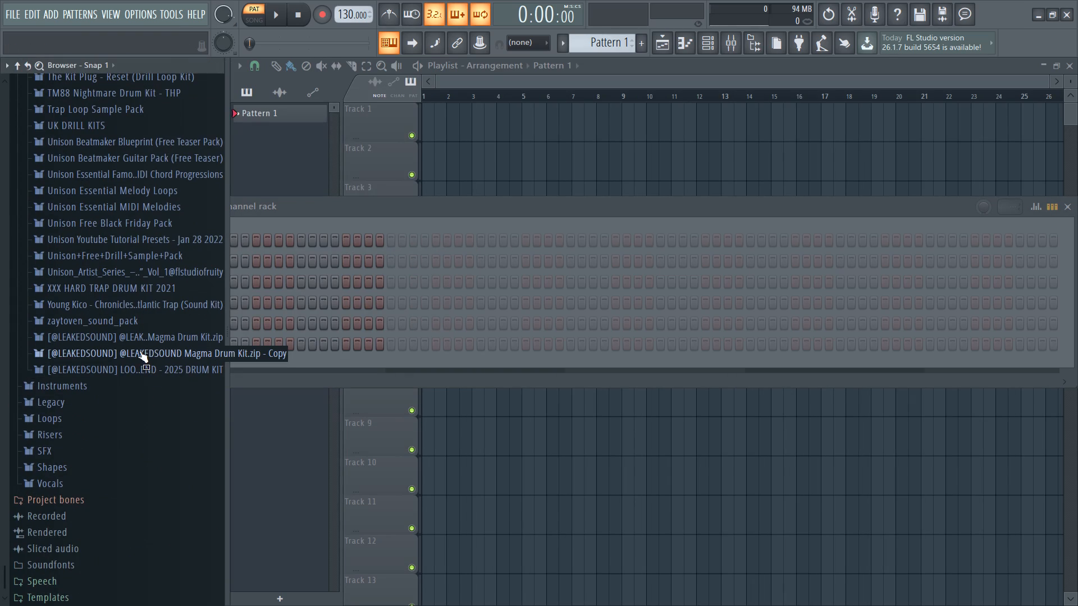
scroll(140, 349, up, 1)
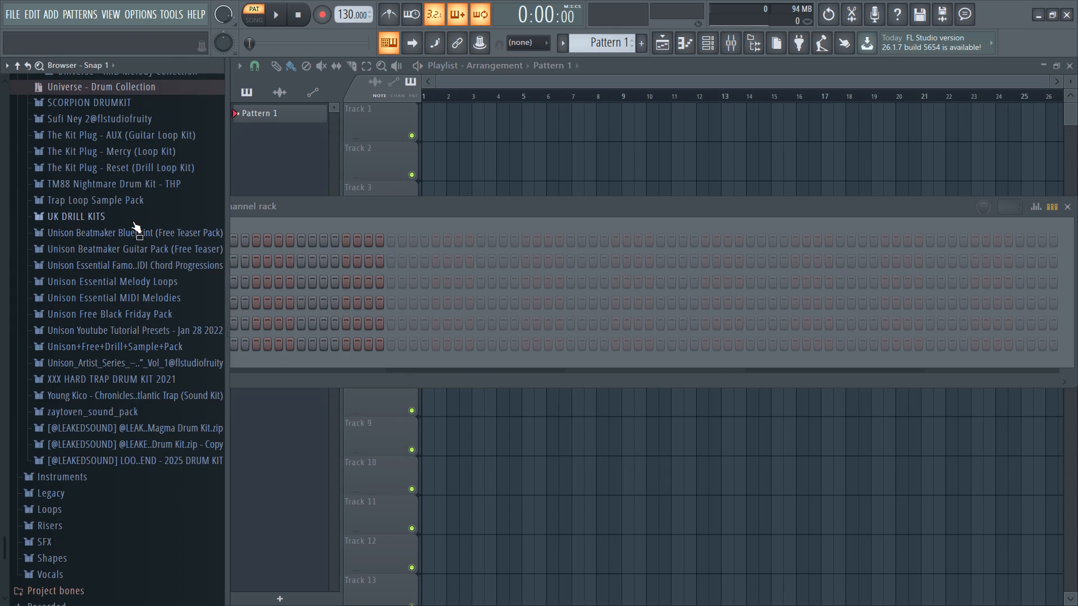
click(118, 202)
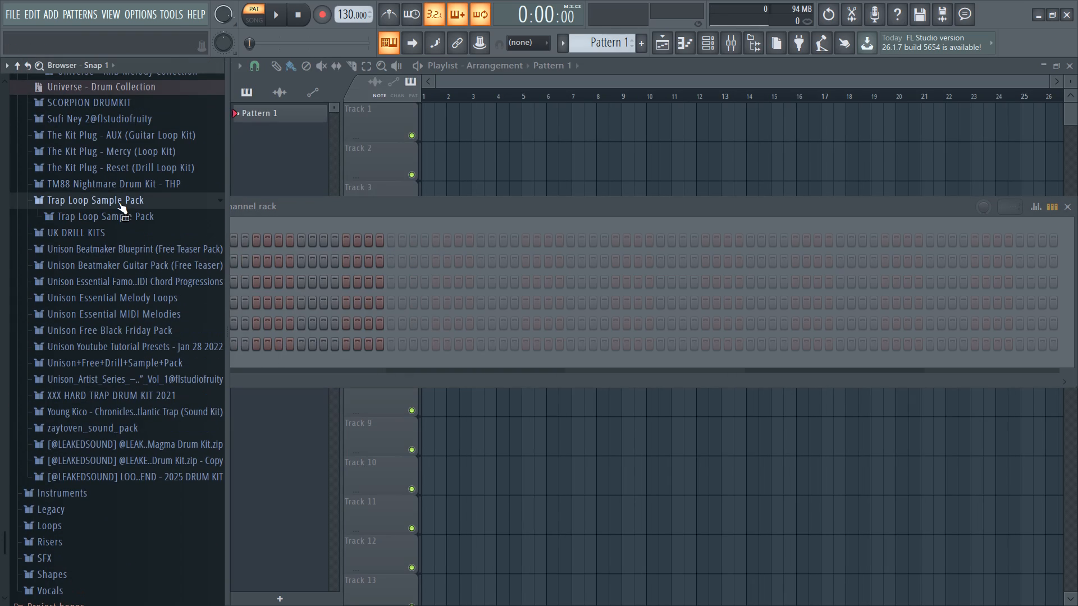
click(120, 218)
click(126, 124)
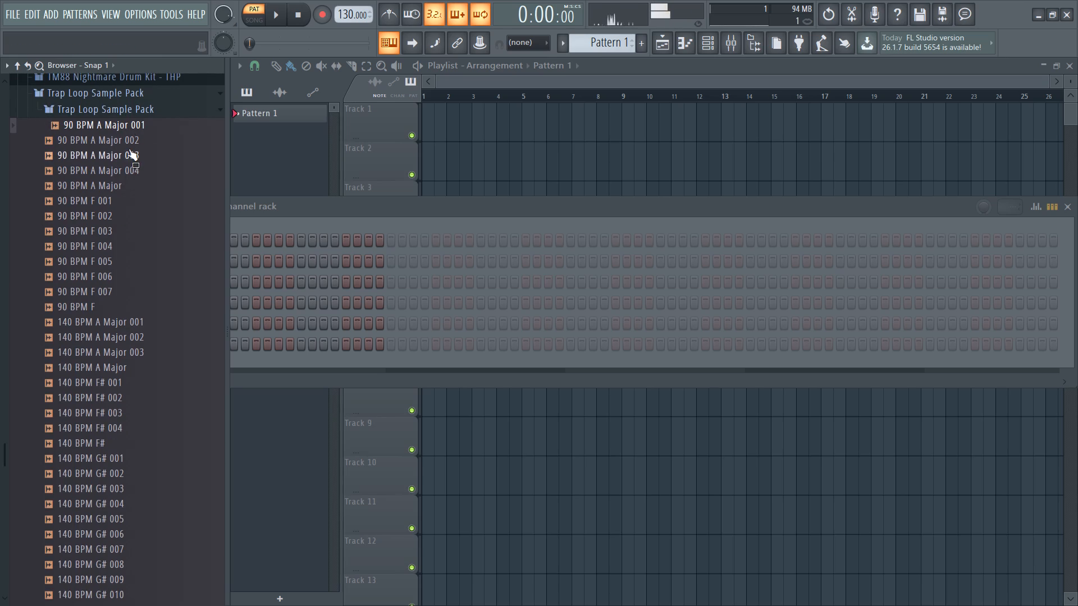
Preview the 90 BPM A Major 002, 003 and 004 loops in the Trap Loop Sample Pack.
click(131, 141)
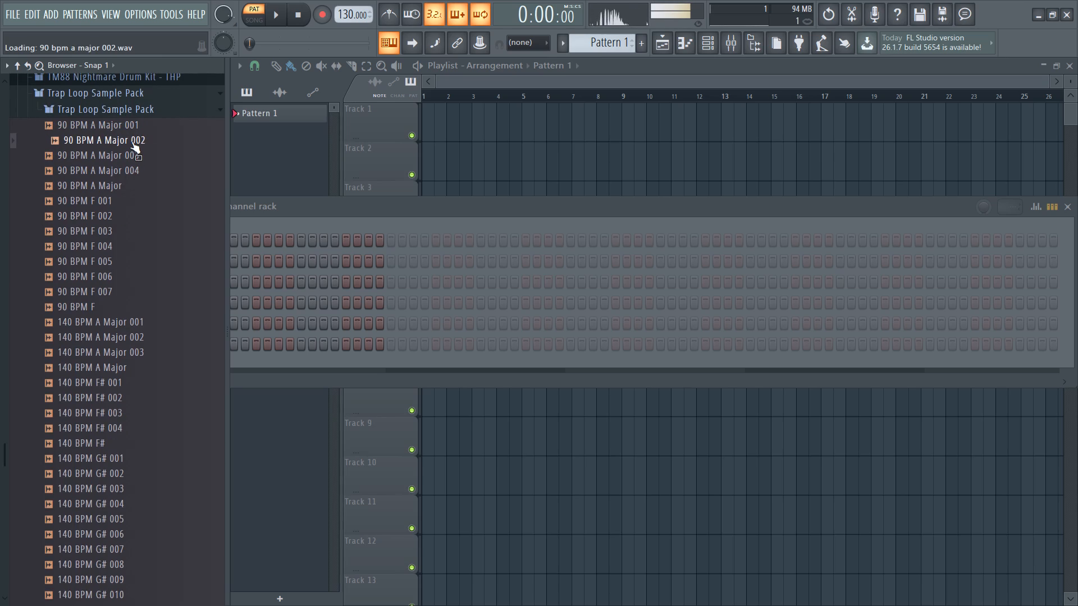
click(131, 140)
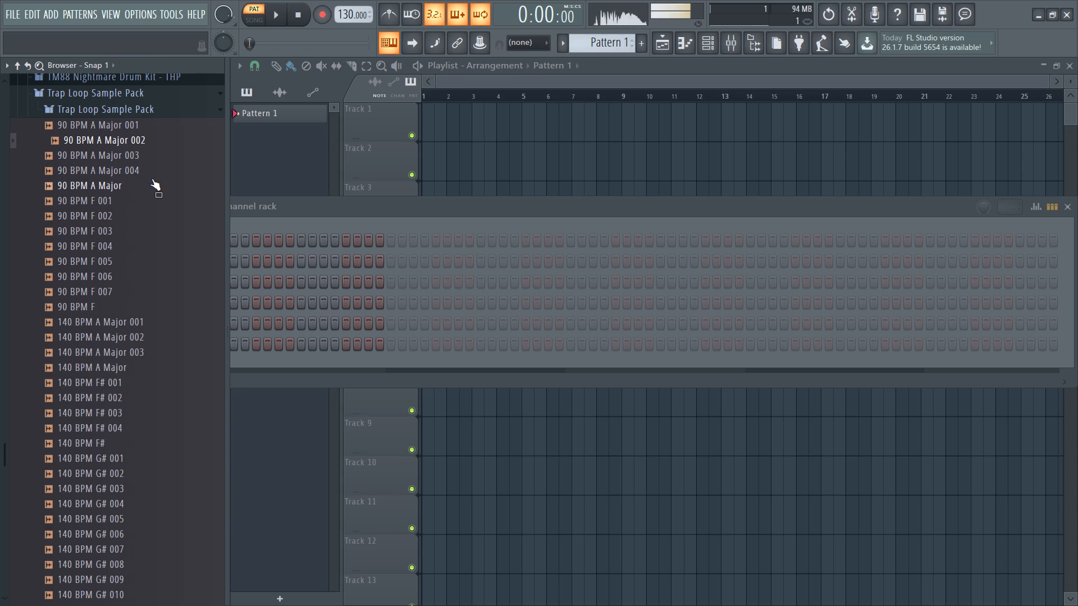
click(110, 157)
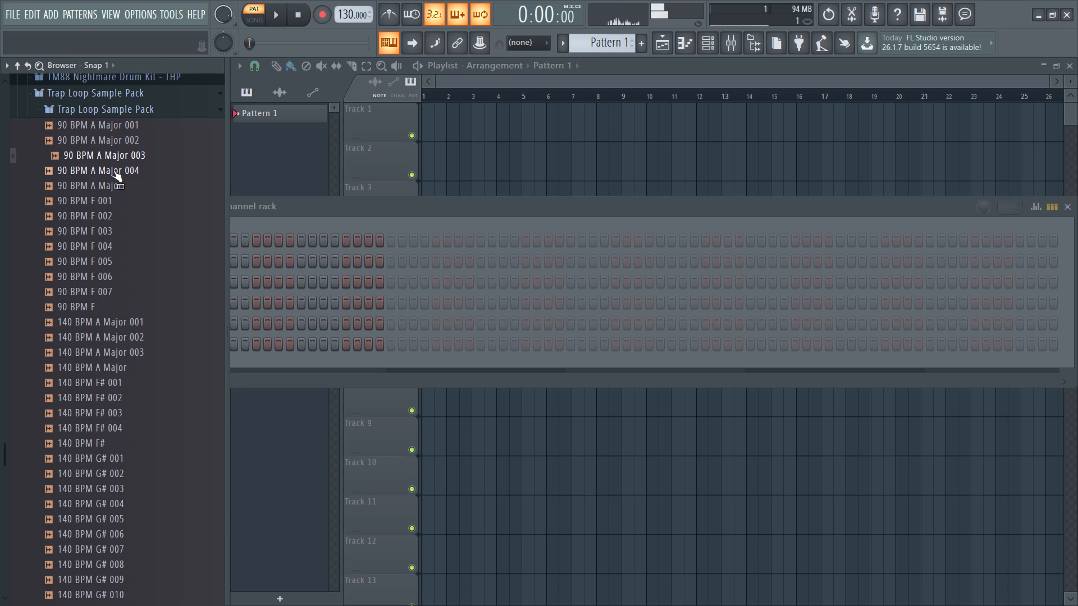
click(113, 170)
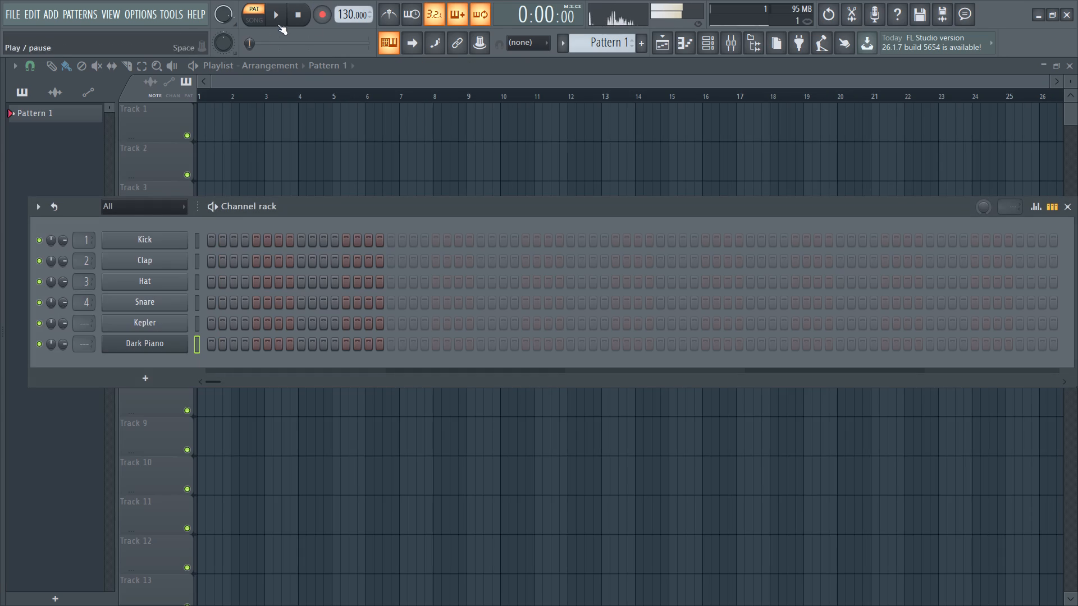
Set the project tempo to 90 BPM.
scroll(350, 6, down, 11)
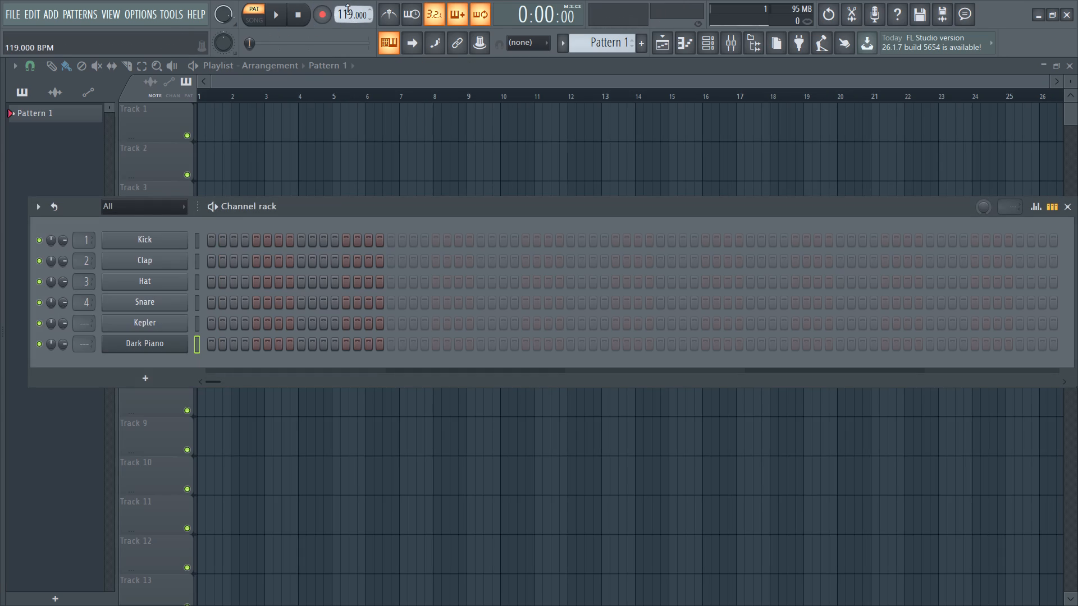
scroll(348, 9, down, 17)
scroll(347, 9, down, 12)
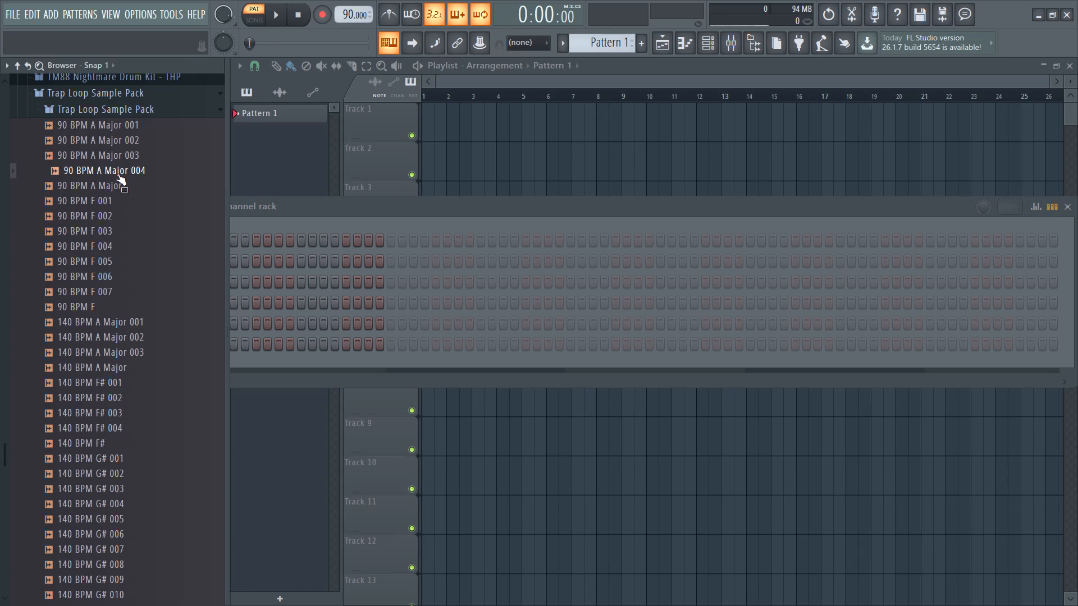
Preview the loops 90 BPM A Major 004, A Major, F 001 through F 005, and F 007 from the Trap Loop Sample Pack.
click(117, 173)
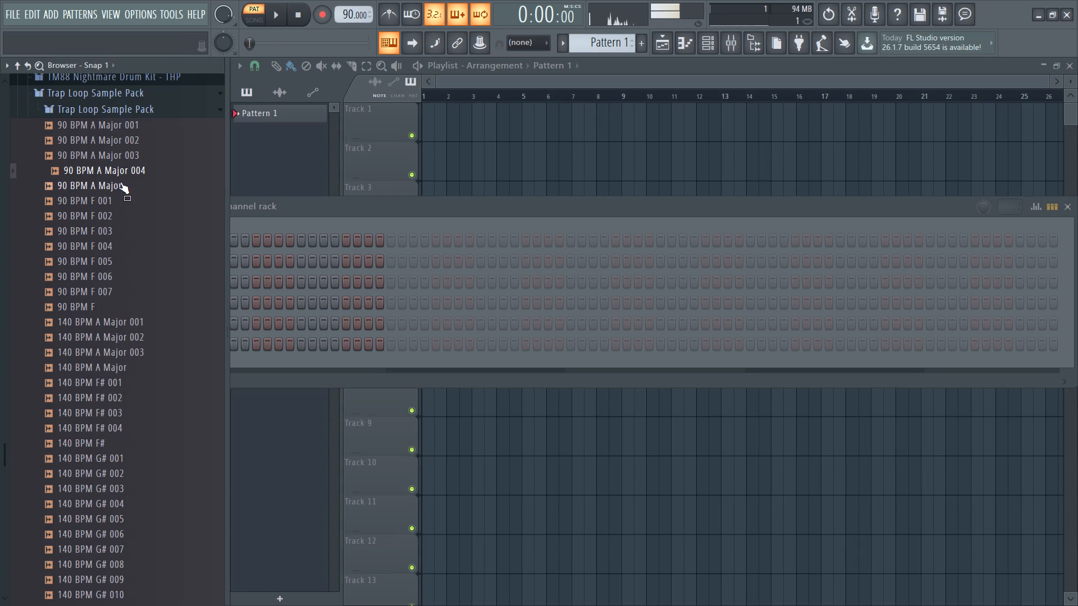
click(120, 182)
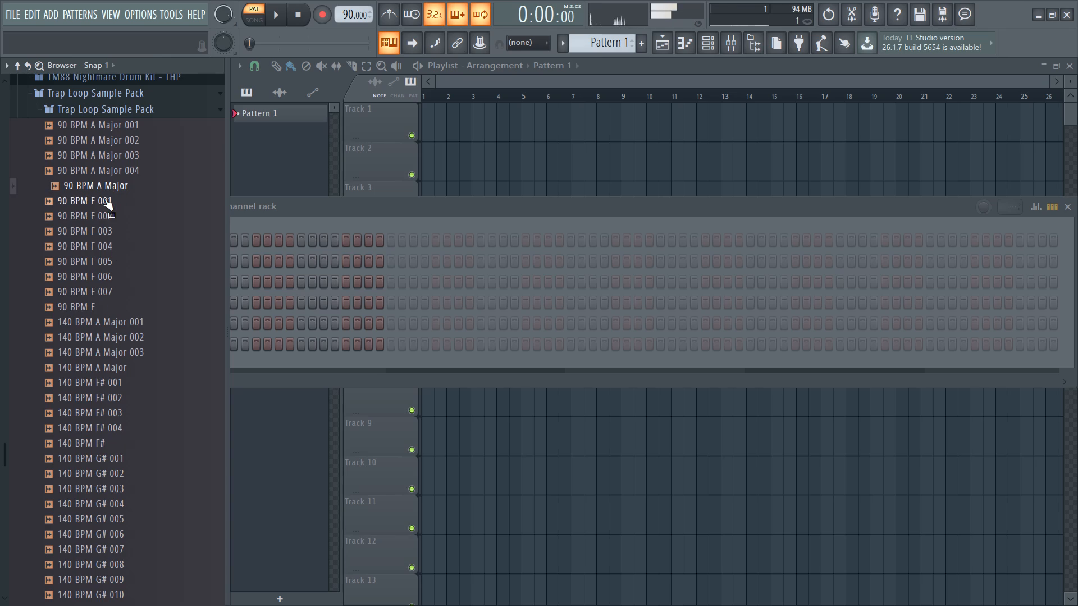
click(106, 205)
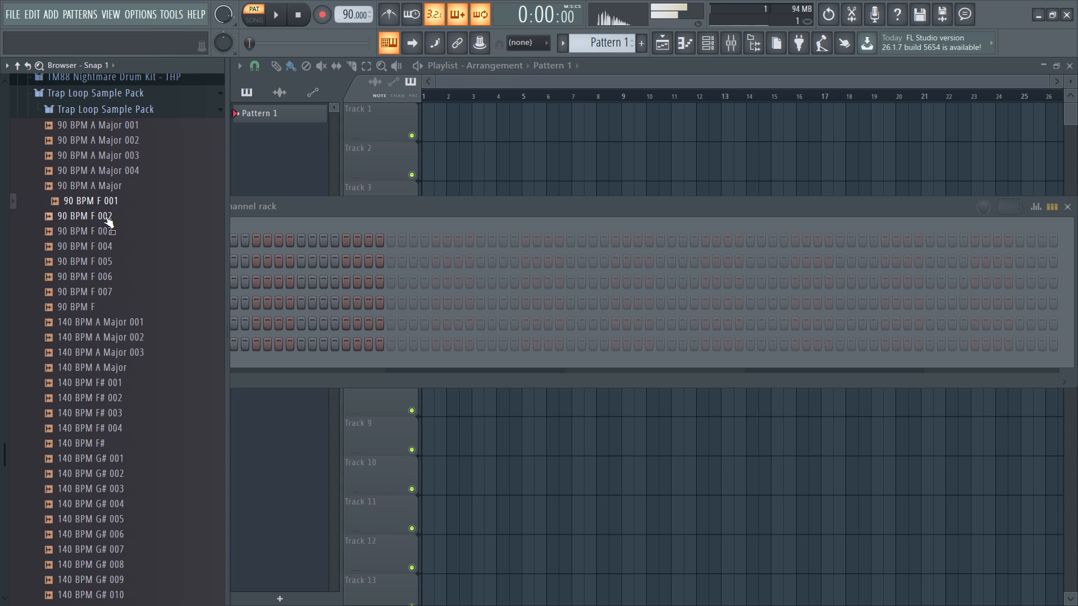
click(105, 216)
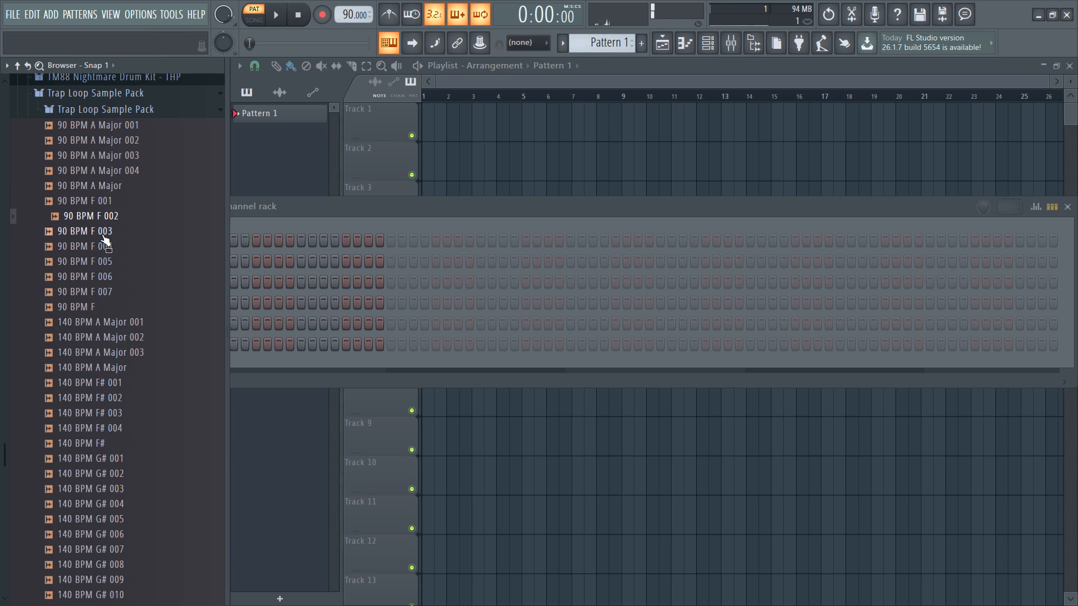
click(102, 234)
click(101, 242)
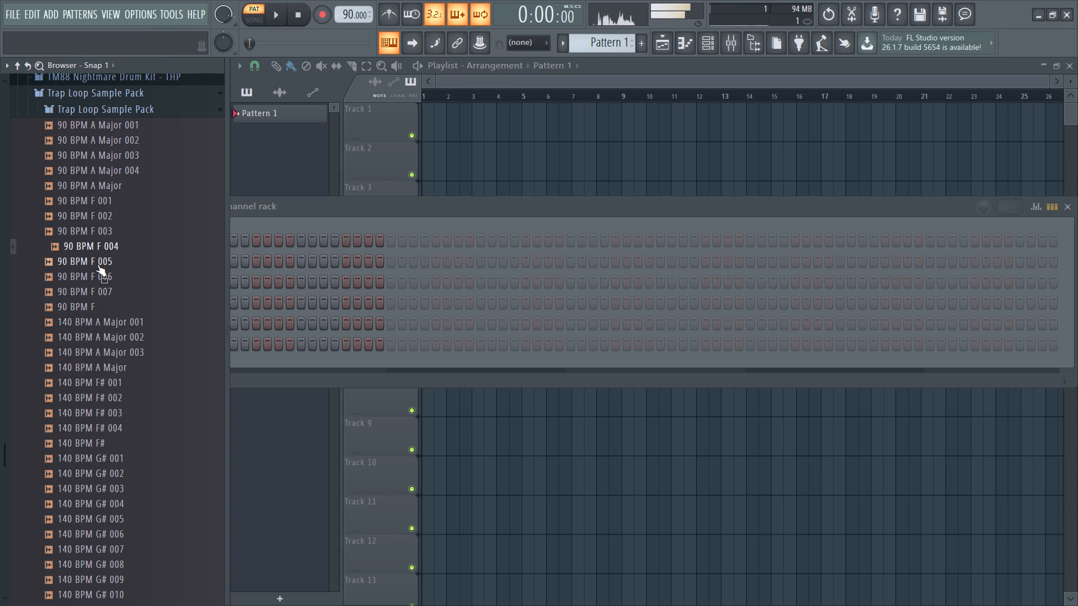
click(97, 264)
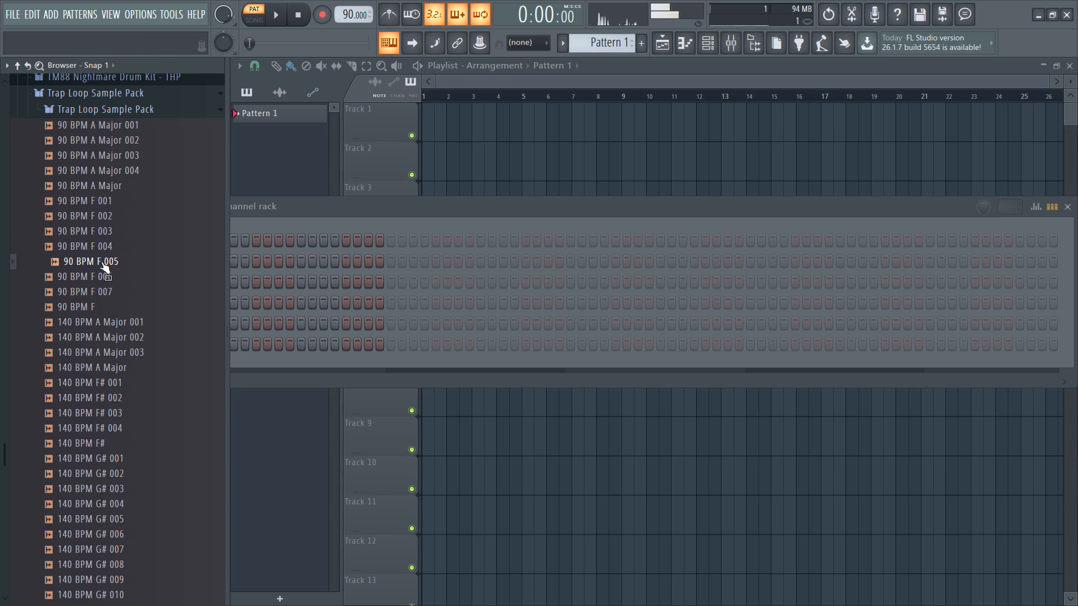
click(101, 261)
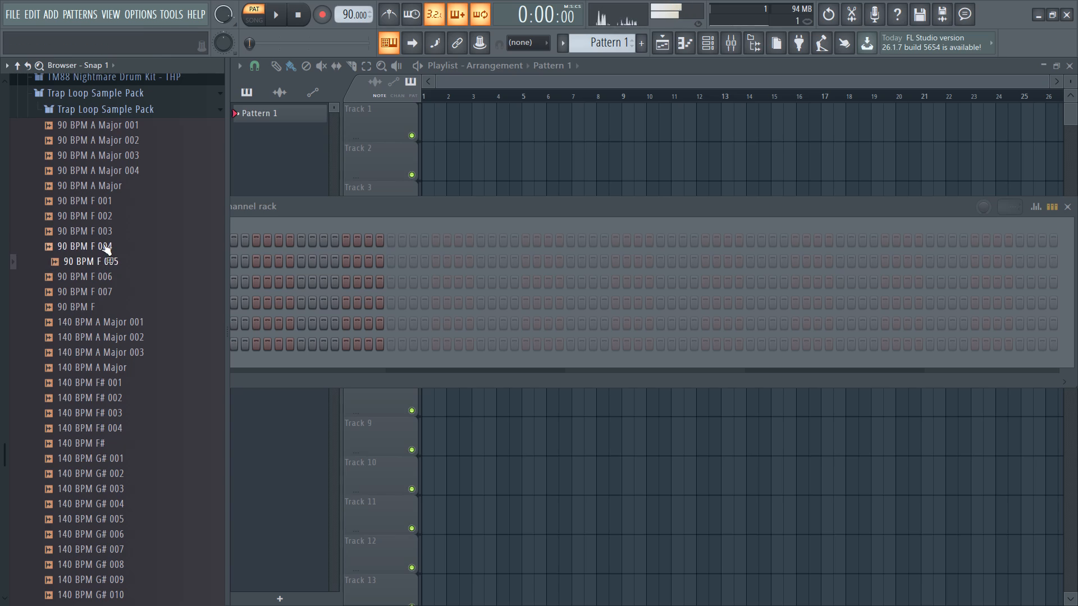
click(104, 238)
click(104, 248)
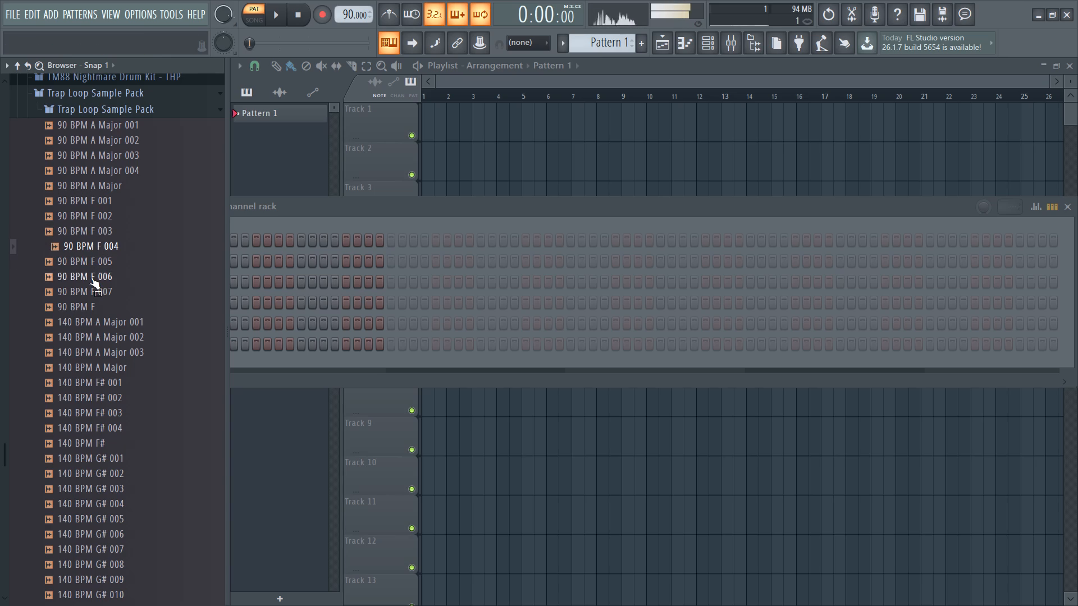
click(82, 295)
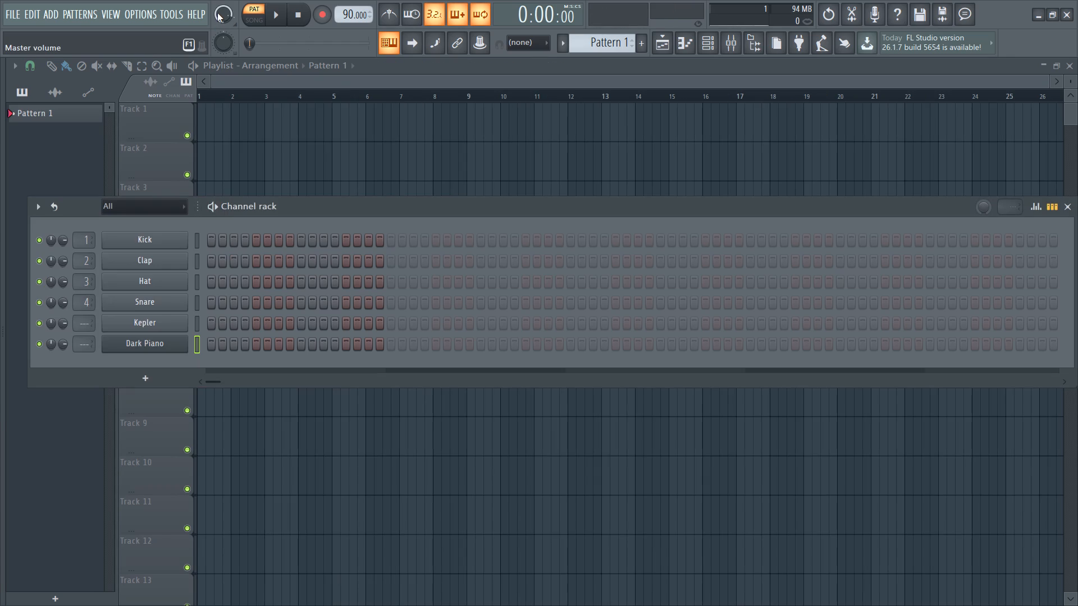
Raise the master volume to 119% (4.2 dB).
scroll(218, 14, up, 6)
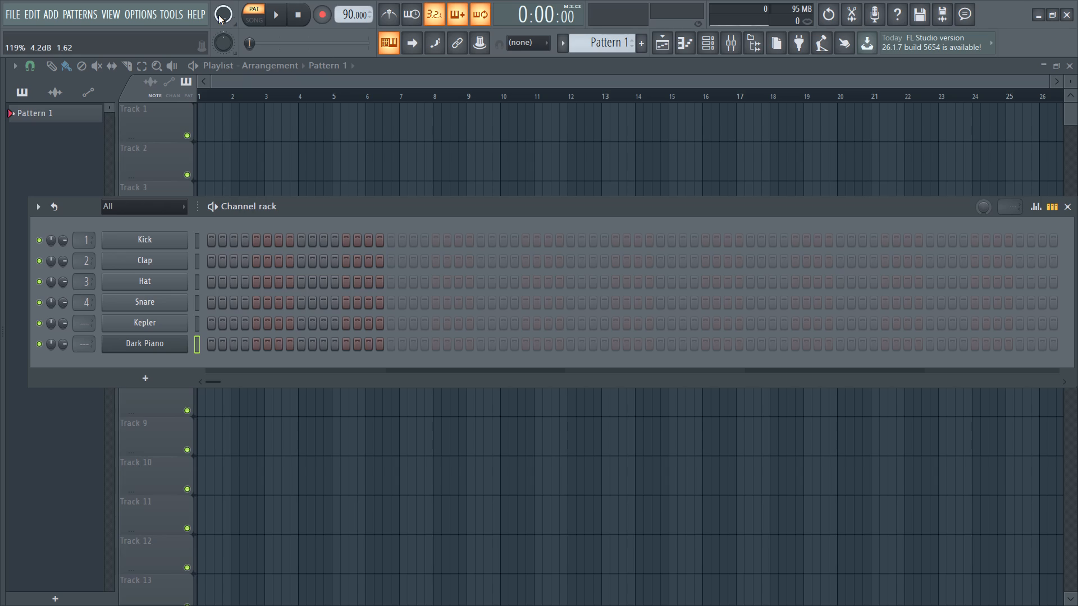
Preview the 90 BPM F 007 loop again and place it on Track 1 of the playlist, starting at bar 1.
click(68, 292)
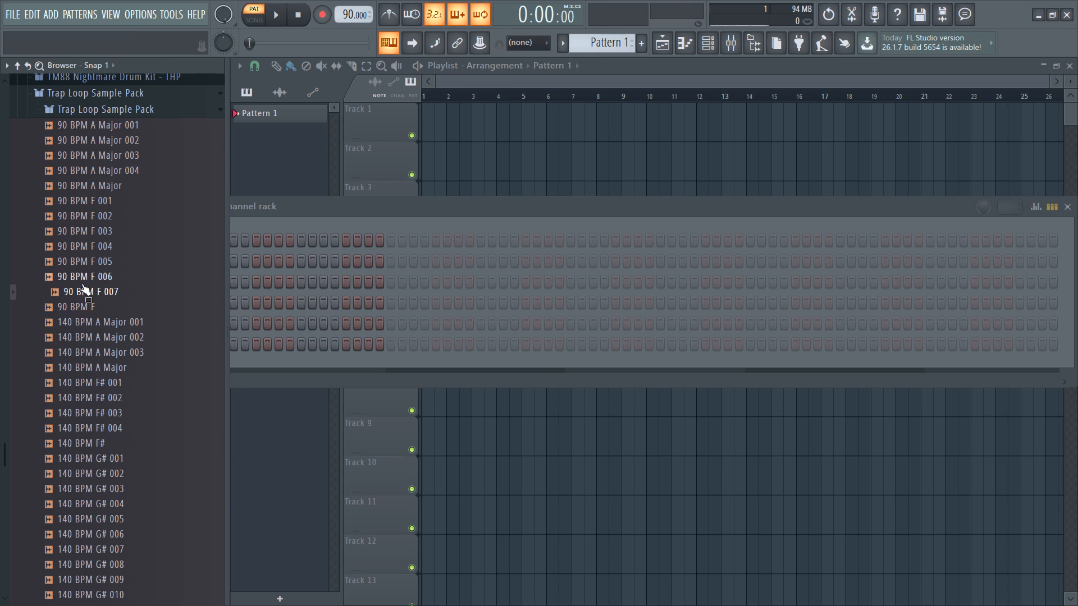
drag(89, 290, 250, 121)
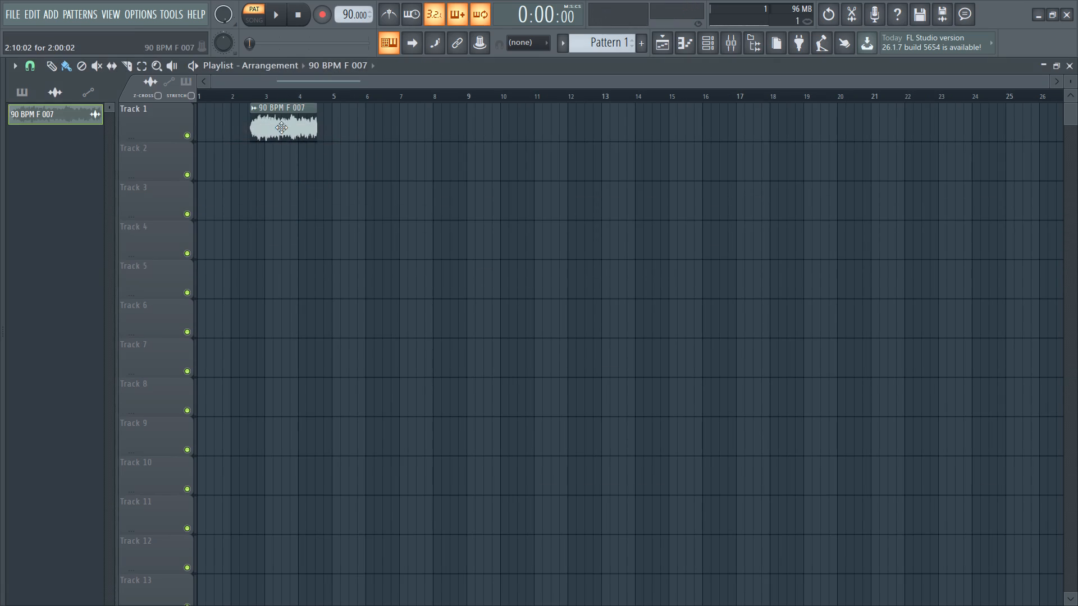
drag(283, 128, 203, 131)
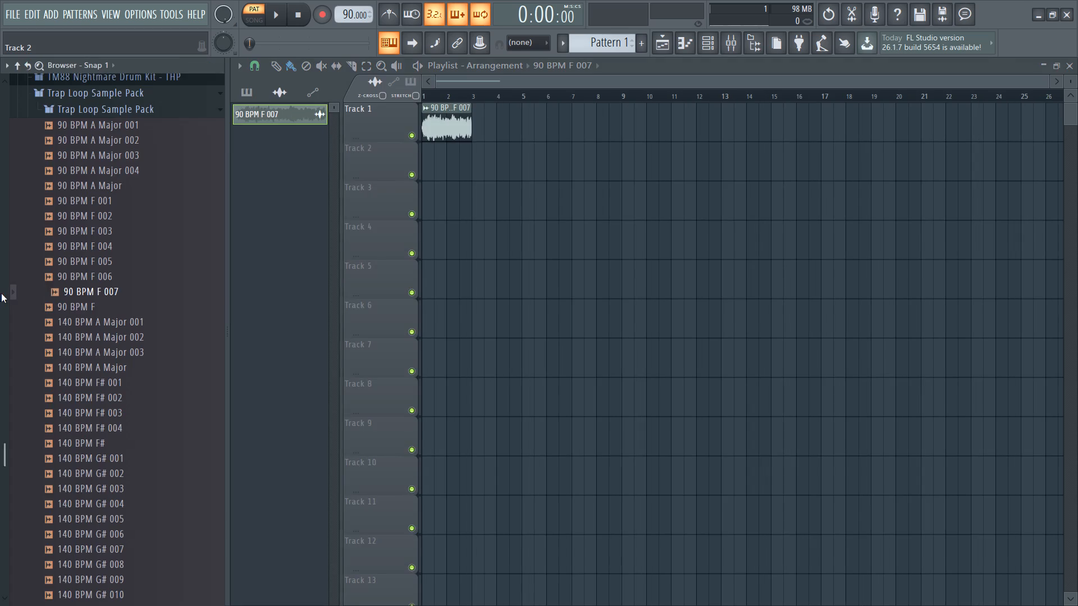
Preview the 90 BPM F and F 005 loops, and place F 005 on Track 2 starting at bar 1.
click(84, 301)
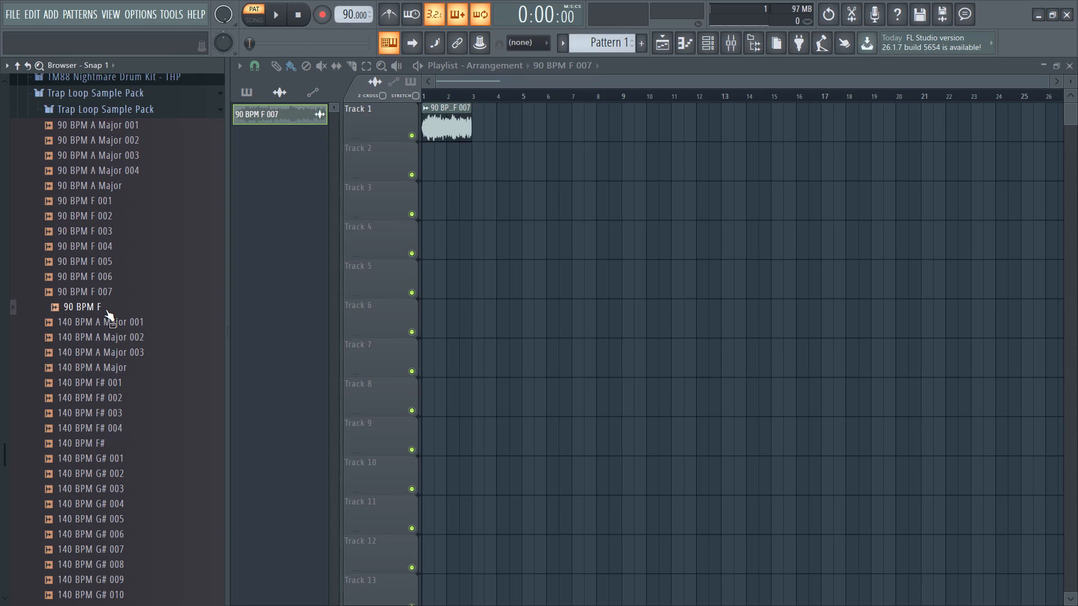
click(95, 260)
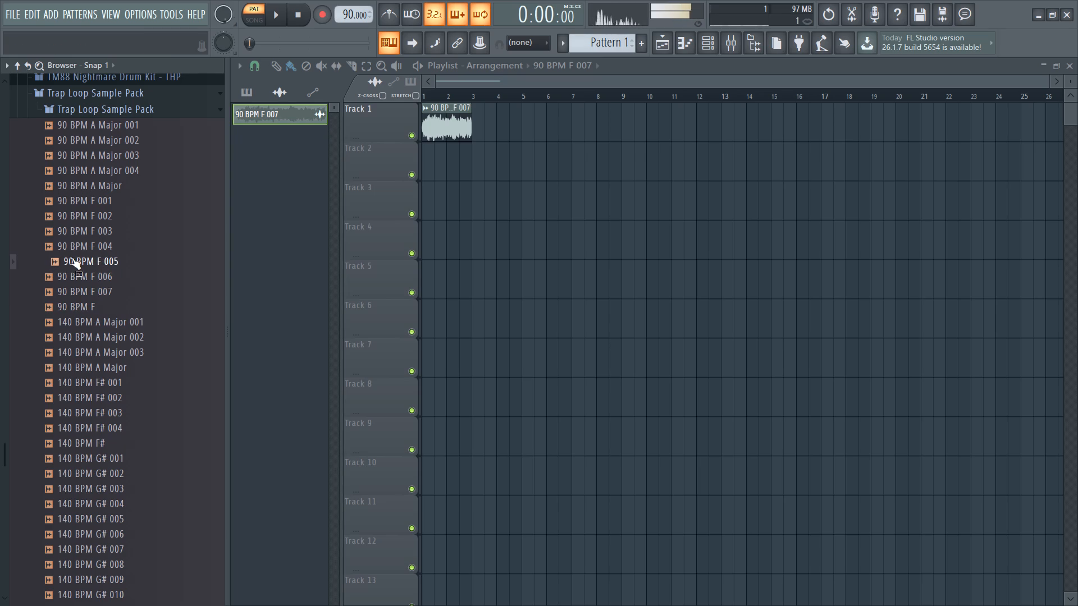
drag(71, 259, 428, 174)
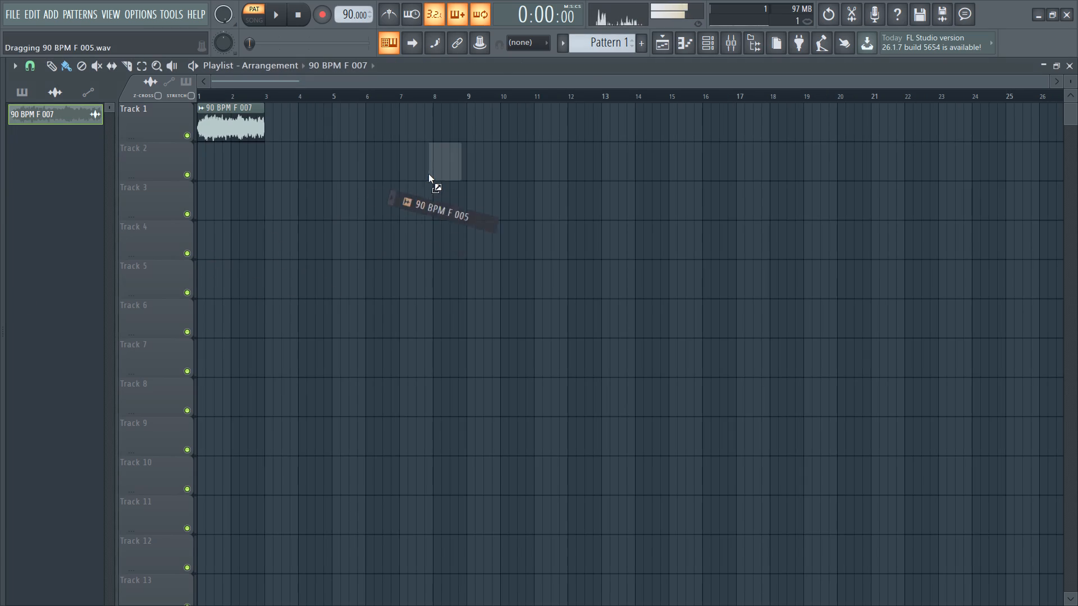
drag(428, 174, 352, 176)
drag(384, 171, 85, 188)
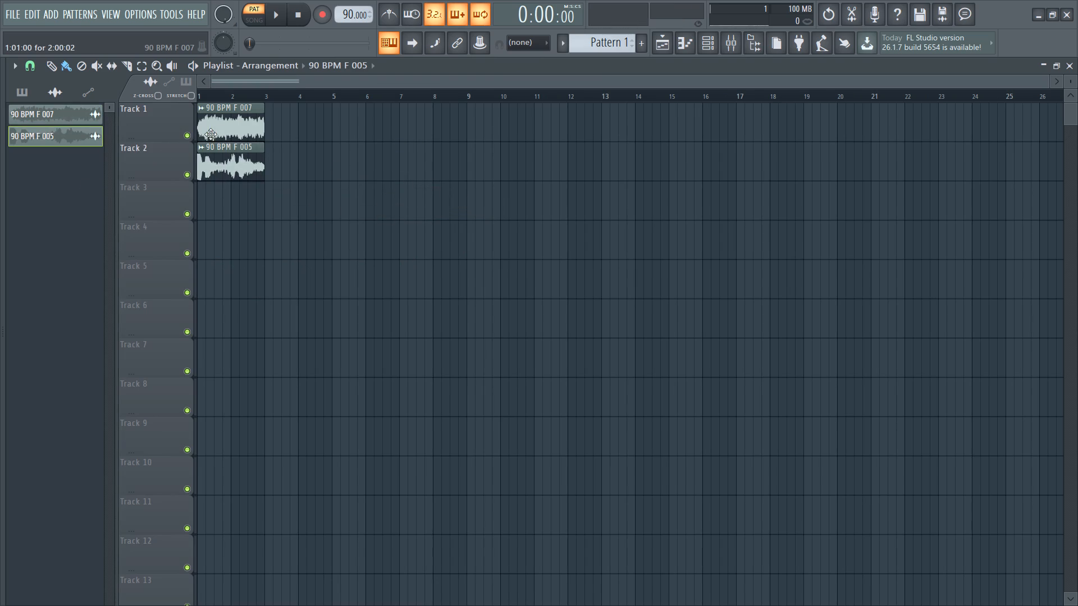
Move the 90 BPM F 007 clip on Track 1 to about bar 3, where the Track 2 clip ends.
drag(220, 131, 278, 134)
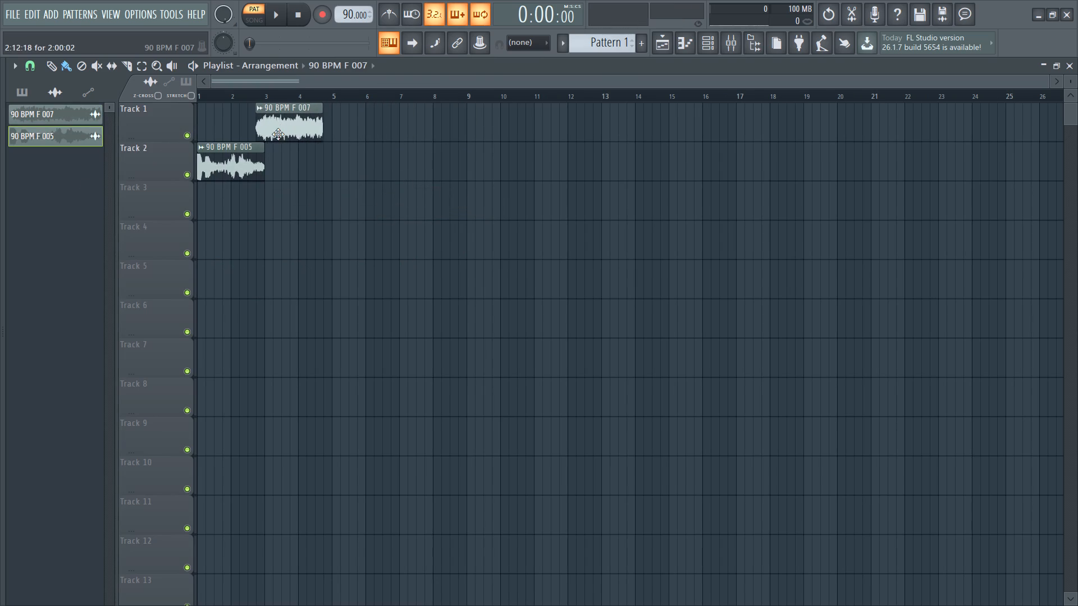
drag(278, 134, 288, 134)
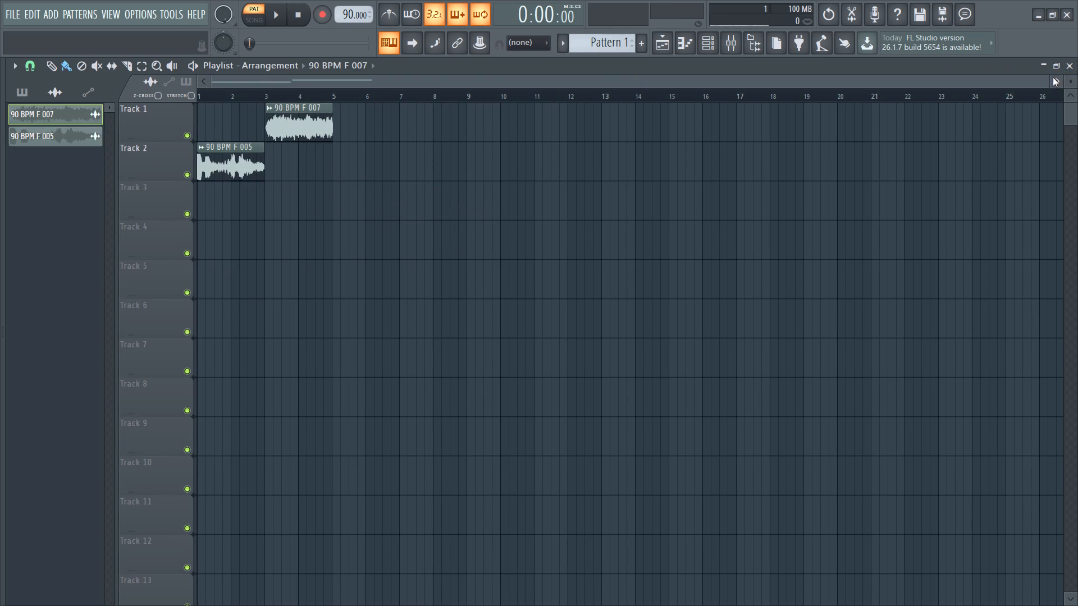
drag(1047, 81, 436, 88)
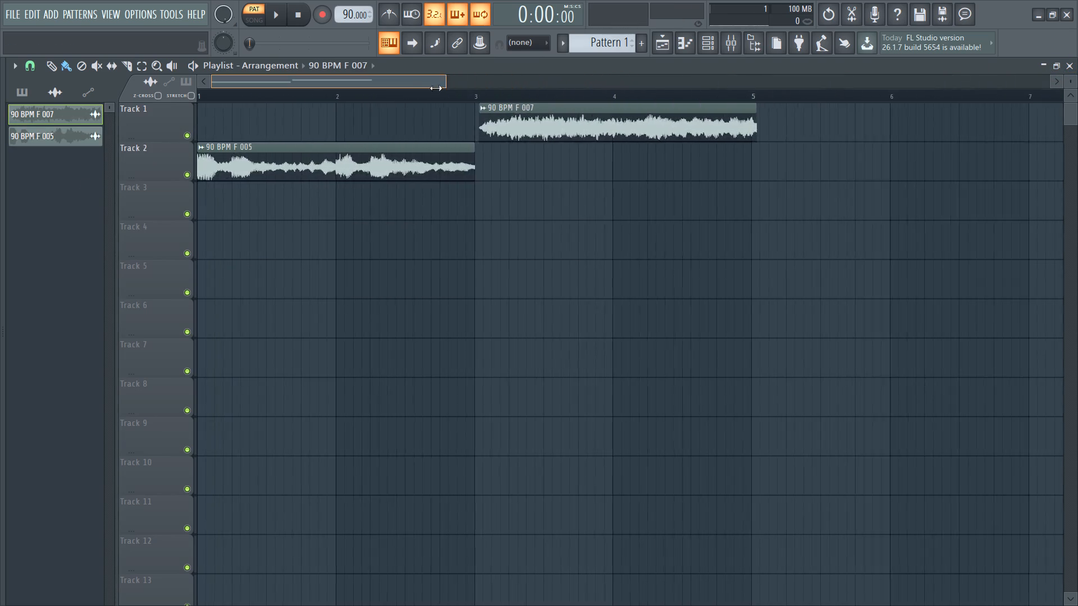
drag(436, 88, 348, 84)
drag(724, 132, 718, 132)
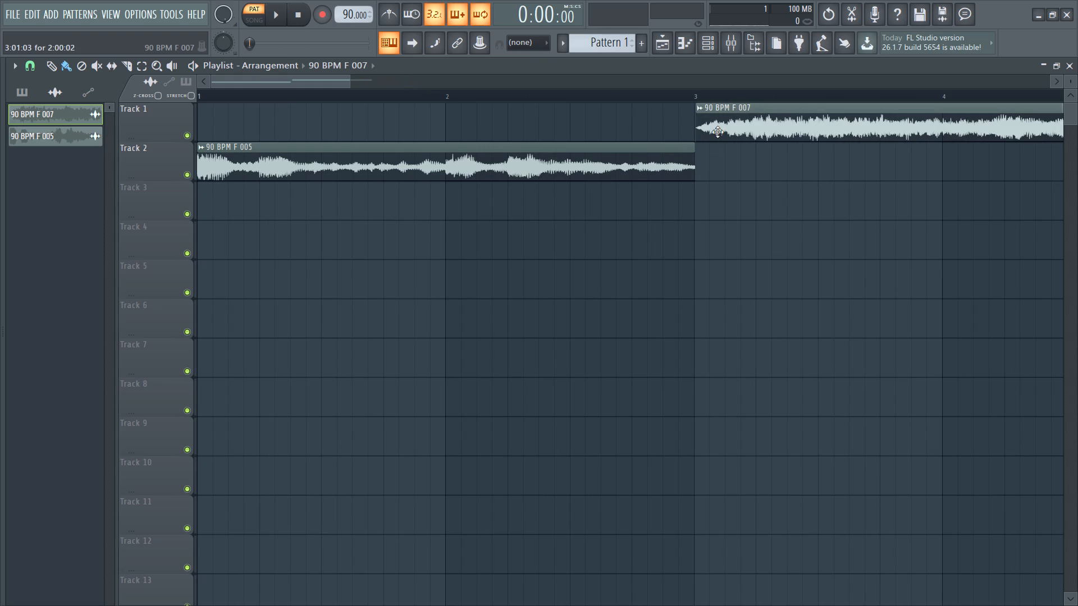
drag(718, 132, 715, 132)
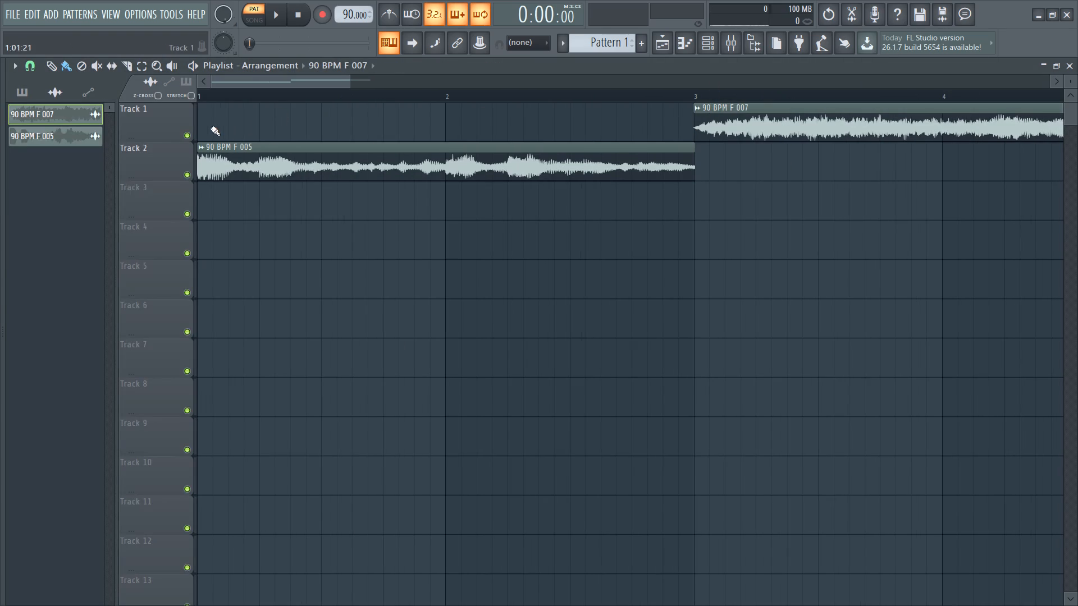
Delete the 90 BPM F 007 and F 005 clips from Tracks 1 and 2 of the playlist.
right_click(727, 130)
right_click(559, 178)
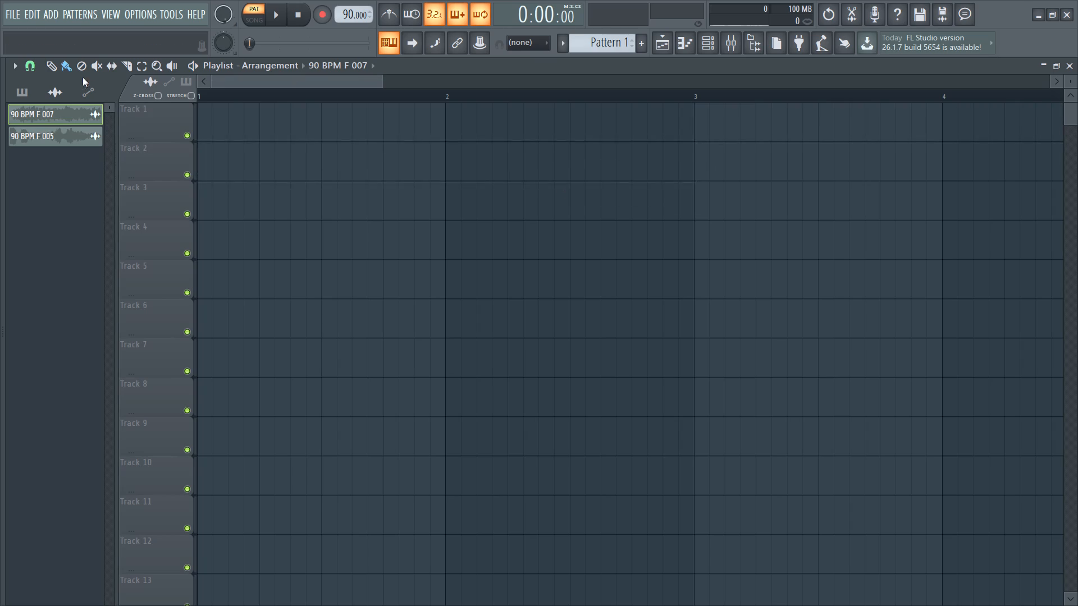
Change the playlist's snap setting.
click(11, 65)
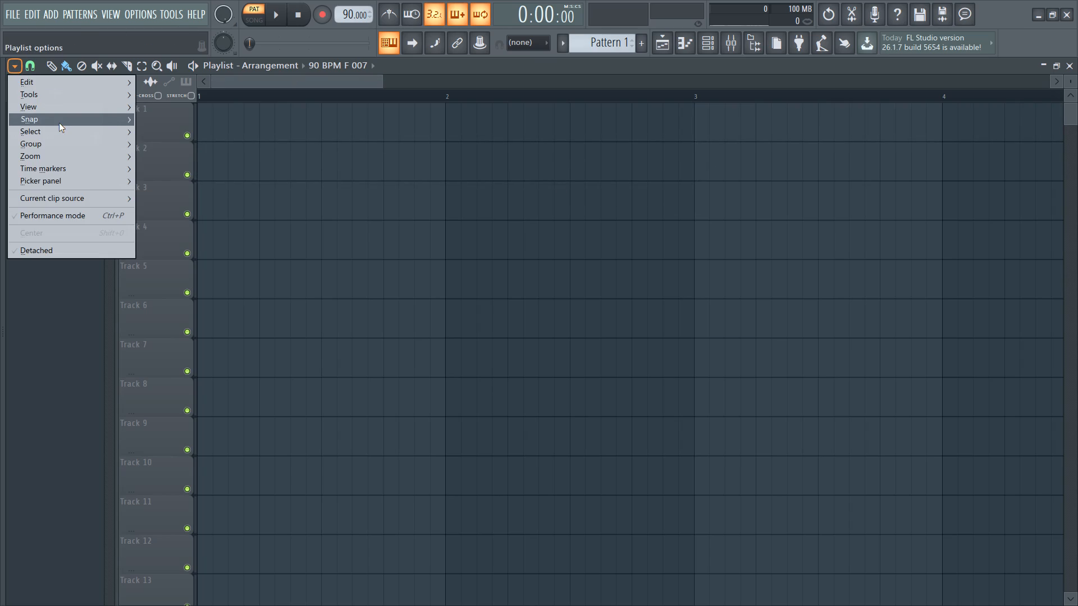
click(184, 139)
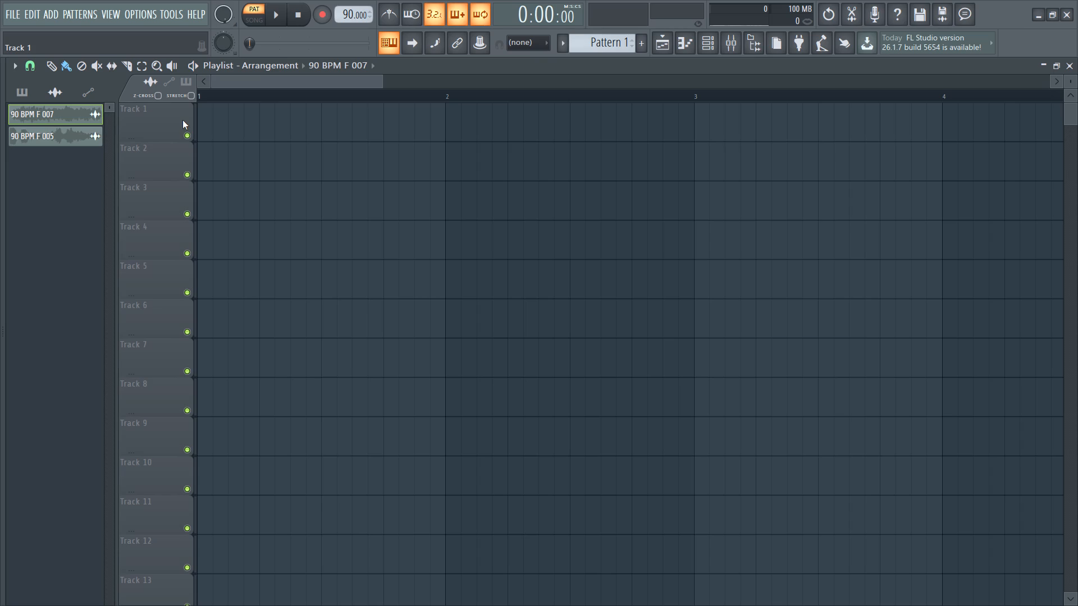
Place the already loaded 90 BPM F 007 clip on Track 1, starting at bar 1.
click(46, 113)
click(225, 122)
drag(294, 130, 222, 134)
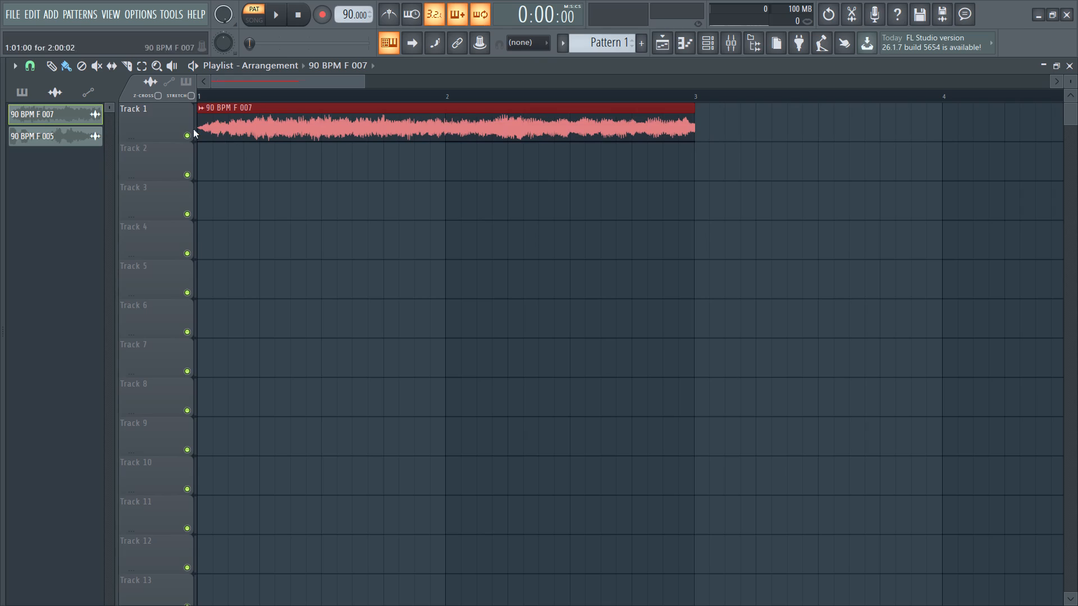
Place the already loaded 90 BPM F 005 clip on Track 2, starting at bar 1.
click(49, 135)
click(434, 166)
drag(496, 168, 431, 174)
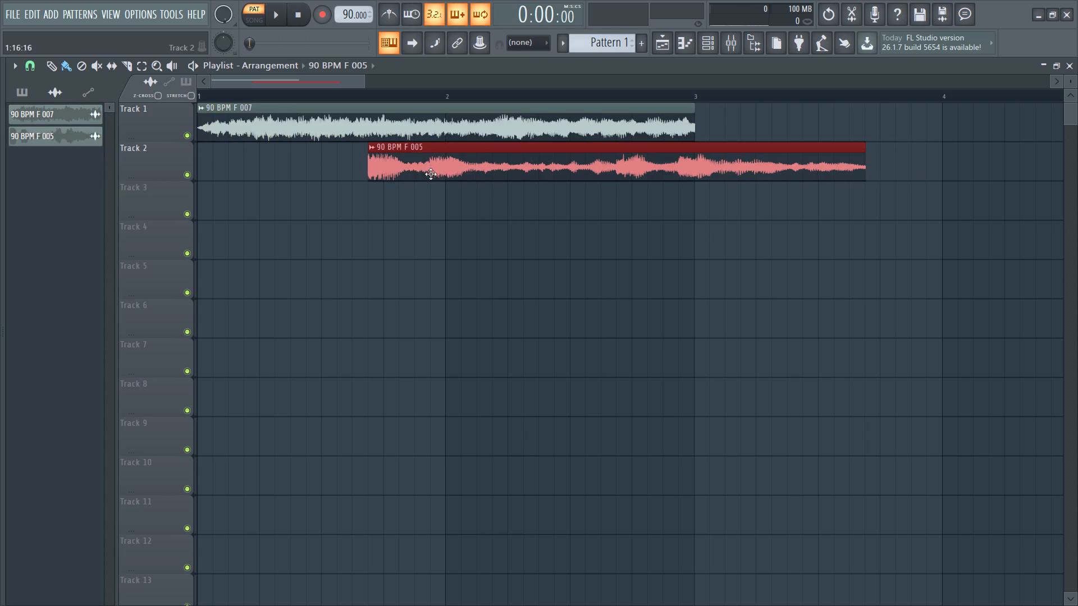
drag(431, 174, 191, 162)
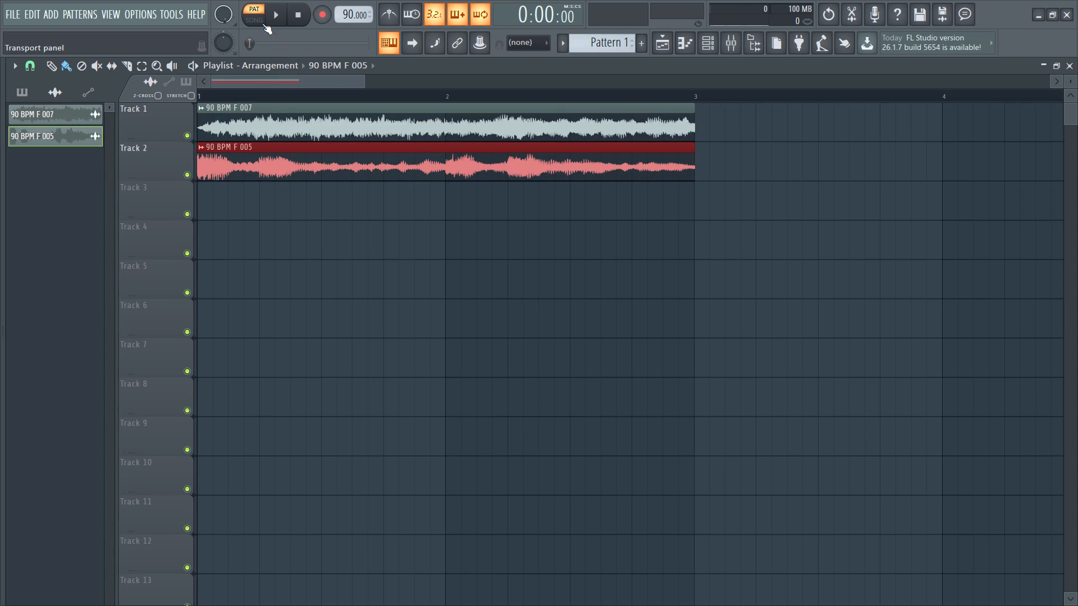
Switch to song mode and audition the 90 BPM F 005 clip with Track 1 muted, unmuting the track when done.
click(257, 21)
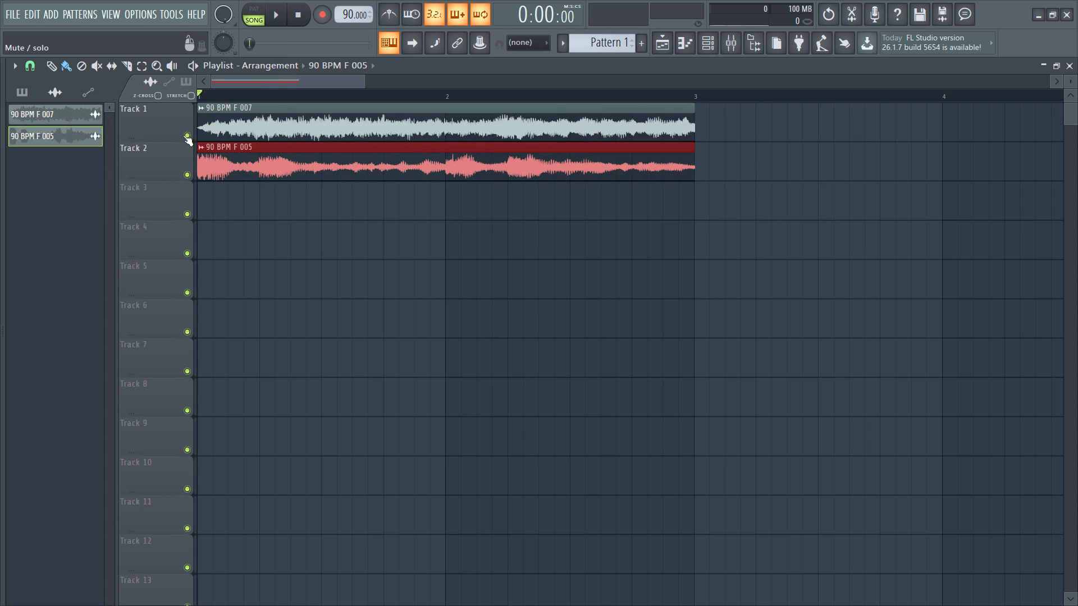
click(183, 135)
key(space)
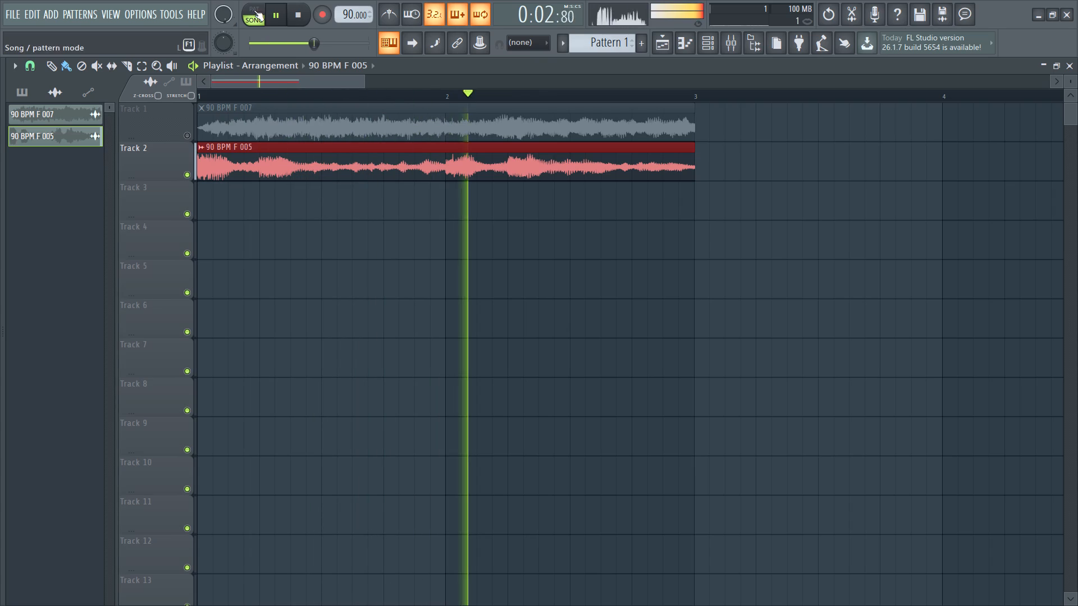
scroll(220, 16, down, 7)
scroll(220, 16, up, 1)
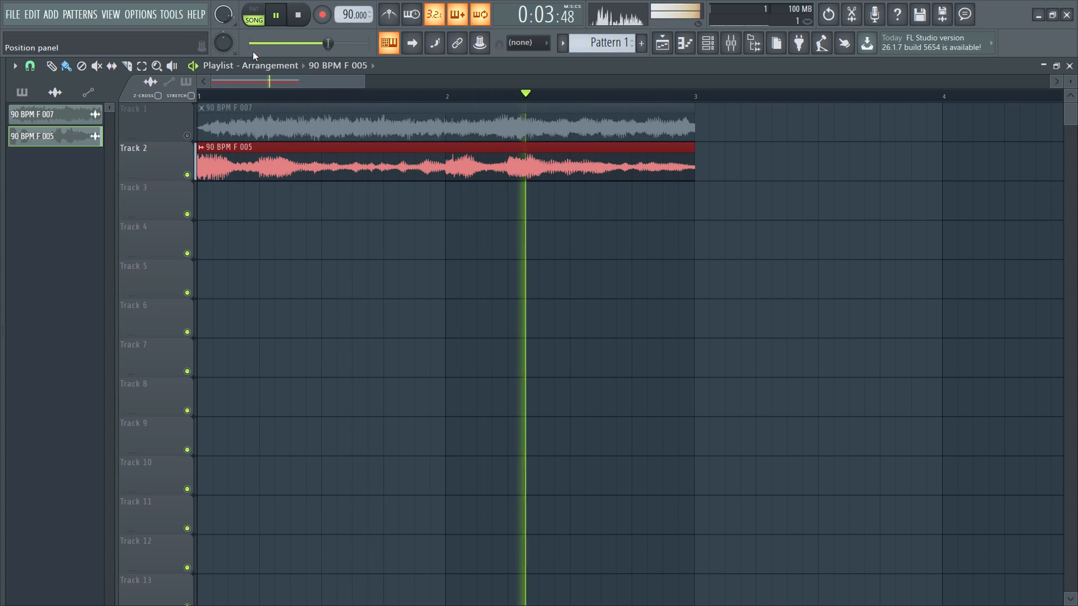
key(space)
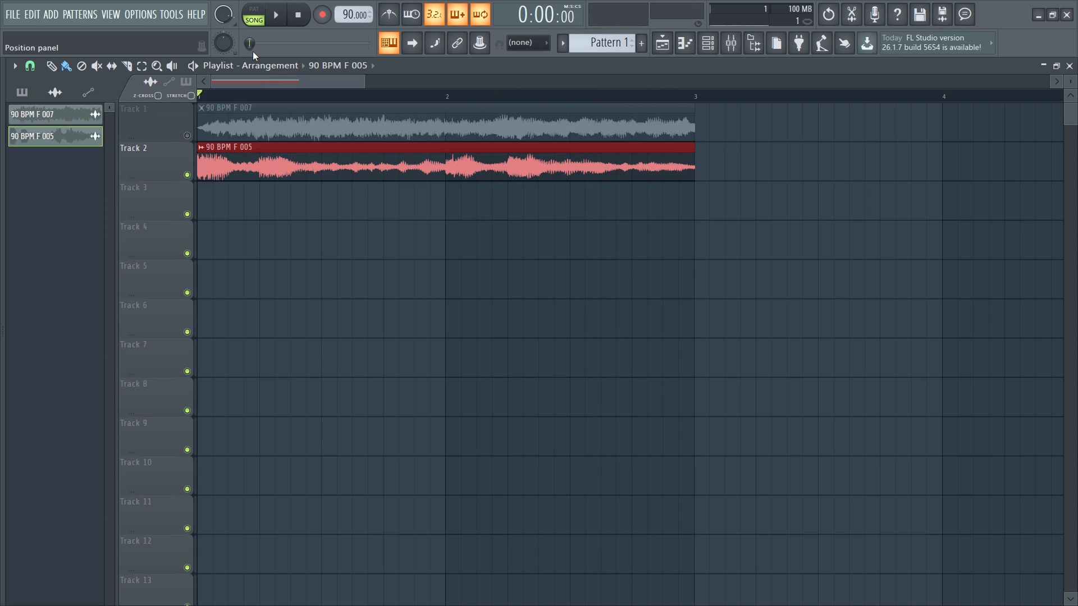
click(188, 136)
Move the 90 BPM F 007 clip along Track 1 to between bars 4 and 5.
drag(241, 120, 862, 145)
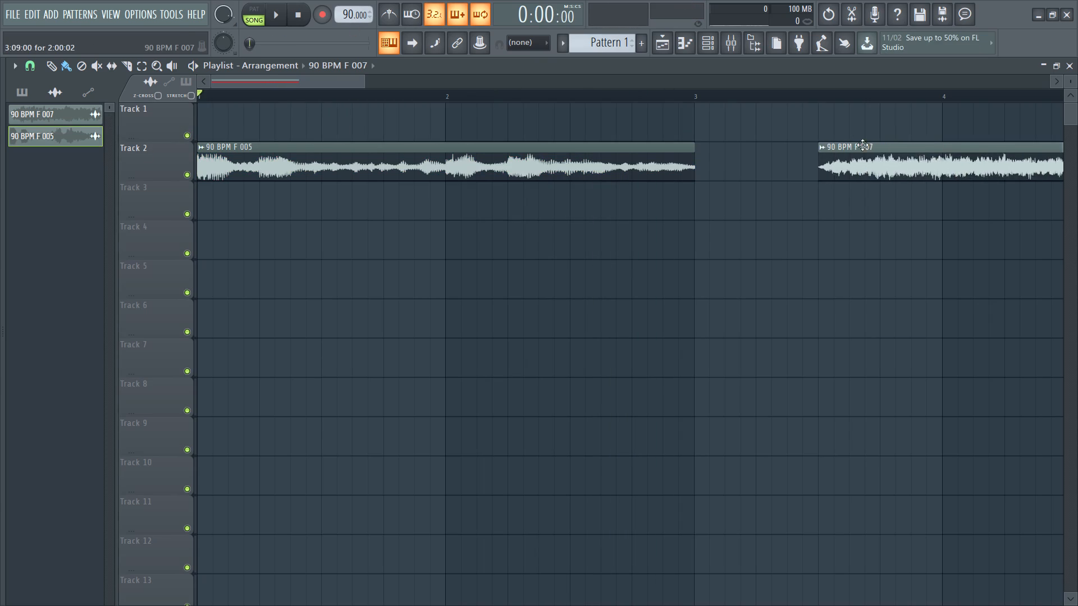
drag(862, 145, 1058, 97)
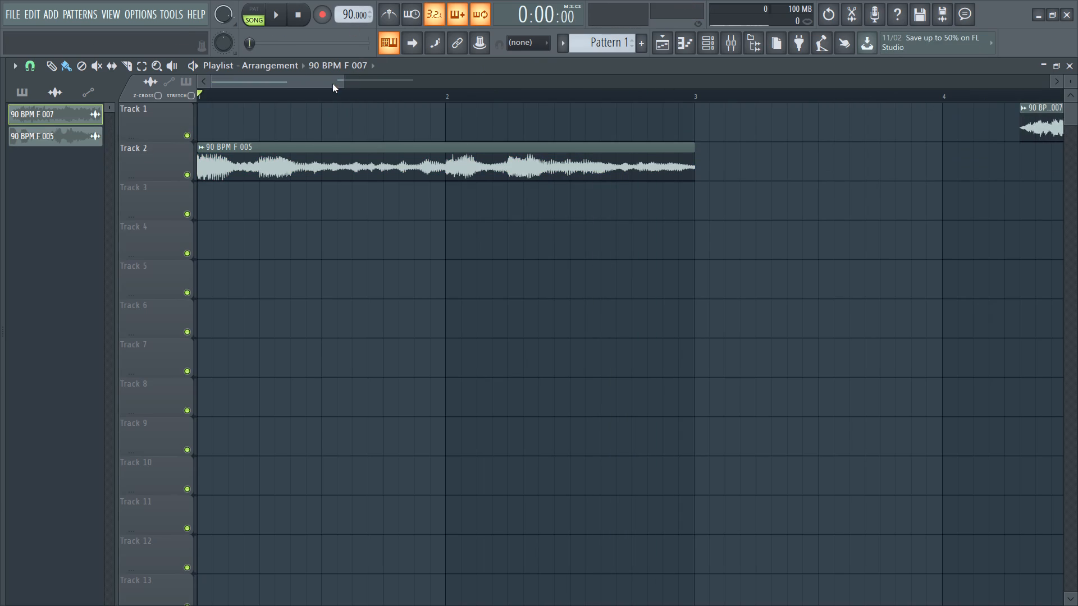
Duplicate the 90 BPM F 005 clip on Track 2 so the copy starts at bar 3.
drag(332, 84, 381, 82)
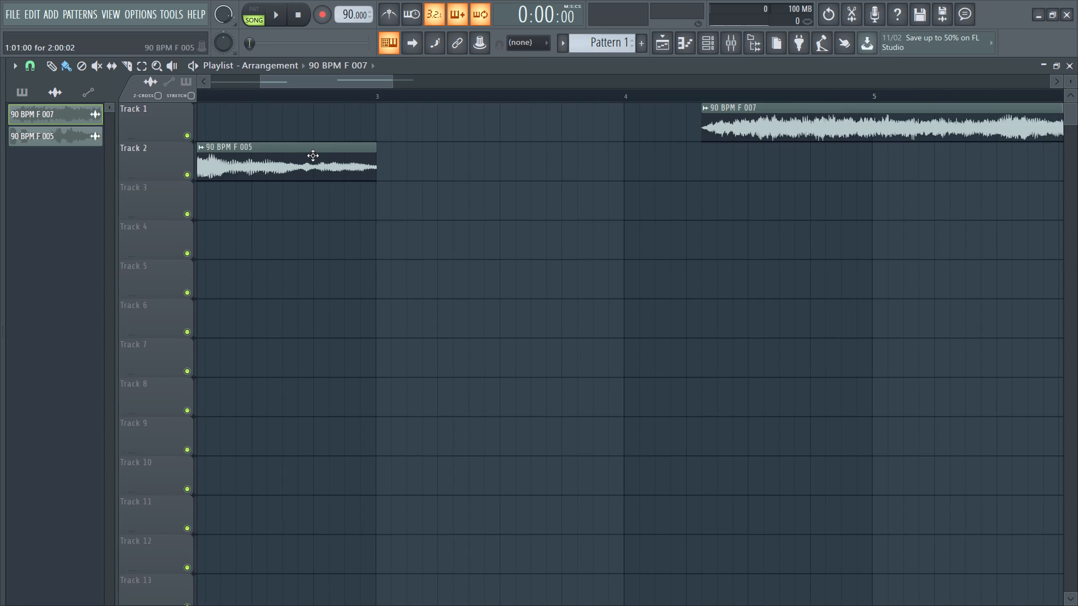
shift+drag(316, 154, 803, 182)
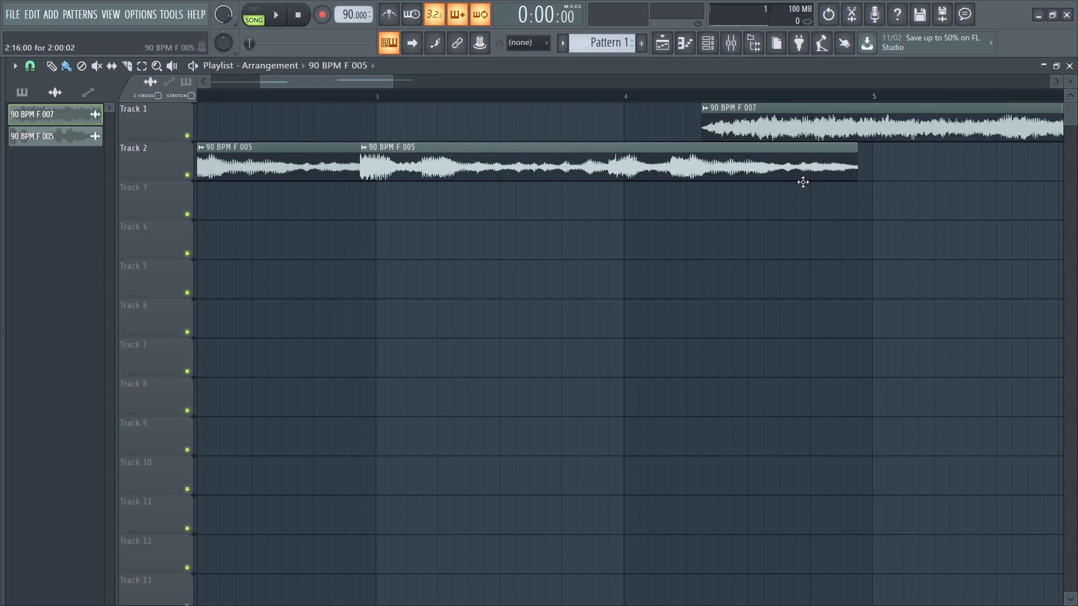
shift+drag(803, 182, 807, 182)
Move the 90 BPM F 007 clip on Track 1 to start at bar 5, where the second Track 2 clip ends.
drag(766, 133, 896, 139)
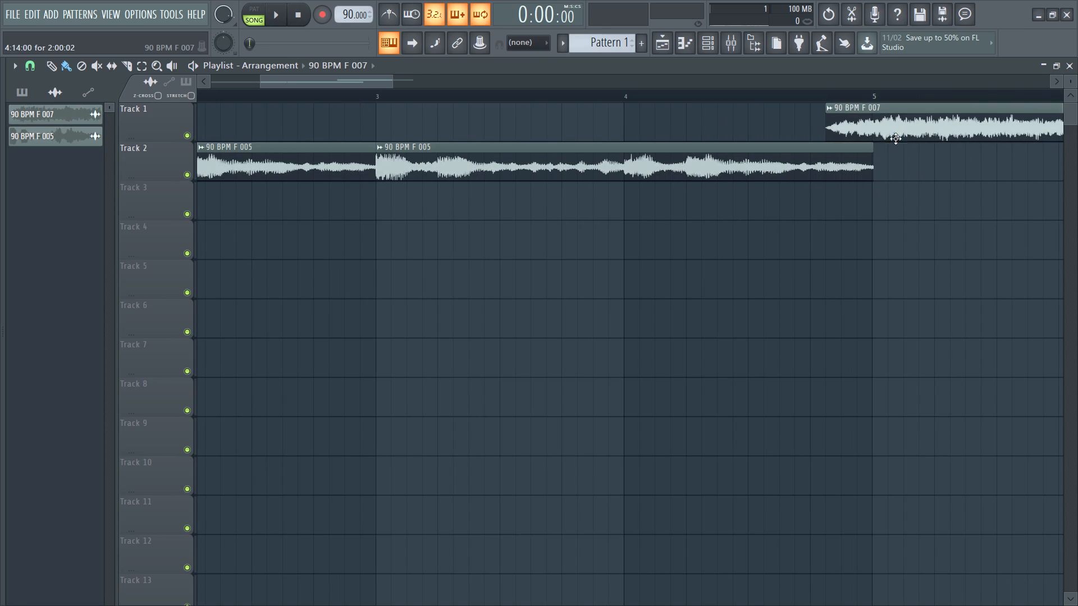
drag(896, 139, 939, 140)
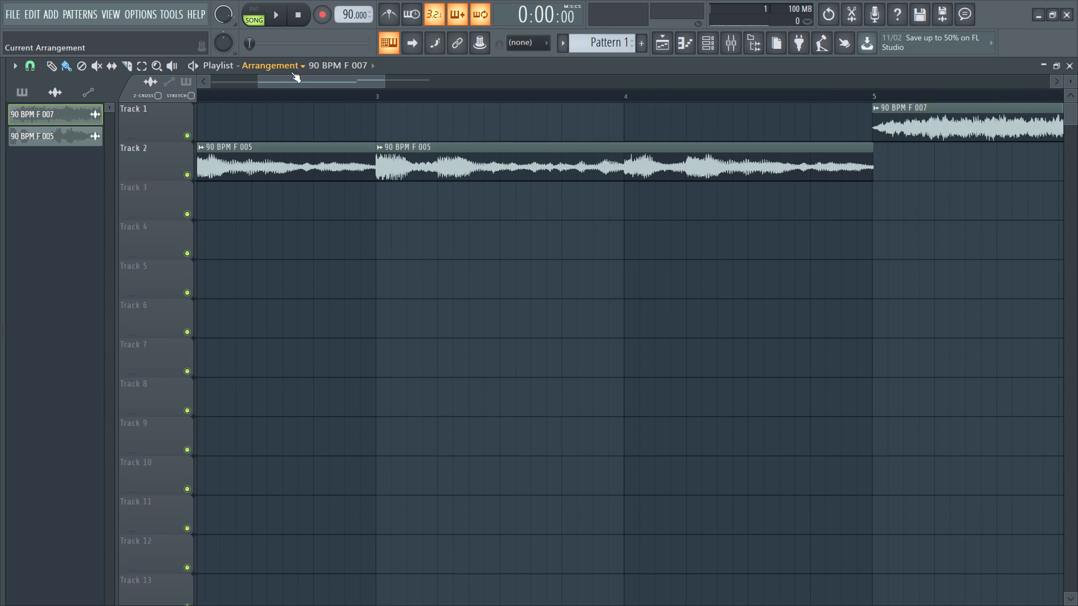
Play the arrangement from bar 1.
drag(301, 76, 162, 65)
click(276, 19)
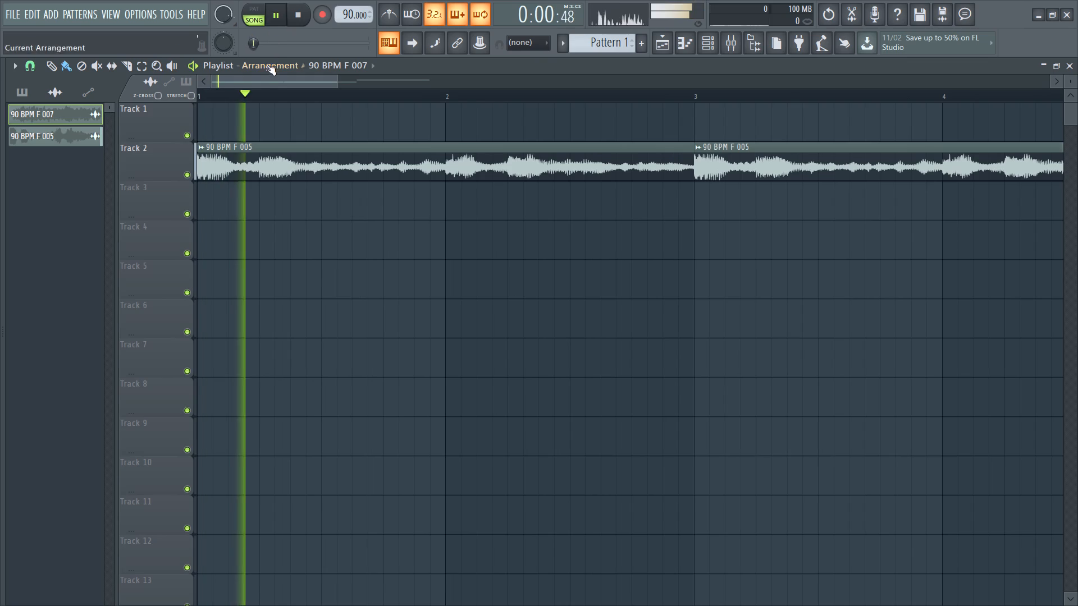
Duplicate the 90 BPM F 007 clip on Track 1 so the copy starts at bar 7.
drag(253, 77, 360, 87)
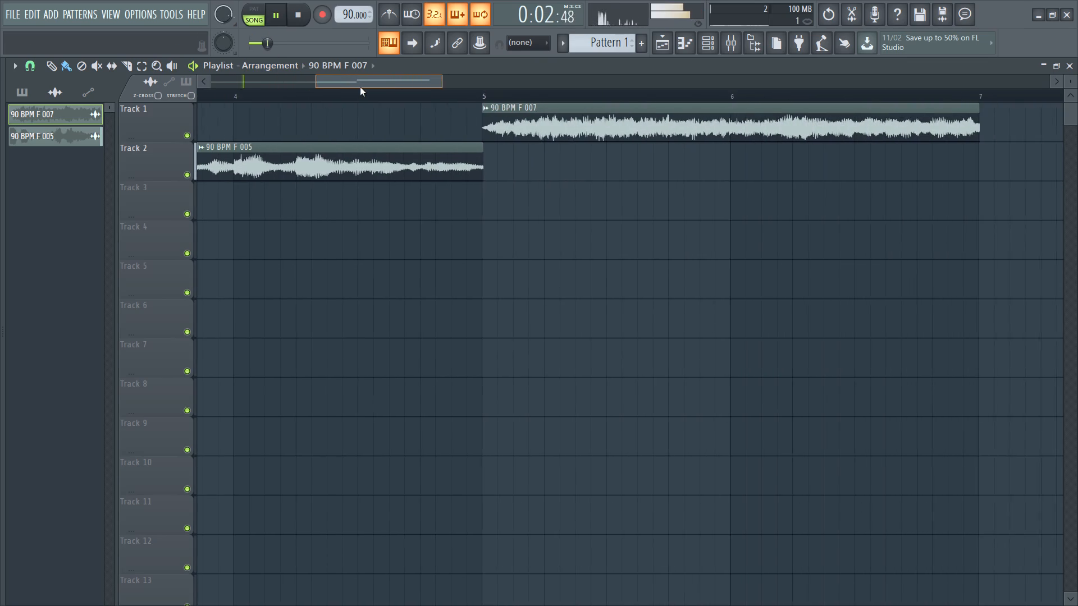
drag(360, 87, 412, 89)
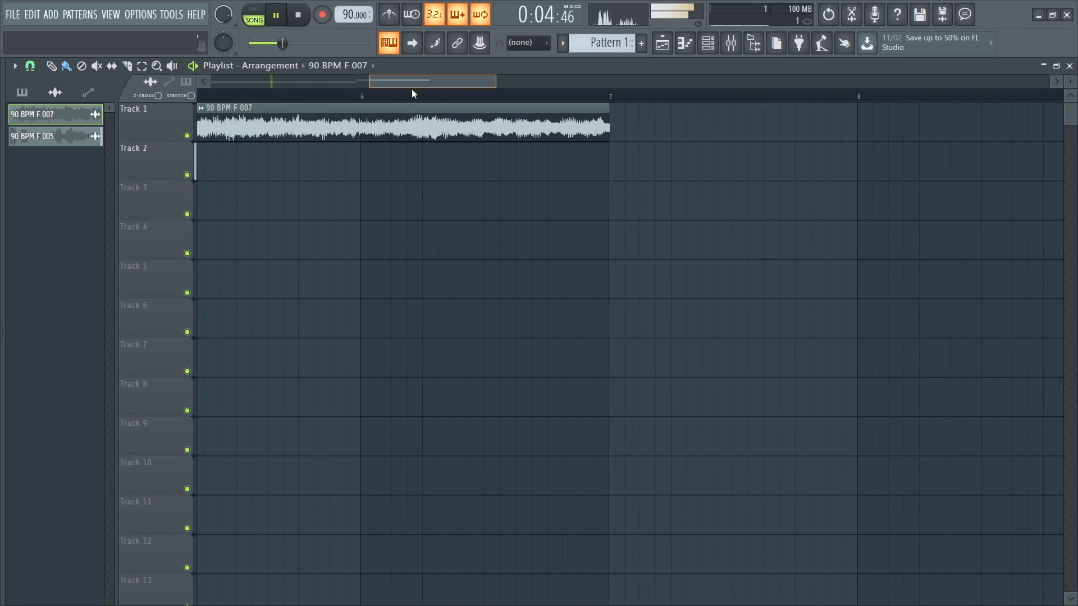
drag(412, 89, 412, 89)
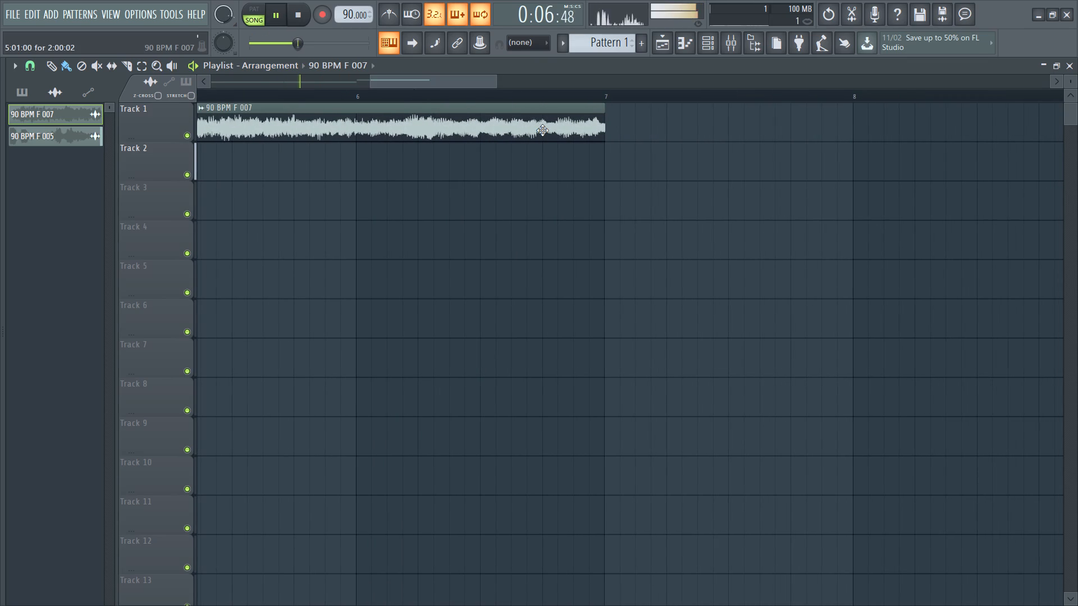
shift+drag(243, 130, 259, 131)
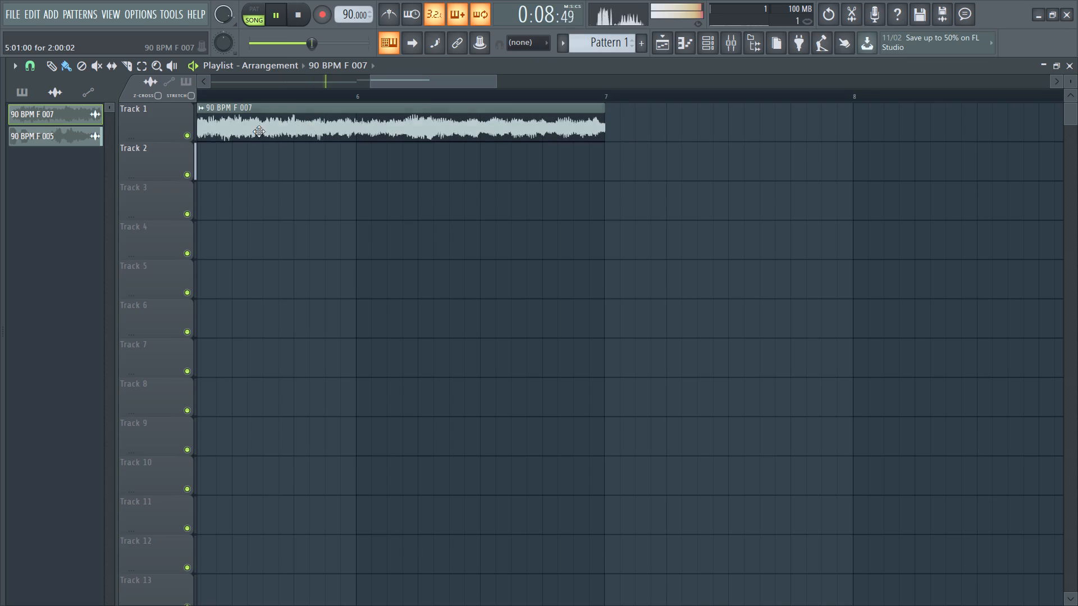
shift+drag(259, 131, 742, 152)
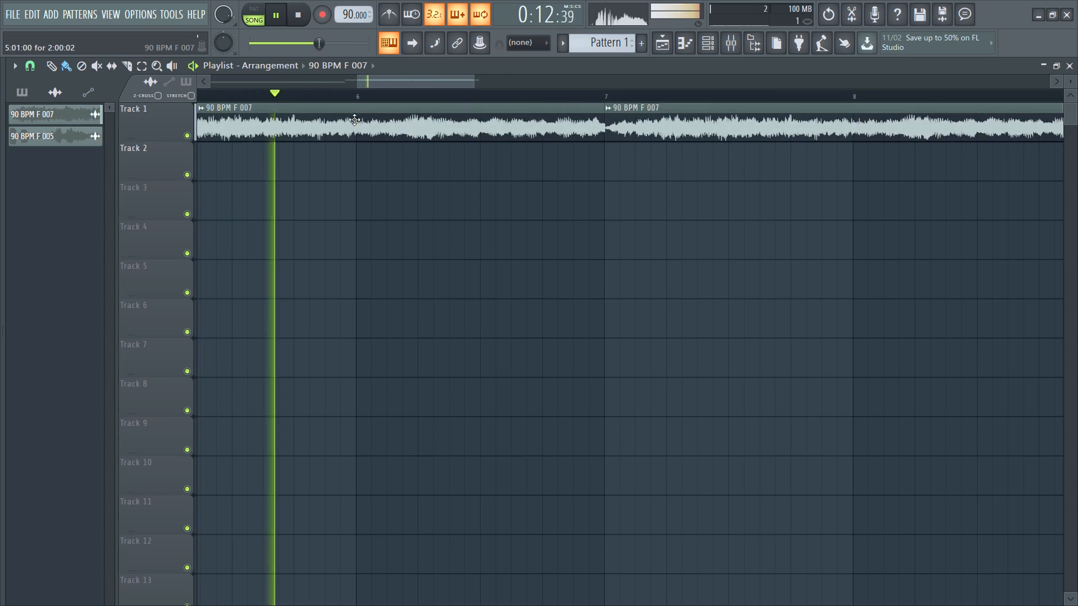
Copy the 90 BPM F 005 clip on Track 2 to start at bar 9.
drag(357, 83, 298, 85)
shift+drag(305, 163, 890, 186)
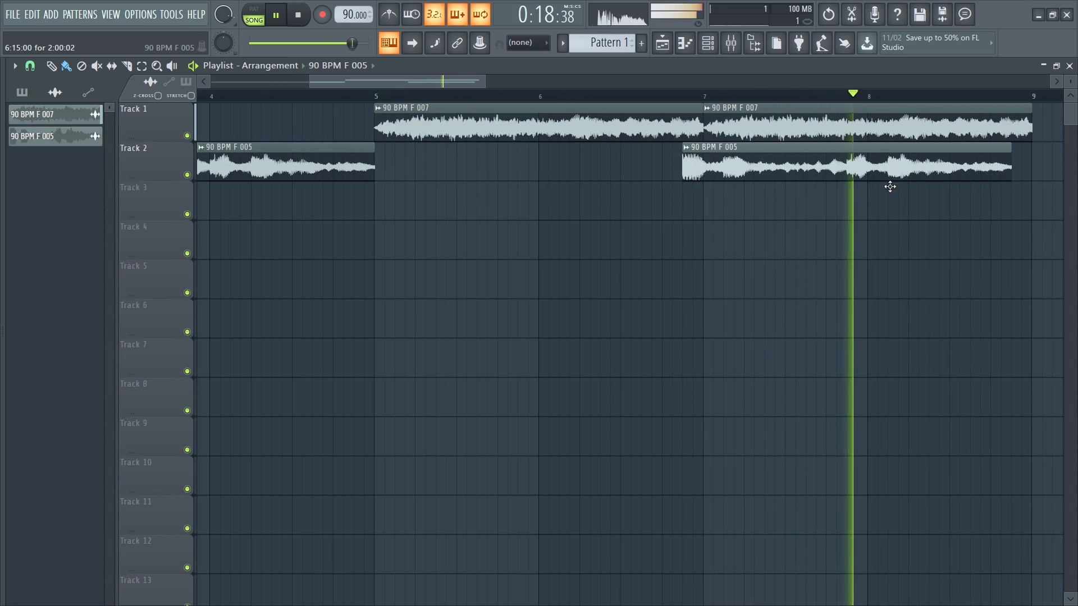
shift+drag(890, 186, 1070, 201)
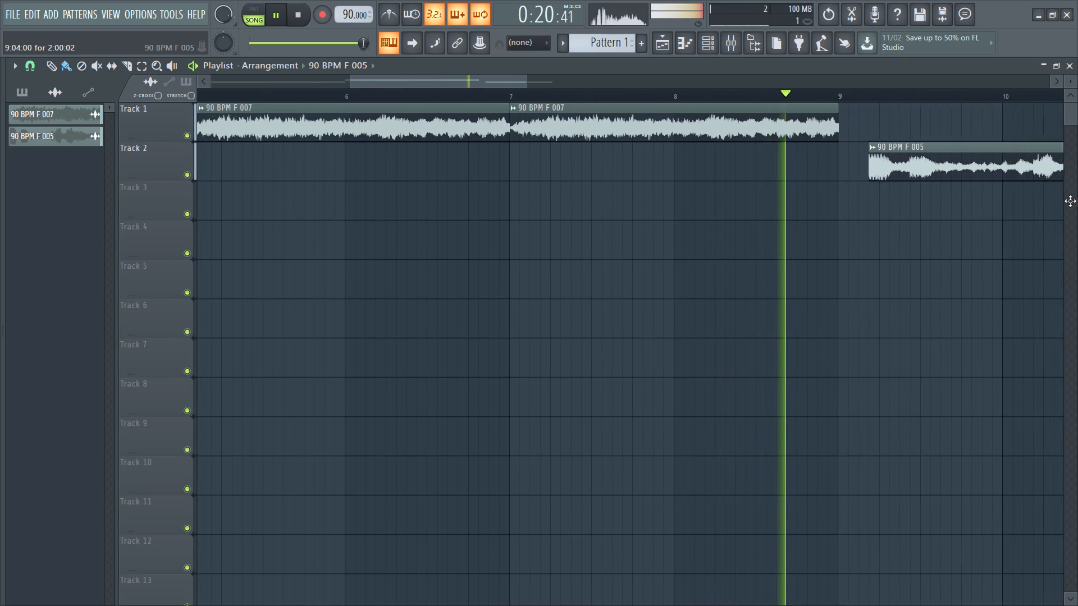
shift+drag(1070, 201, 1024, 195)
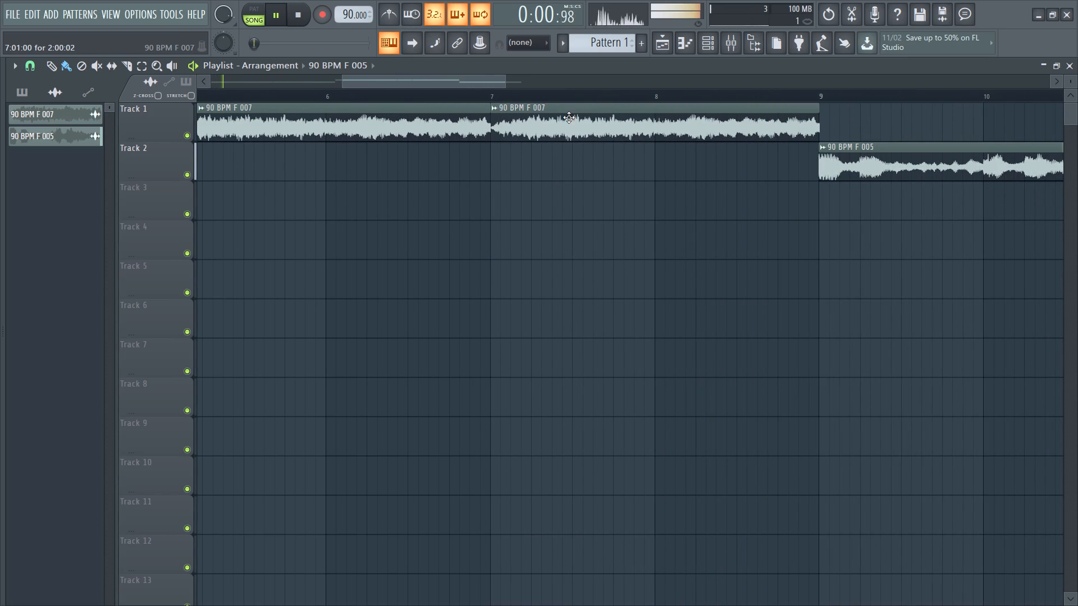
Copy the 90 BPM F 007 clip on Track 1 to start at bar 9, above the F 005 clip.
shift+drag(570, 120, 887, 145)
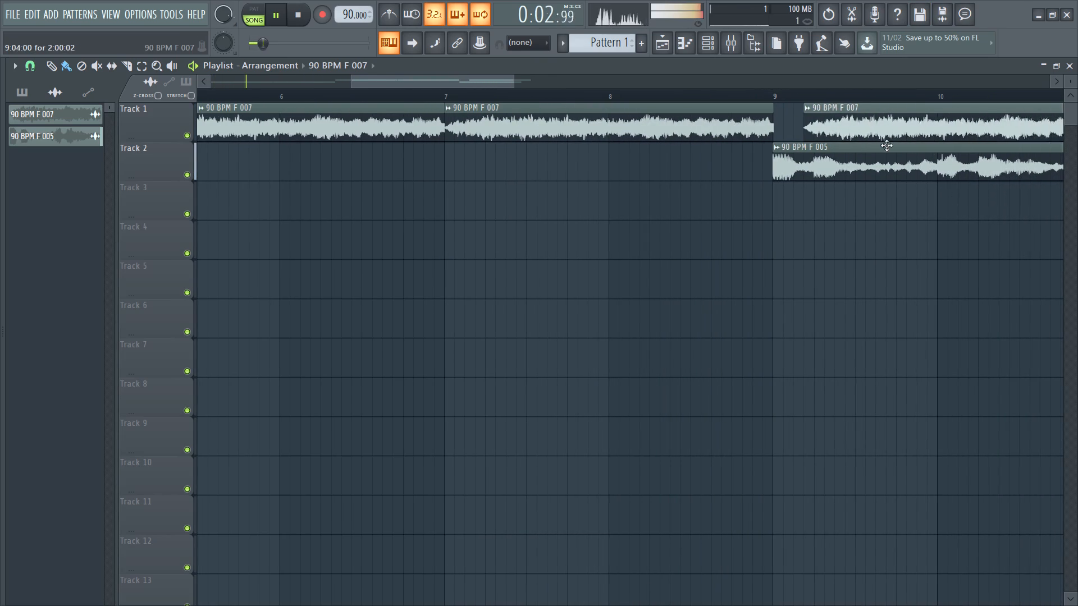
shift+drag(887, 145, 857, 148)
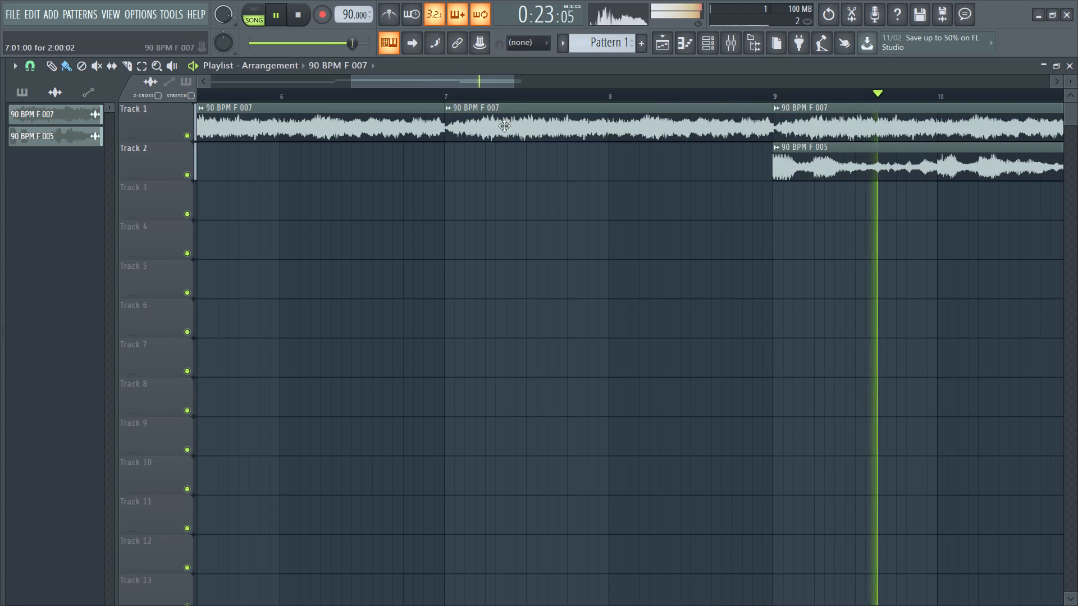
Stop the playback of the arrangement.
drag(449, 79, 246, 70)
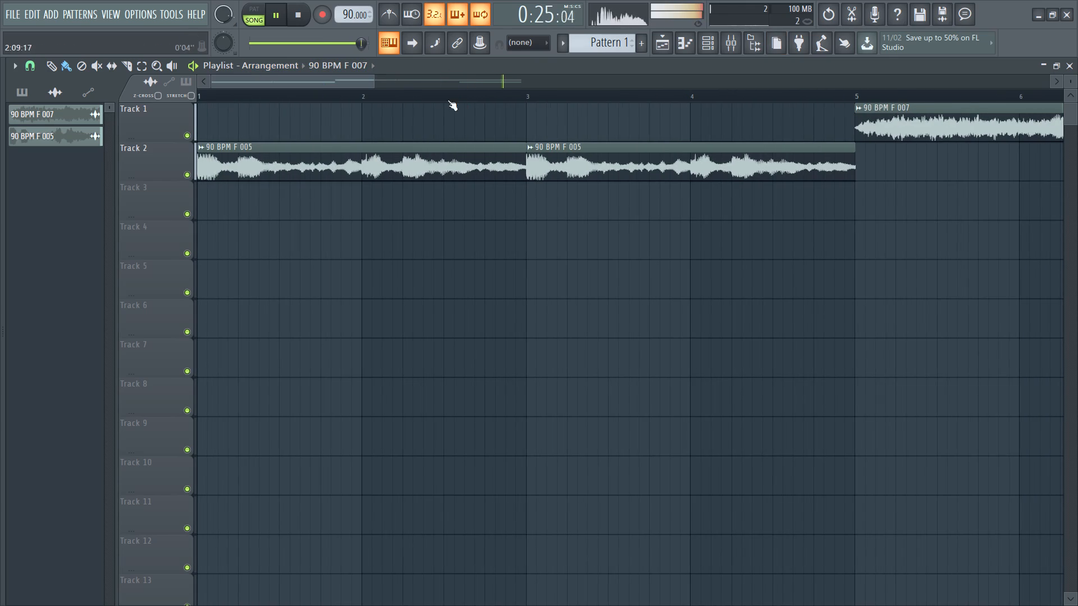
key(space)
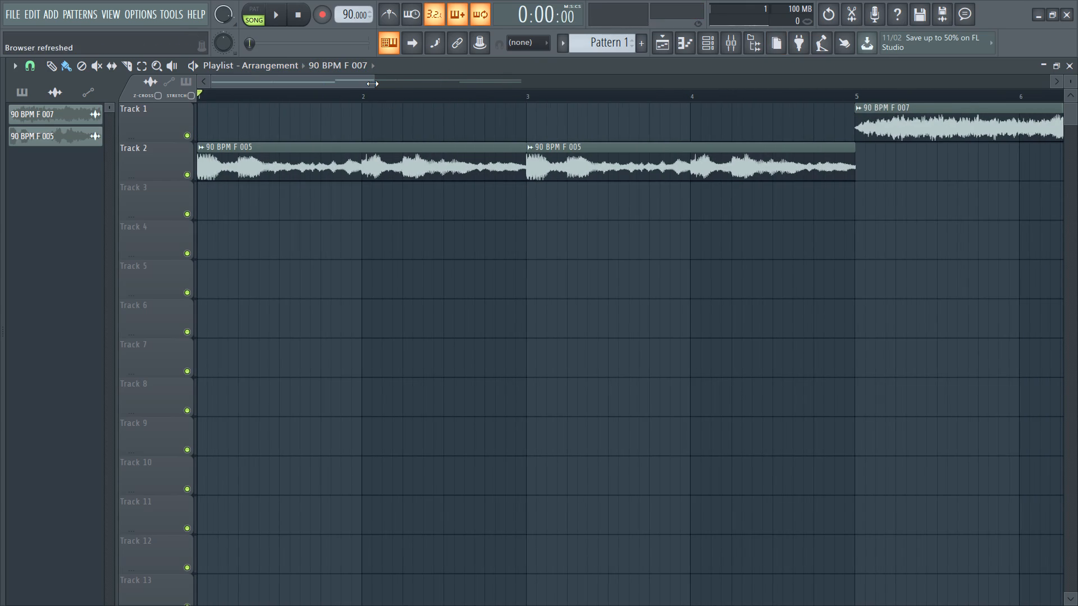
Duplicate the two stacked clips at bar 9 on Tracks 1 and 2 so the copies start at bar 11.
drag(372, 84, 491, 93)
drag(449, 87, 621, 95)
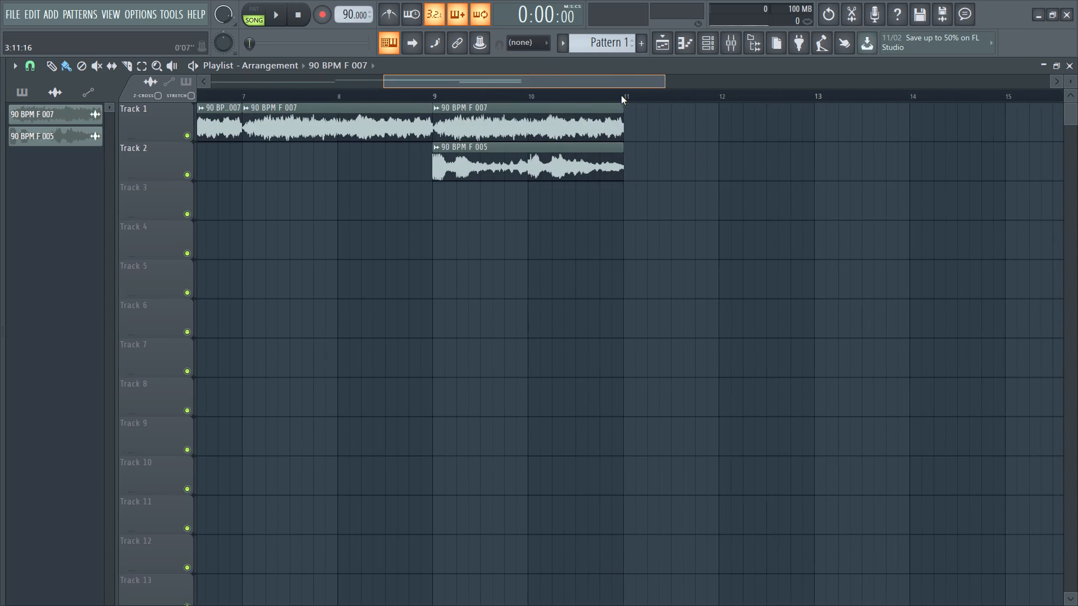
drag(621, 95, 618, 95)
ctrl+drag(446, 194, 482, 159)
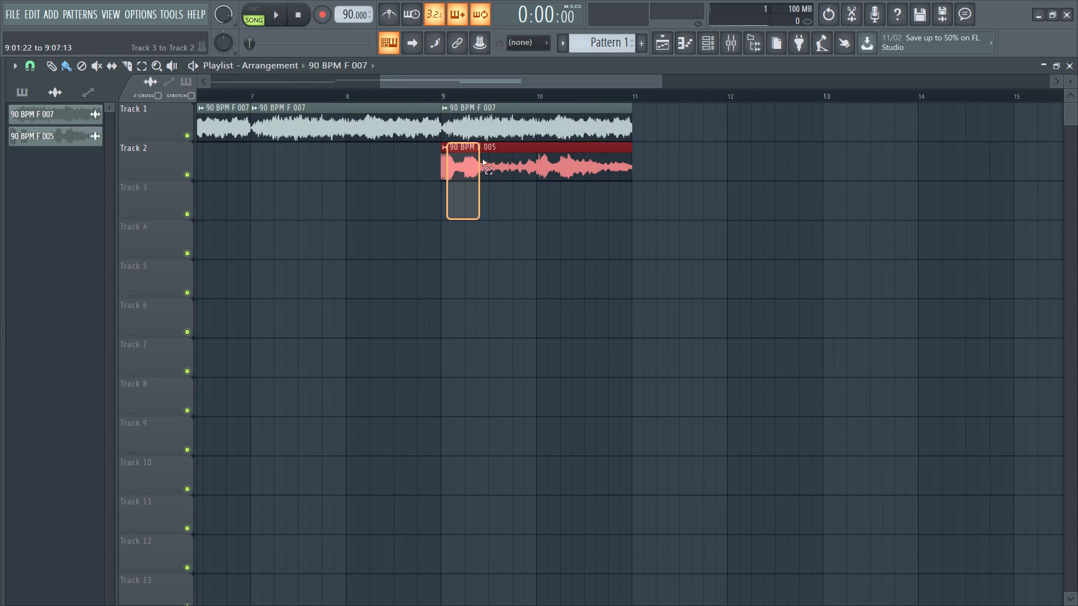
ctrl+drag(482, 159, 520, 130)
shift+drag(456, 121, 458, 121)
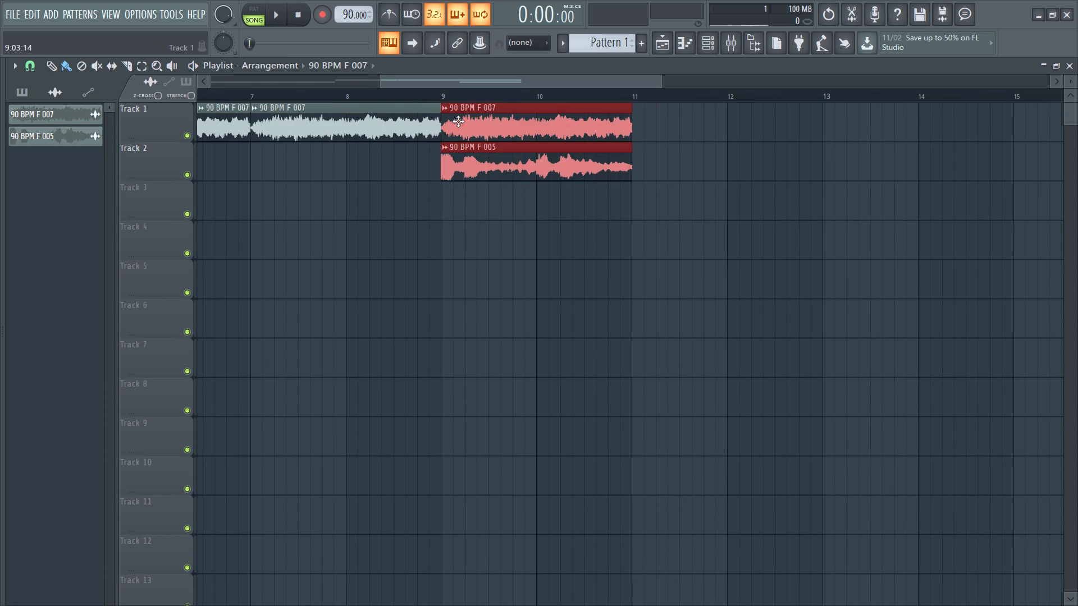
shift+drag(458, 121, 647, 125)
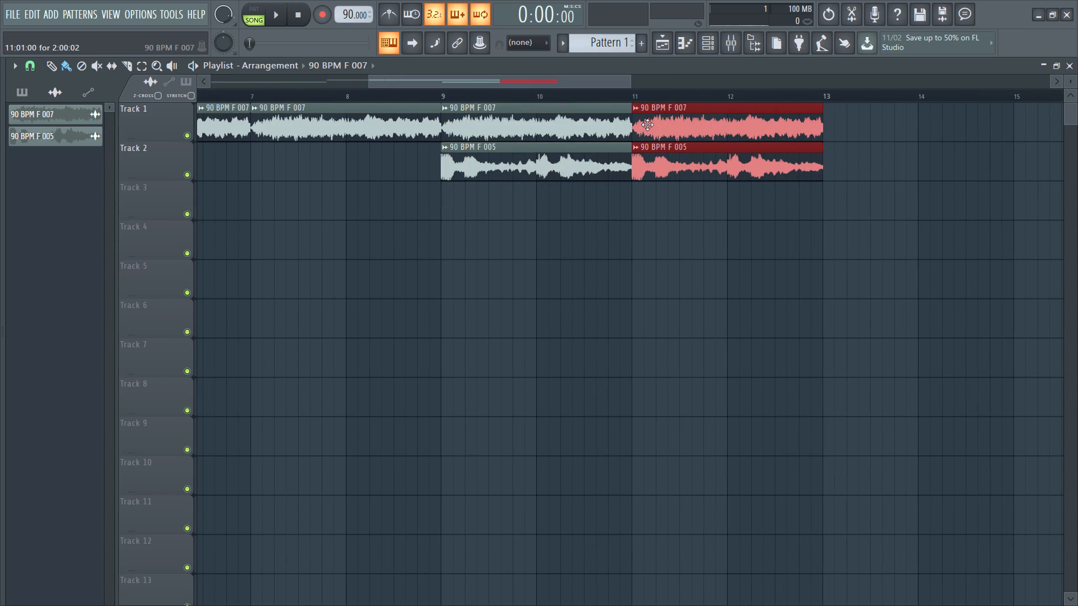
Duplicate the four clips spanning bars 9 to 13 on Tracks 1 and 2 so the copies start at bar 13.
ctrl+drag(532, 194, 683, 140)
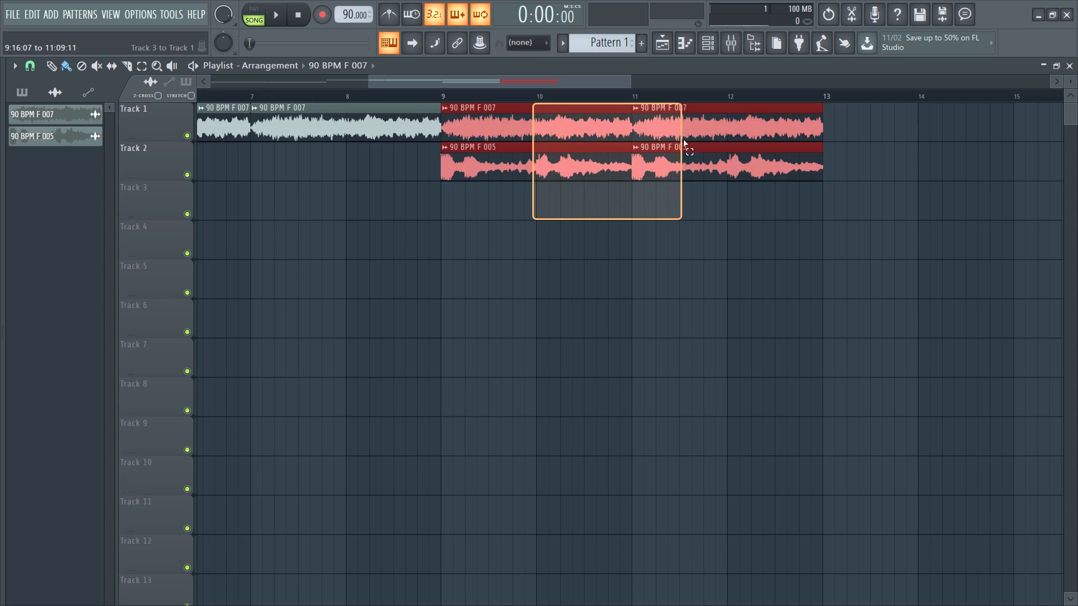
ctrl+drag(683, 140, 691, 131)
shift+drag(551, 123, 951, 117)
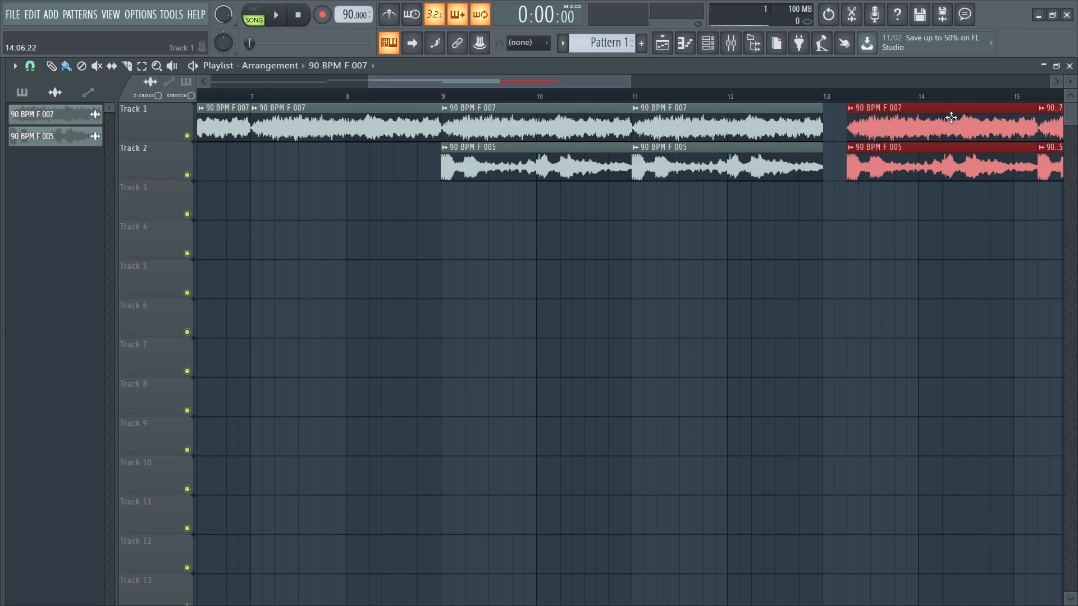
shift+drag(951, 117, 939, 118)
Select Pattern 1 in the playlist's pattern picker and open the channel rack.
drag(540, 82, 326, 79)
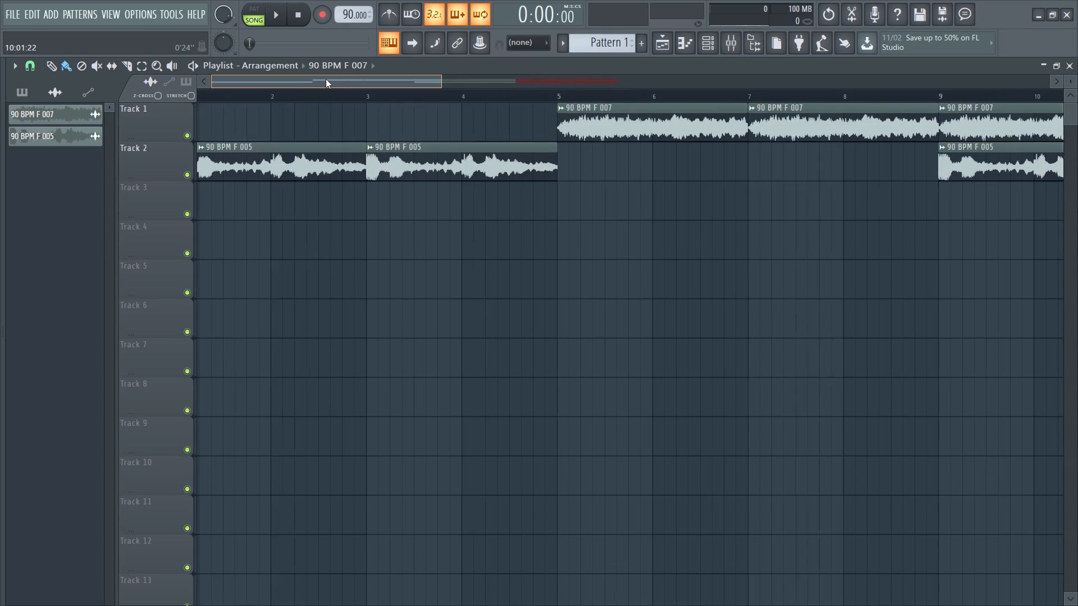
drag(326, 79, 323, 76)
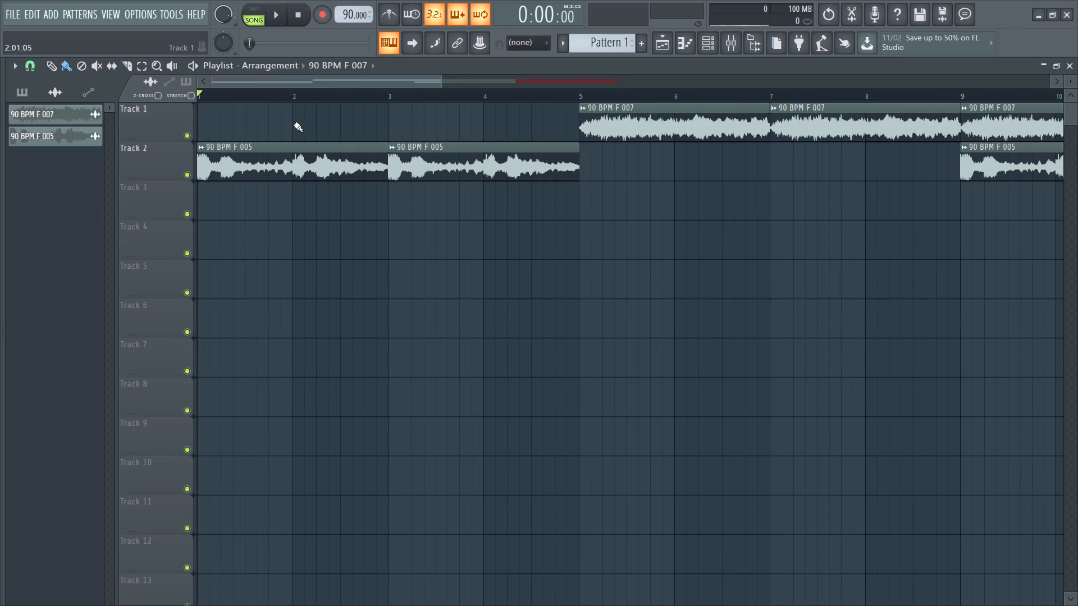
click(34, 95)
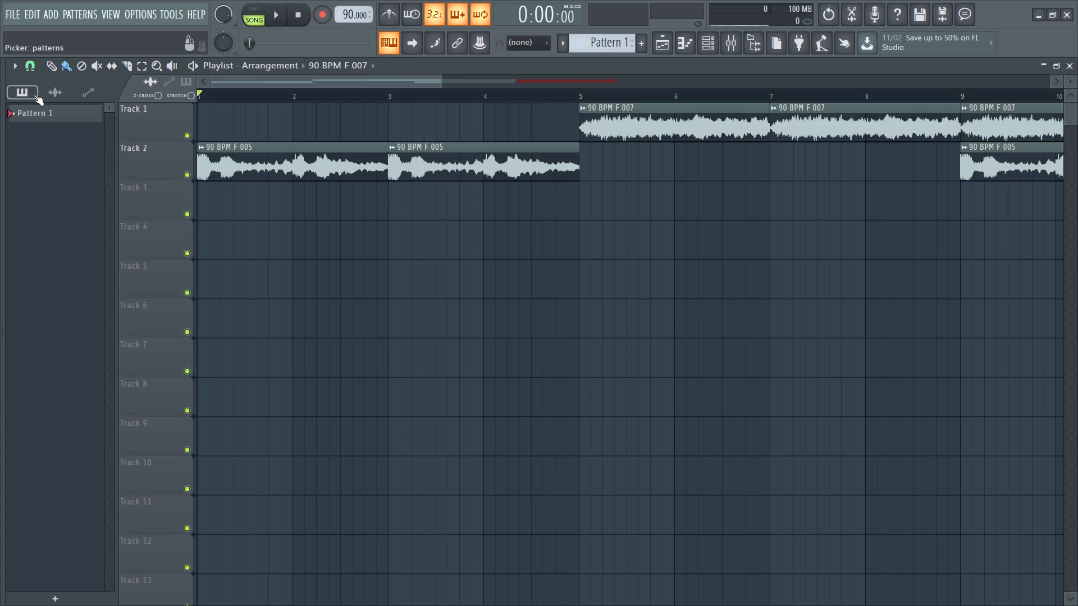
click(65, 117)
click(711, 40)
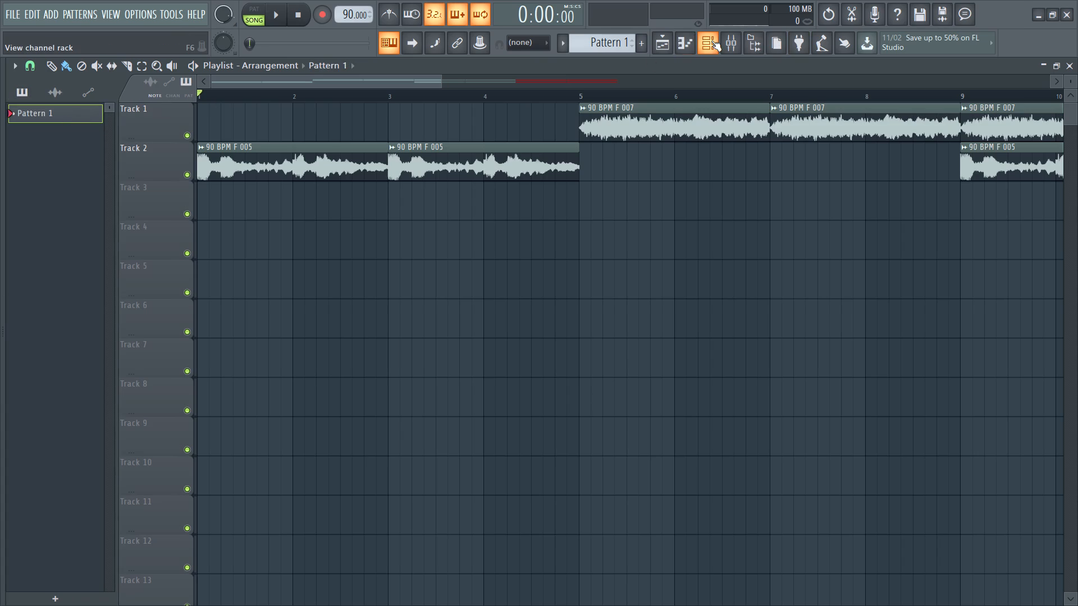
Show the Unsorted channels in the channel rack and fill the Kick every 4 steps.
click(131, 208)
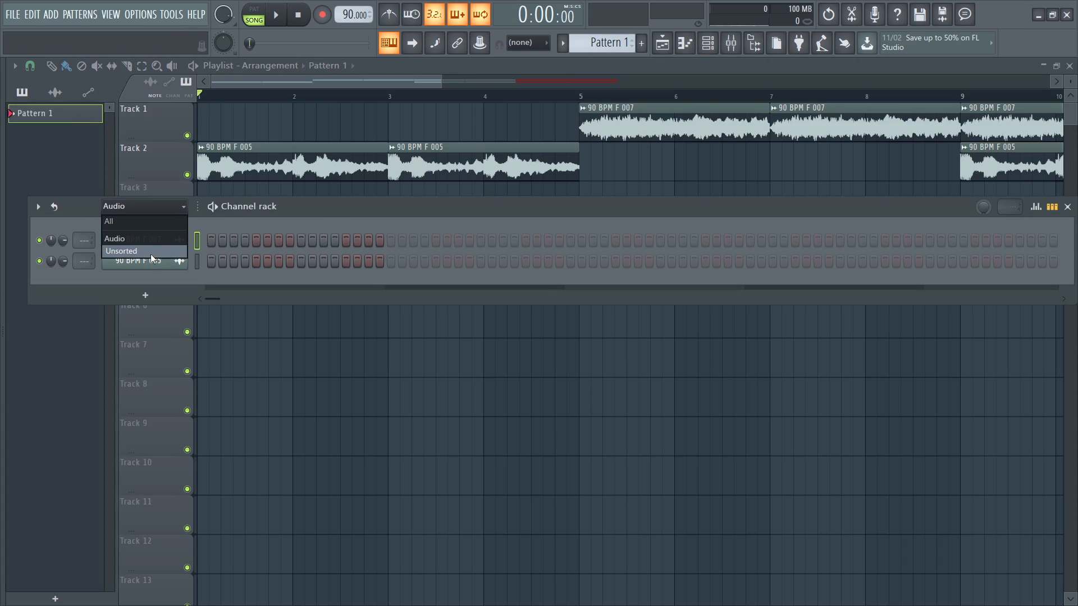
click(150, 249)
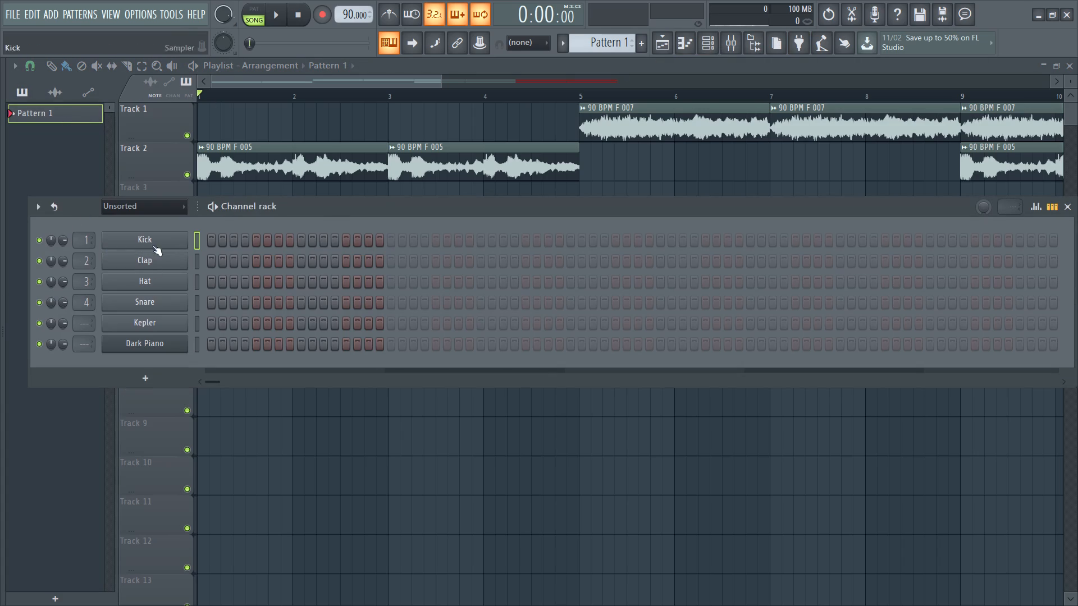
right_click(181, 238)
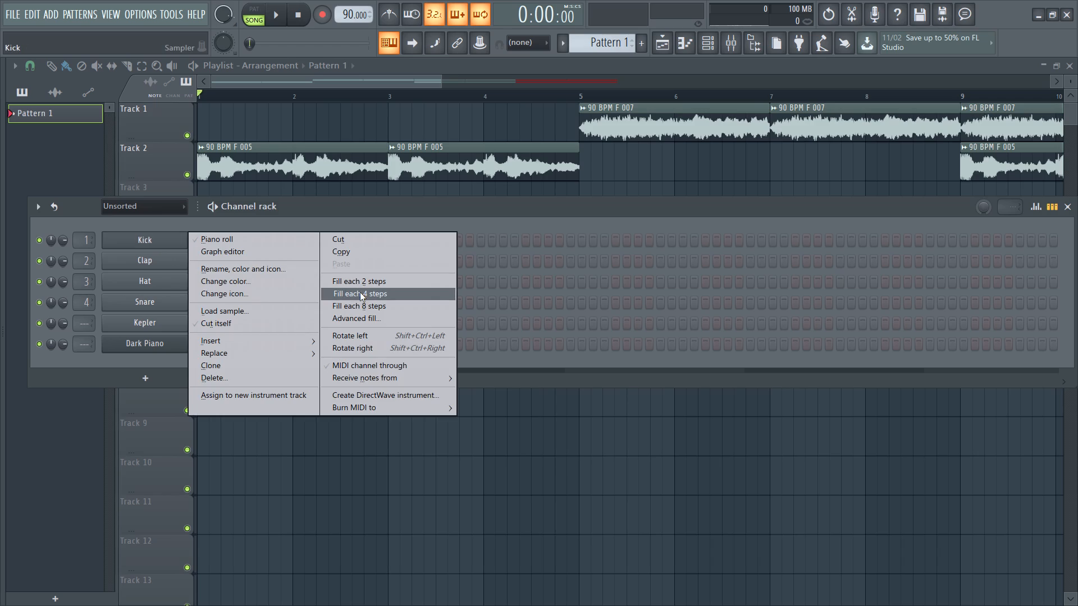
click(363, 296)
Switch playback from song to pattern mode and audition the kick pattern.
key(space)
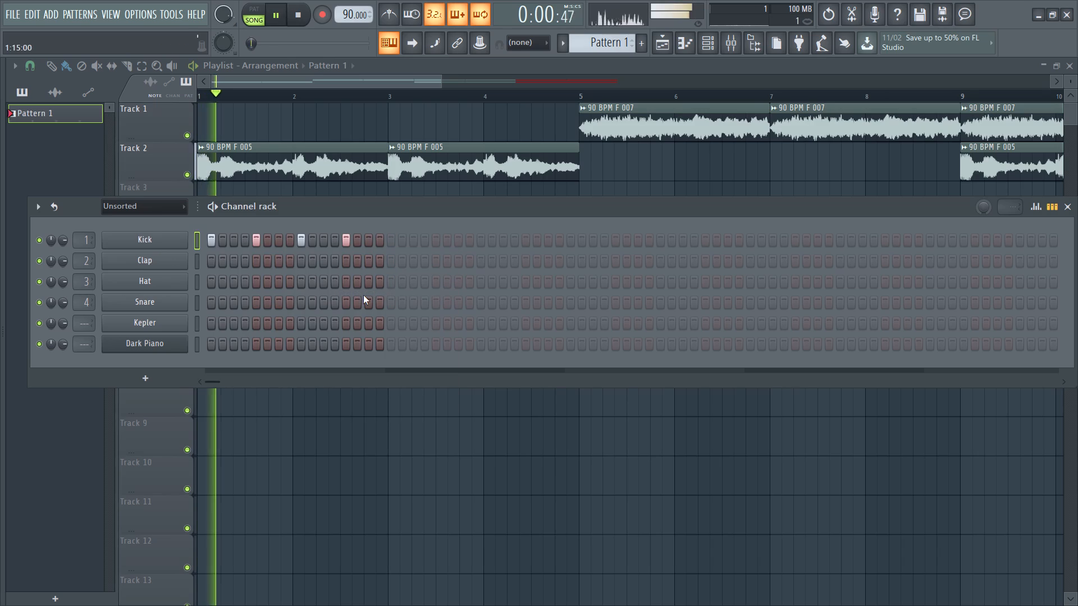
key(space)
click(252, 8)
key(space)
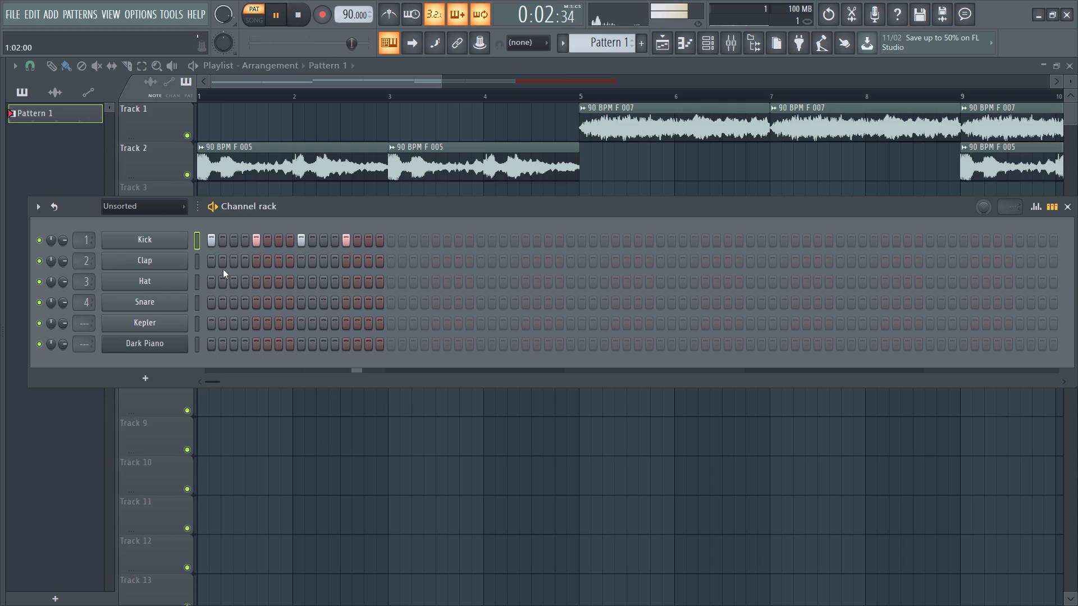
key(space)
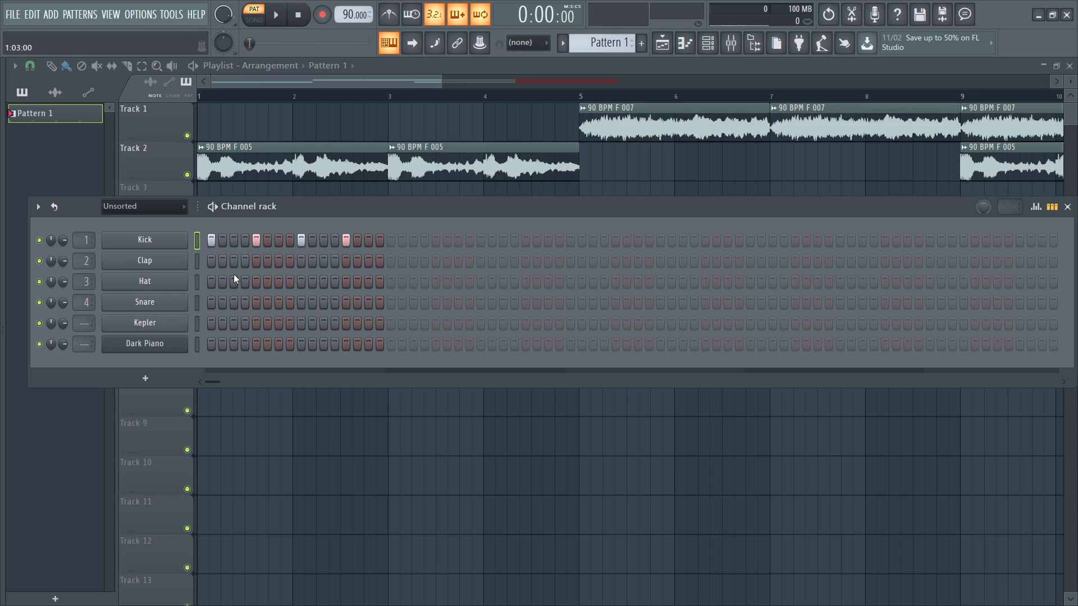
Place Snare hits on steps 4 and 12, trying step 3 first, and audition the pattern.
click(236, 303)
key(space)
key(space)
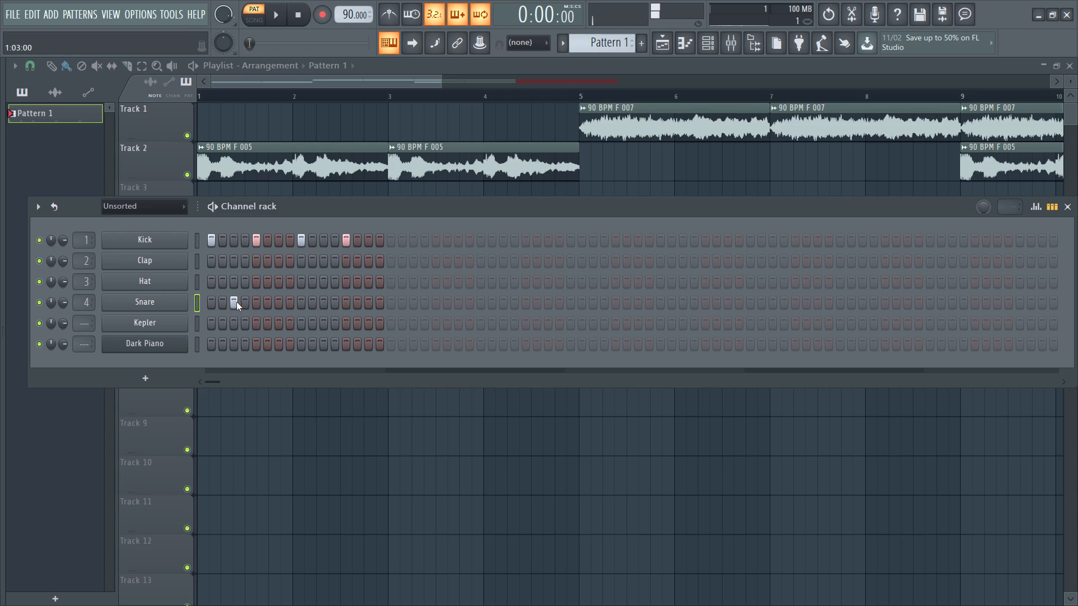
click(240, 299)
right_click(236, 300)
key(space)
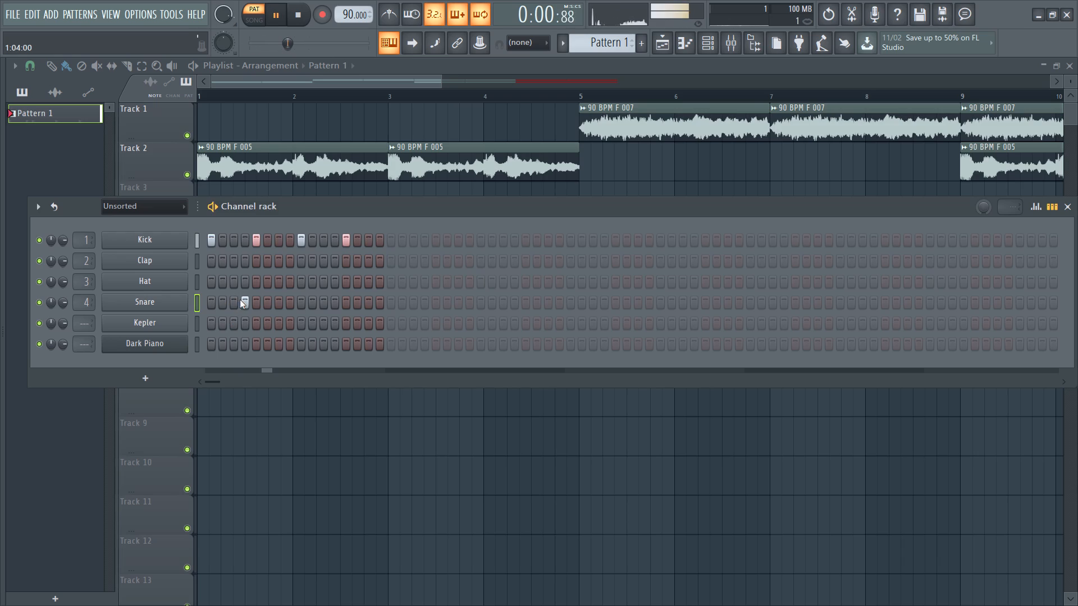
key(space)
click(333, 306)
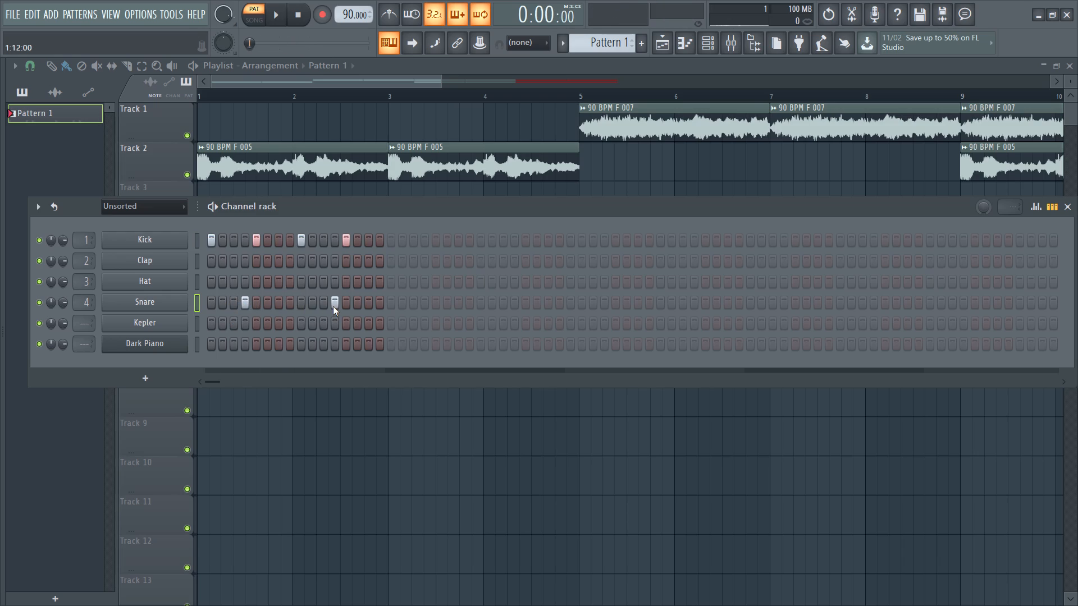
key(space)
key(space)
Add Snare hits on steps 7 and 15 after trying steps 8 and 6, audition them, and close the channel rack.
click(286, 306)
key(space)
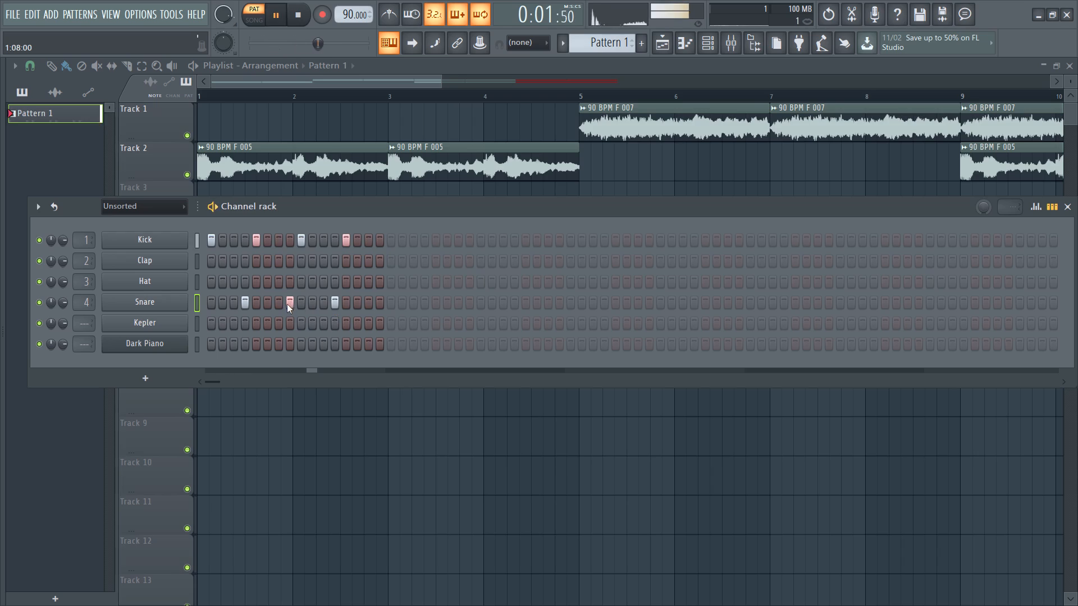
key(space)
click(272, 304)
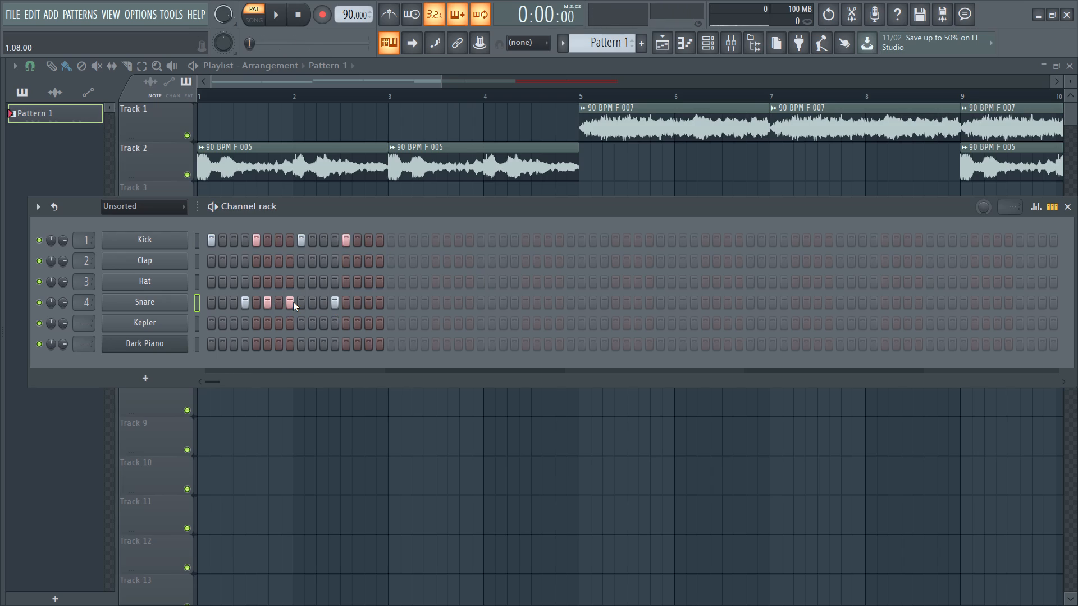
right_click(292, 302)
key(space)
key(space)
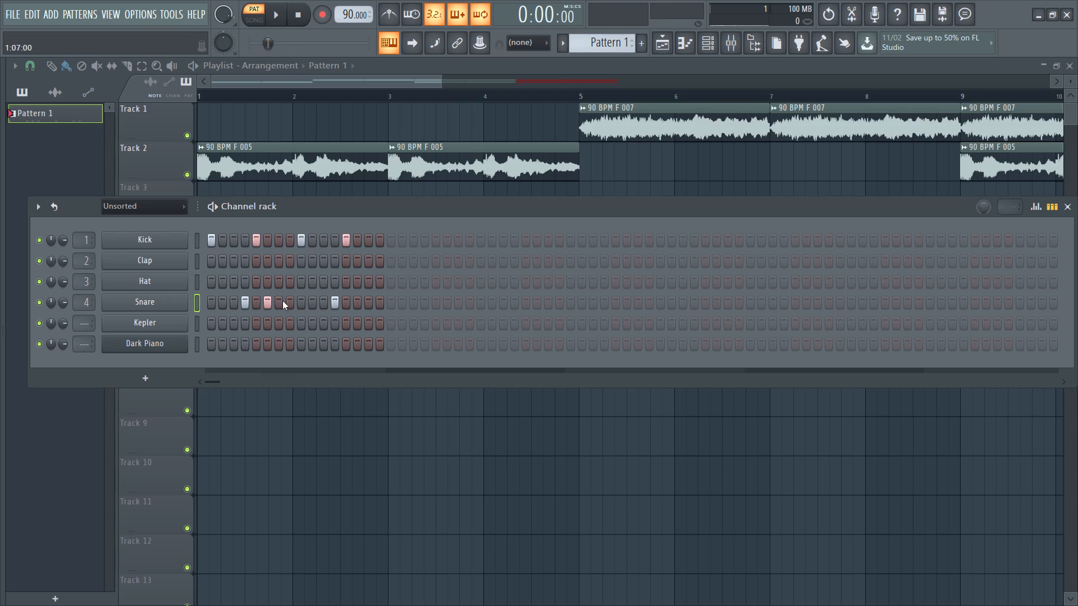
click(276, 301)
right_click(268, 302)
key(space)
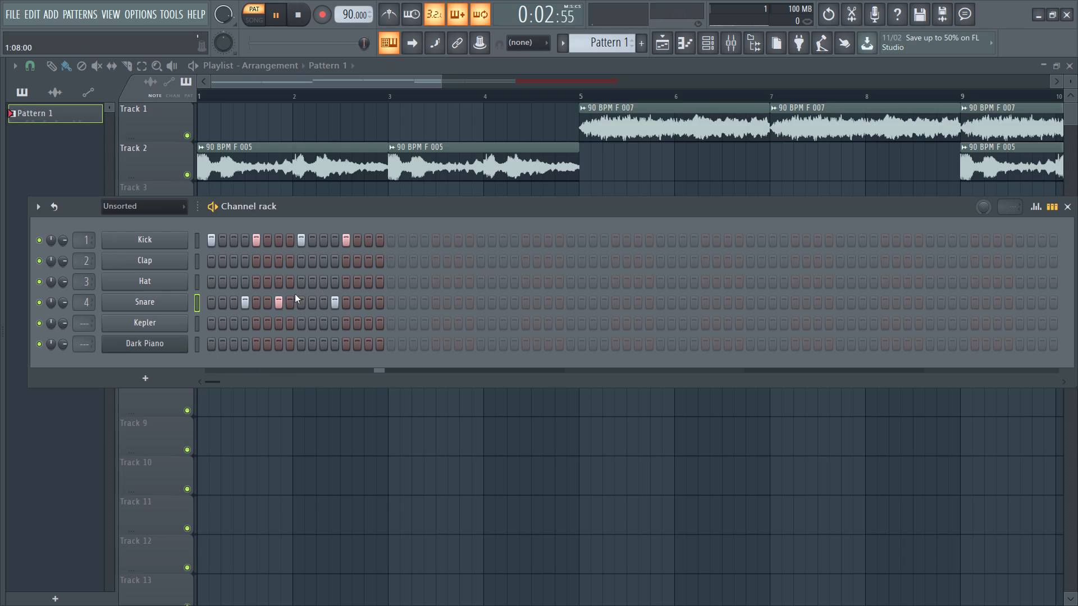
key(space)
click(367, 302)
key(space)
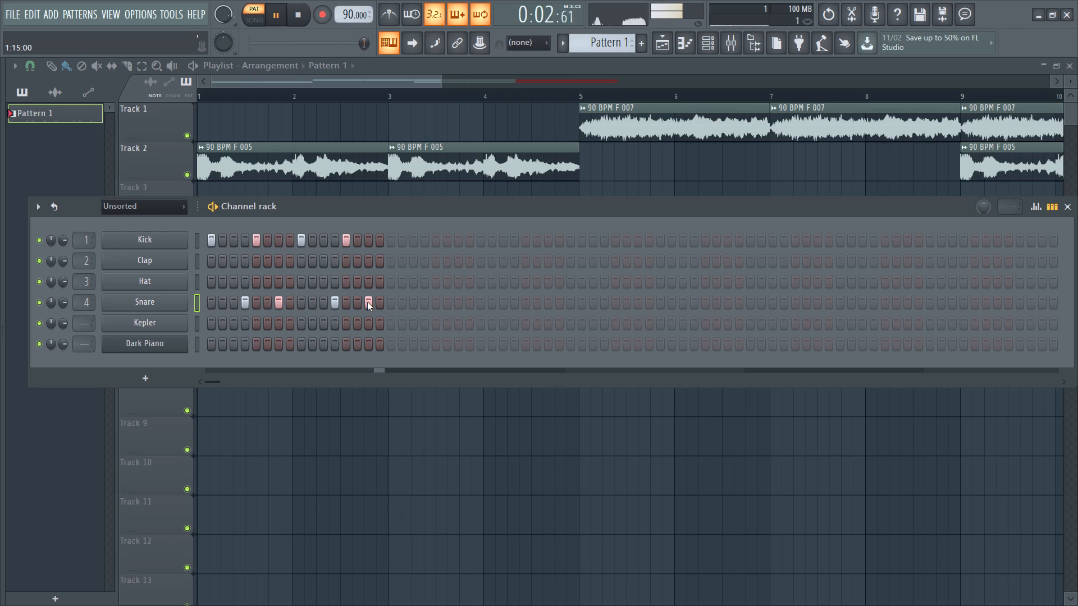
click(1068, 203)
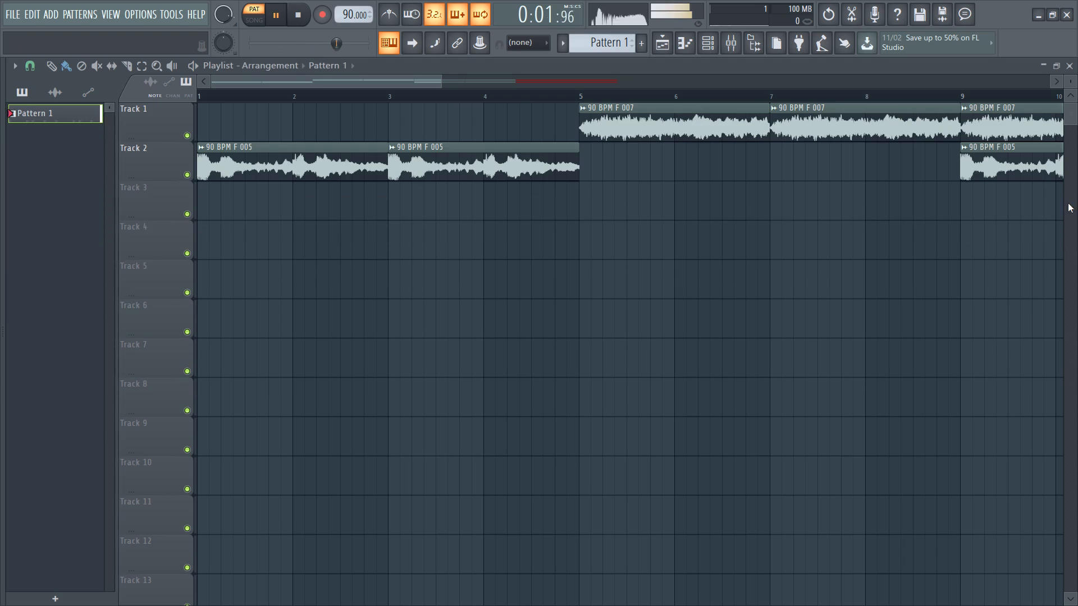
Place four consecutive Pattern 1 clips on Track 3 starting at bars 13, 14, 15 and 16.
drag(328, 84, 503, 91)
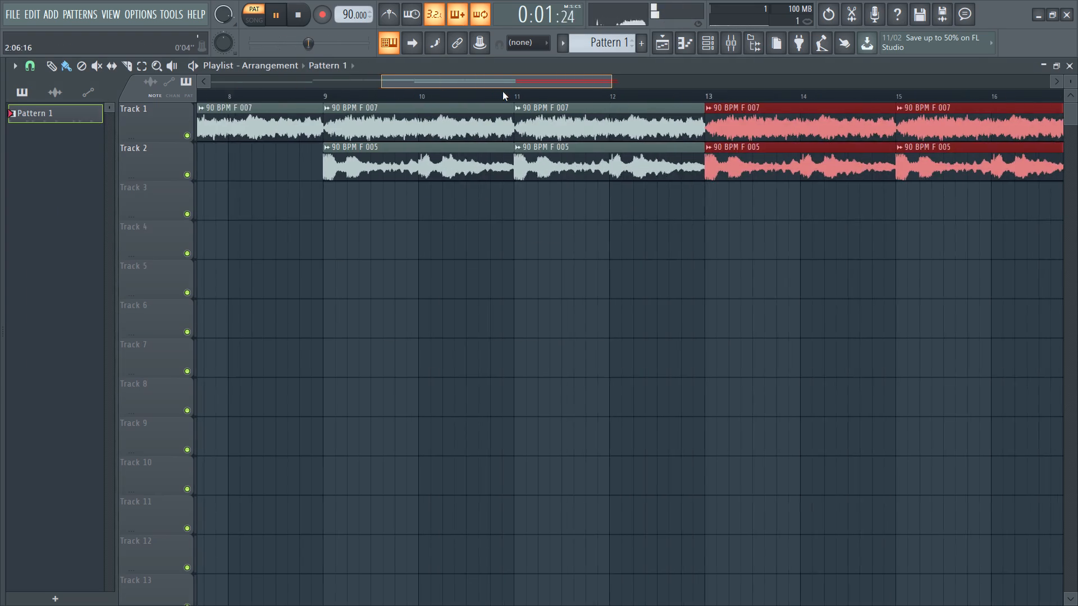
drag(503, 91, 551, 91)
click(510, 206)
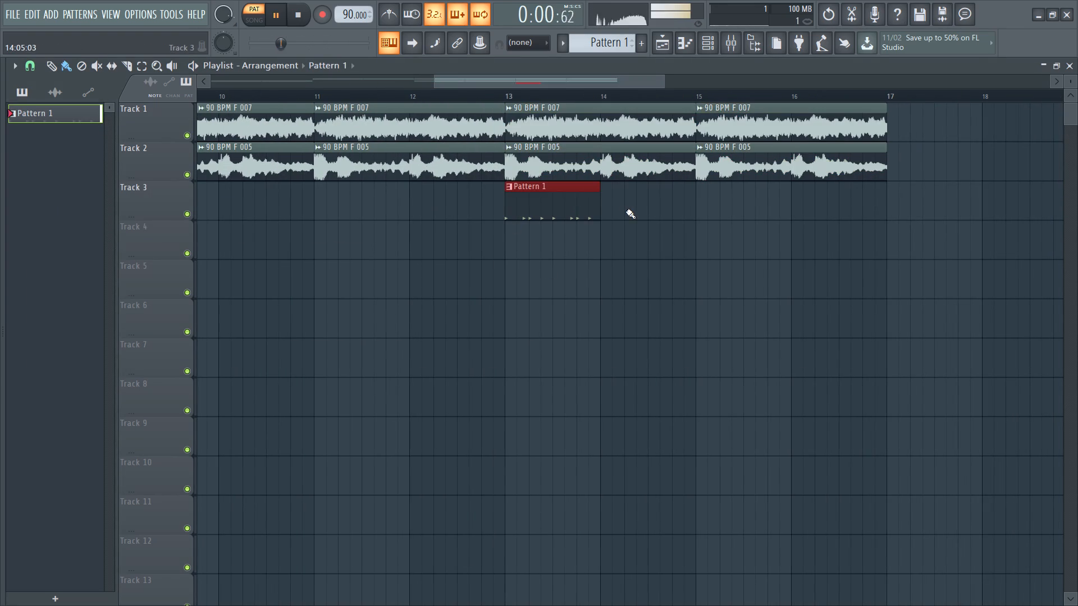
click(626, 210)
drag(642, 204, 618, 209)
click(726, 205)
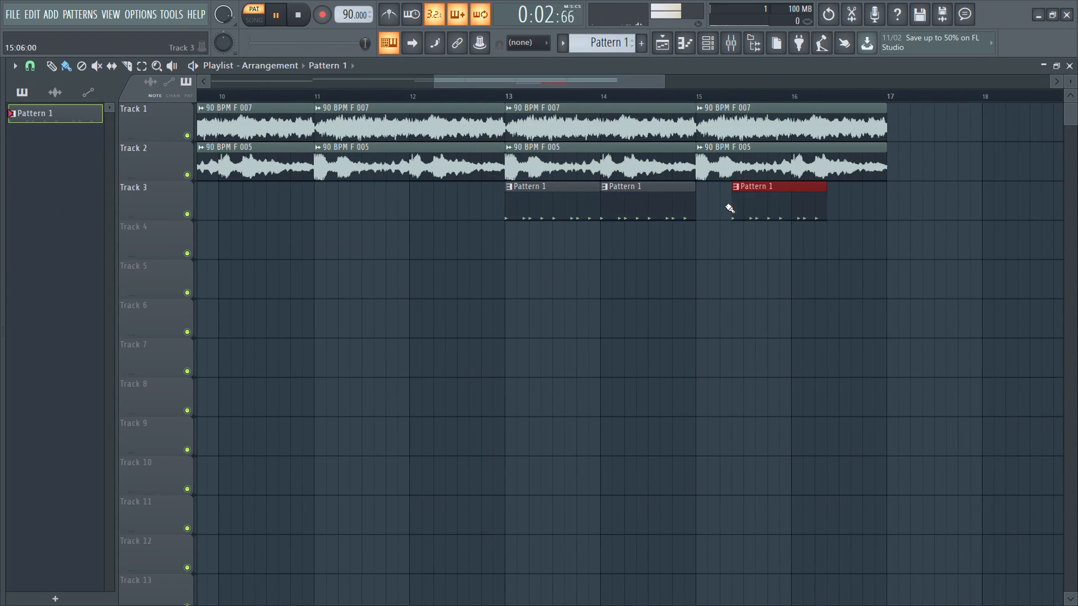
drag(756, 205, 716, 209)
click(829, 201)
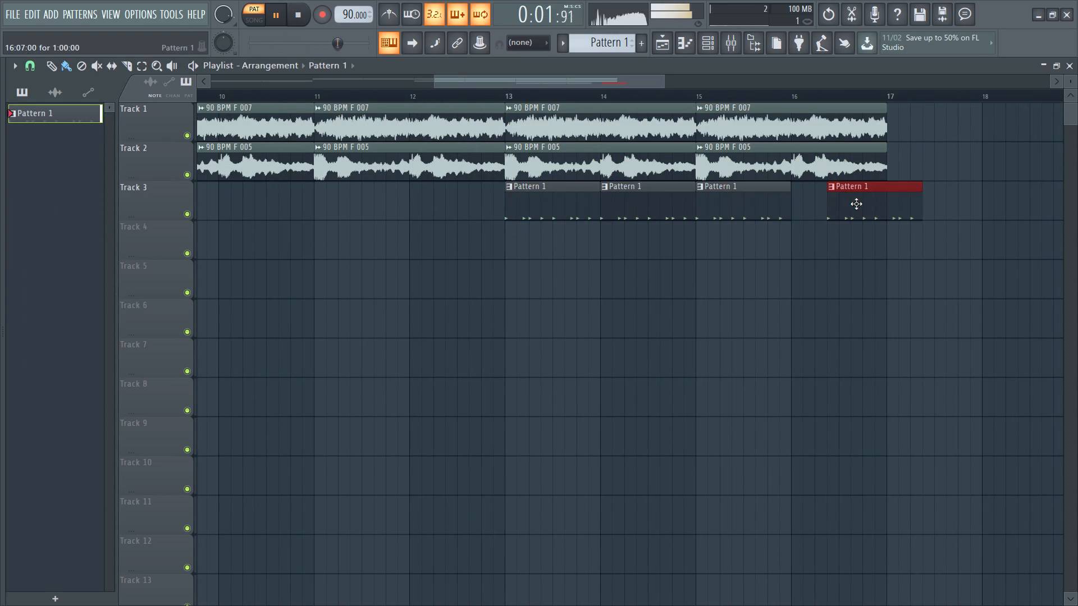
drag(874, 205, 837, 211)
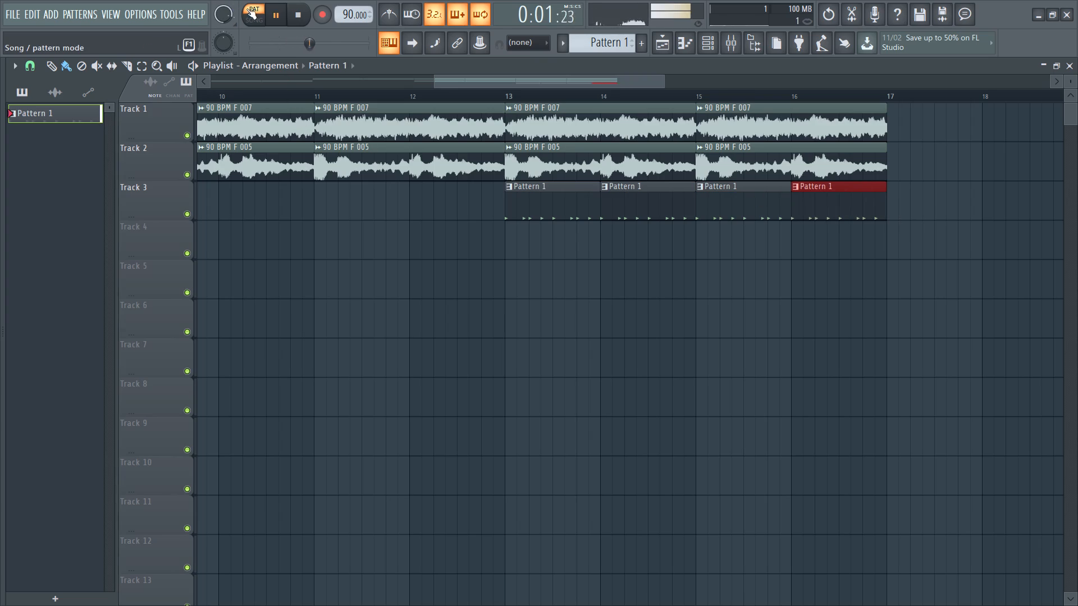
Switch playback to song mode and show the whole arrangement from bar 1 in the playlist.
click(249, 19)
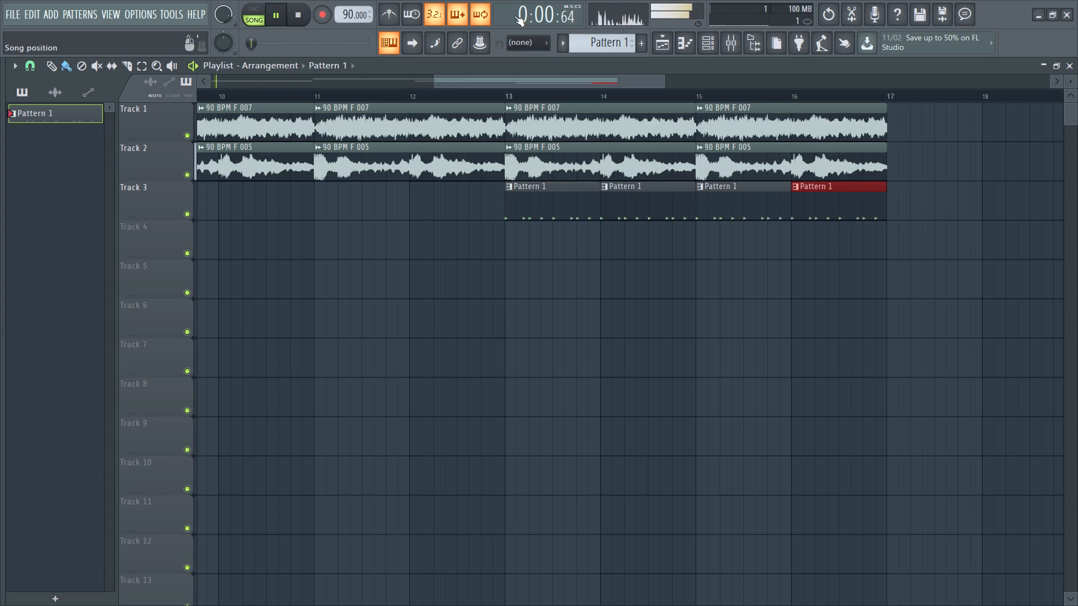
drag(433, 83, 429, 82)
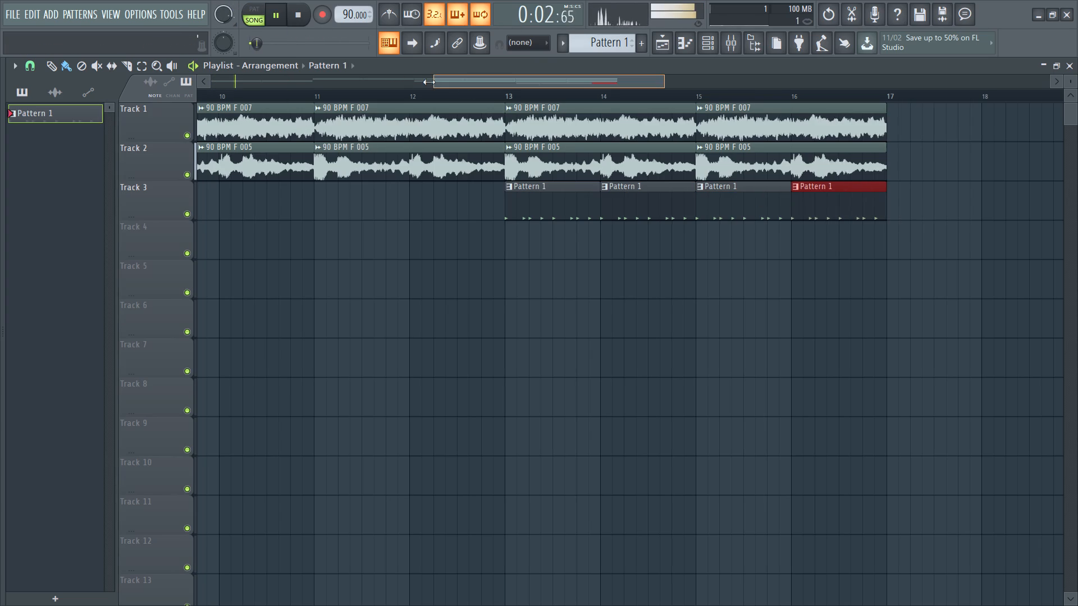
drag(429, 82, 182, 98)
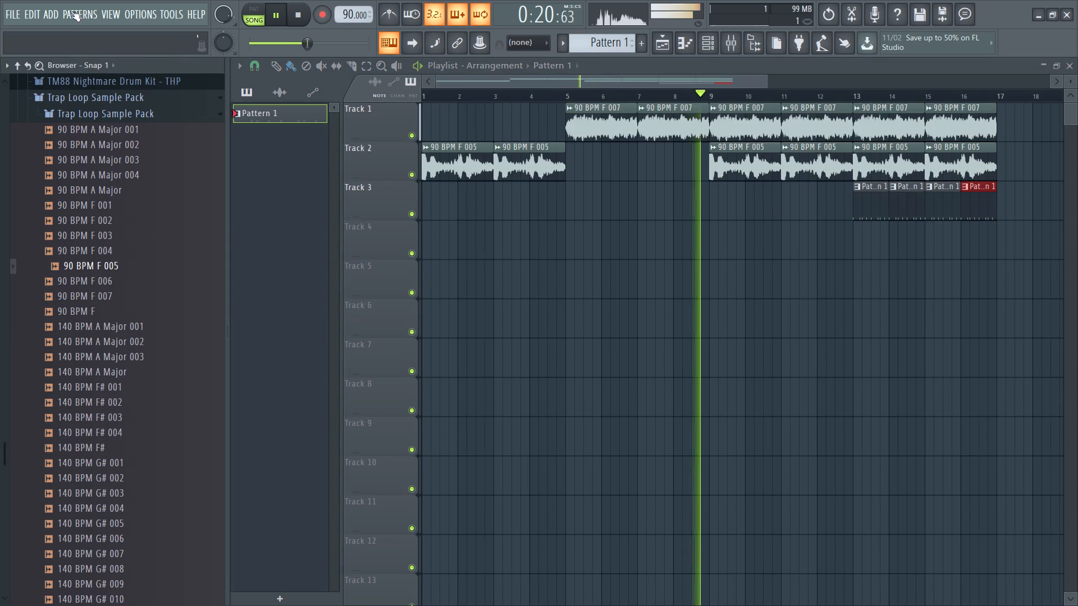
Collapse the Trap Loop Sample Pack folders in the browser and examine the SCORPION DRUMKIT folder.
click(52, 117)
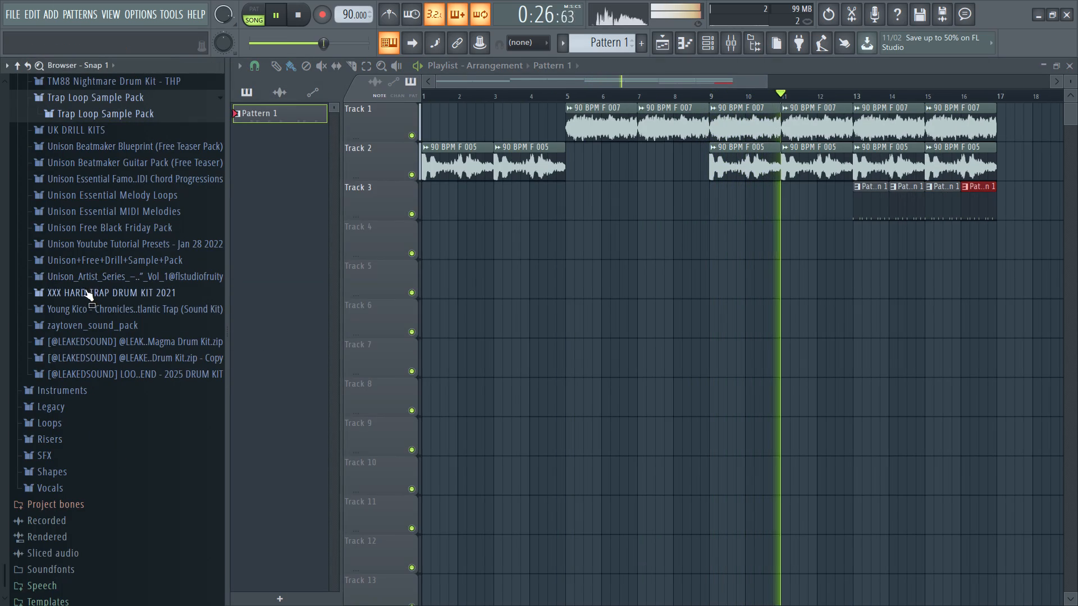
scroll(84, 212, up, 2)
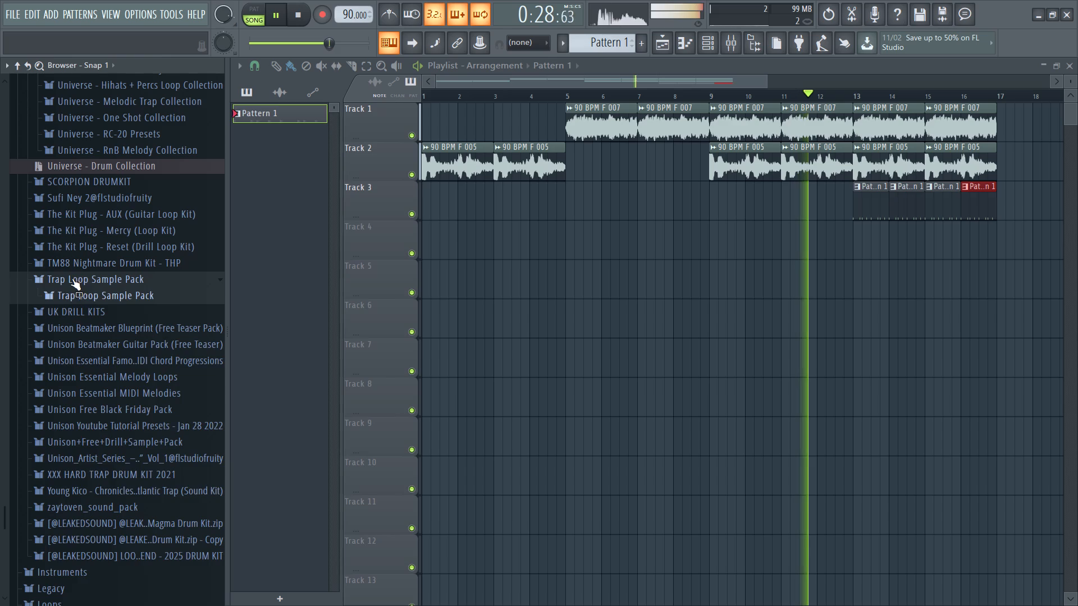
click(72, 278)
scroll(77, 219, up, 1)
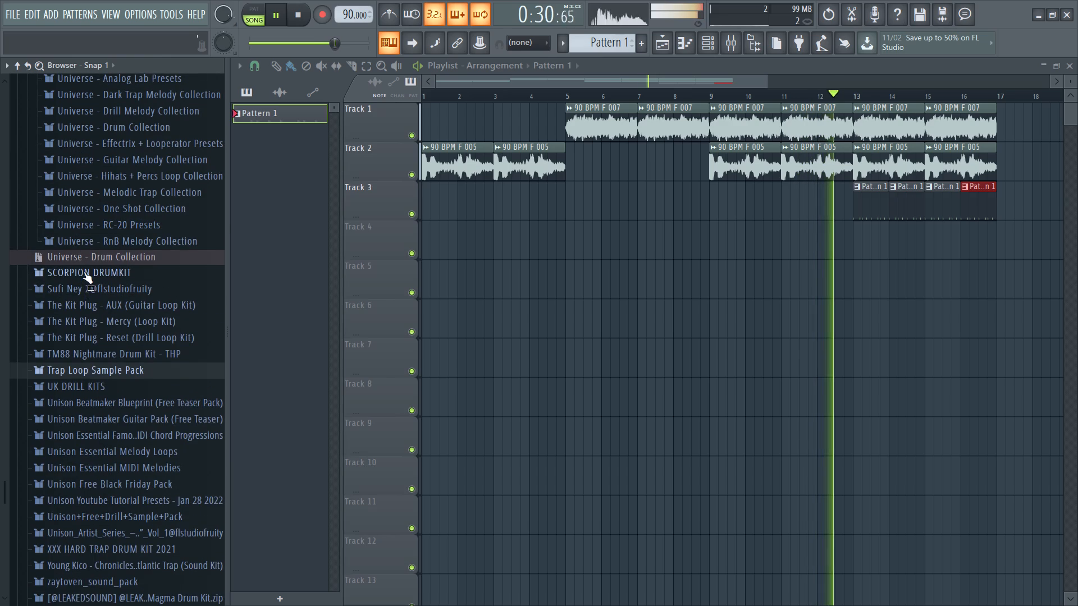
click(84, 272)
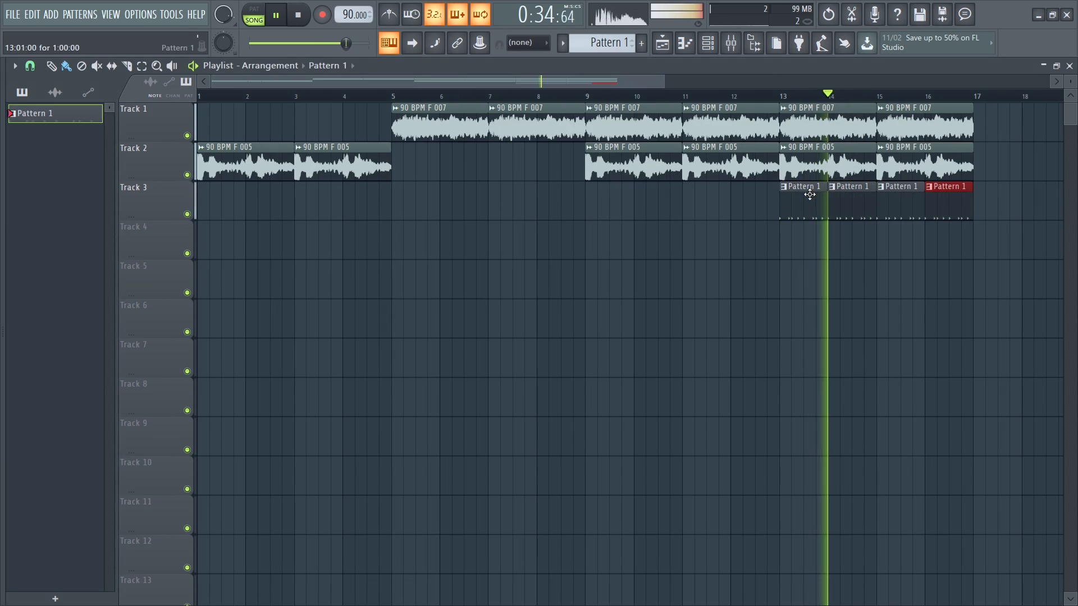
Mute the F 005 clip at bar 13 and the F 007 clip at bar 15, leaving the F 005 clip at bar 15 unmuted.
click(96, 66)
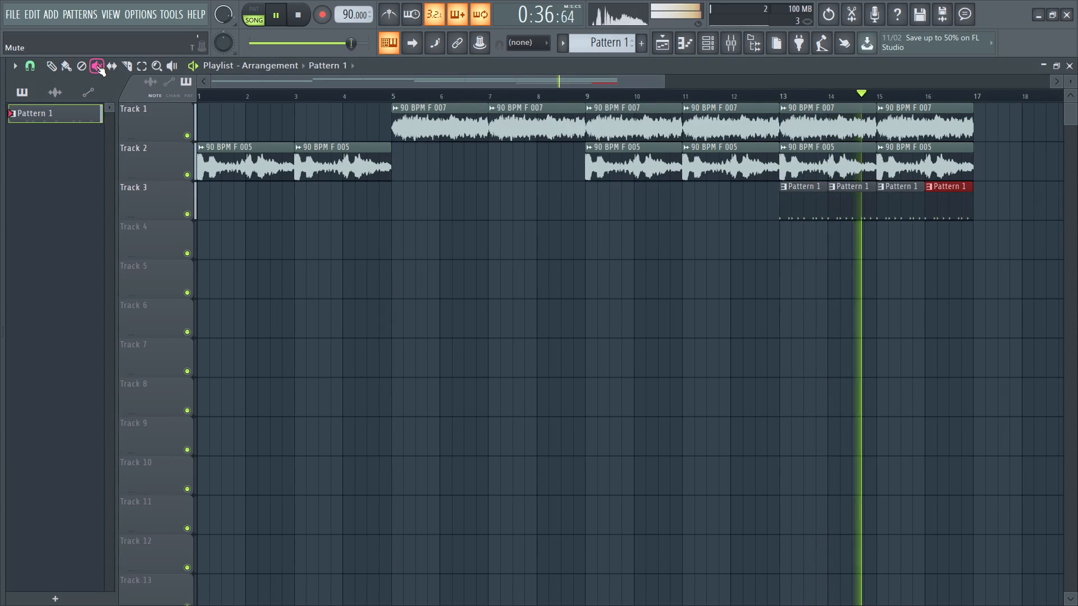
click(841, 169)
click(930, 157)
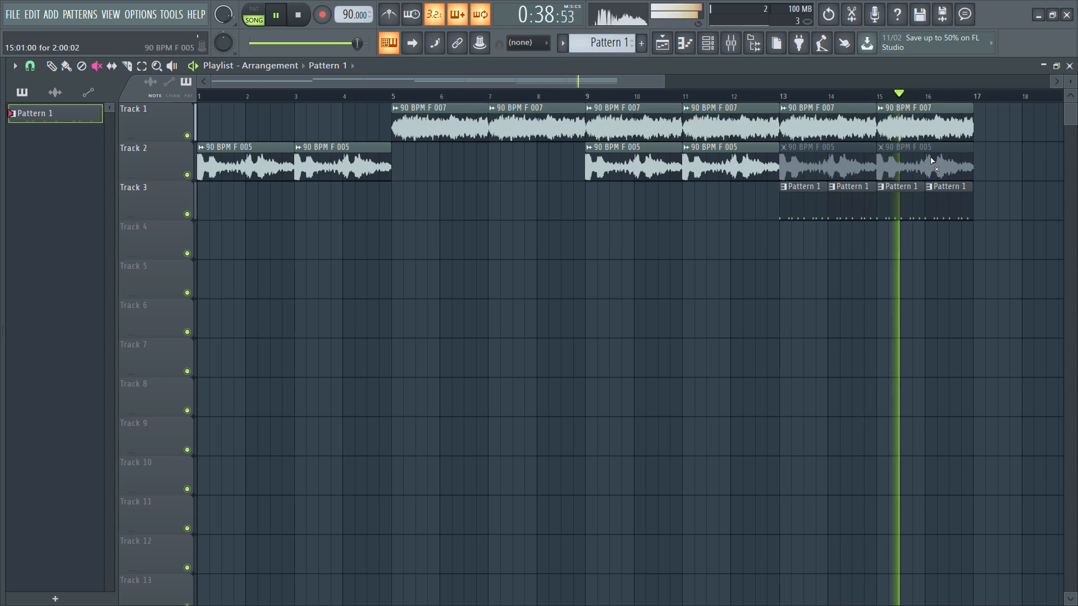
click(891, 125)
click(898, 151)
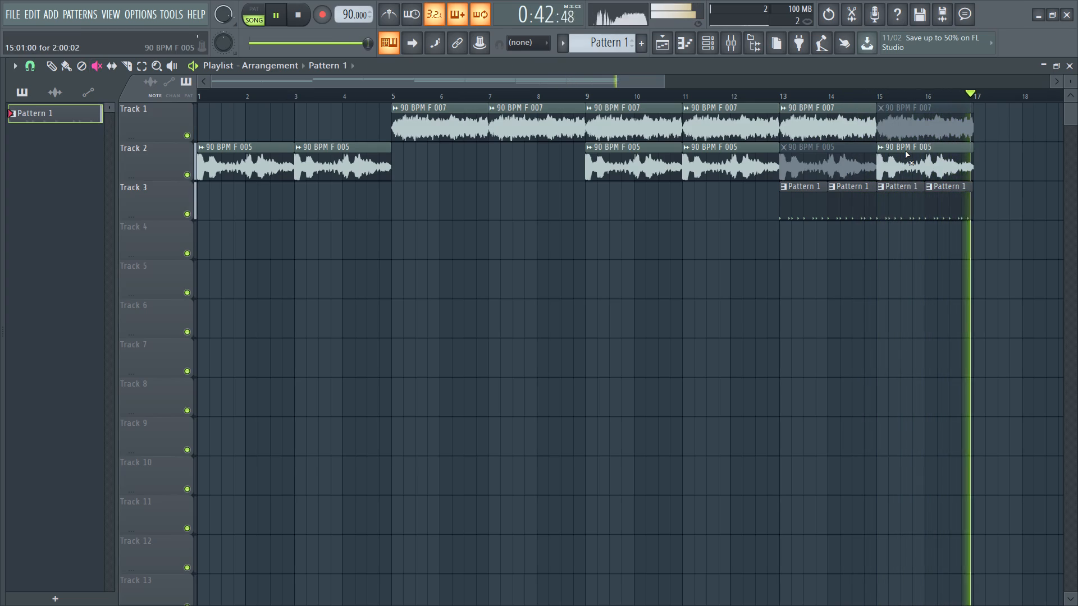
Play the arrangement from bar 13 to hear the section with the muted clips.
key(space)
click(780, 93)
key(space)
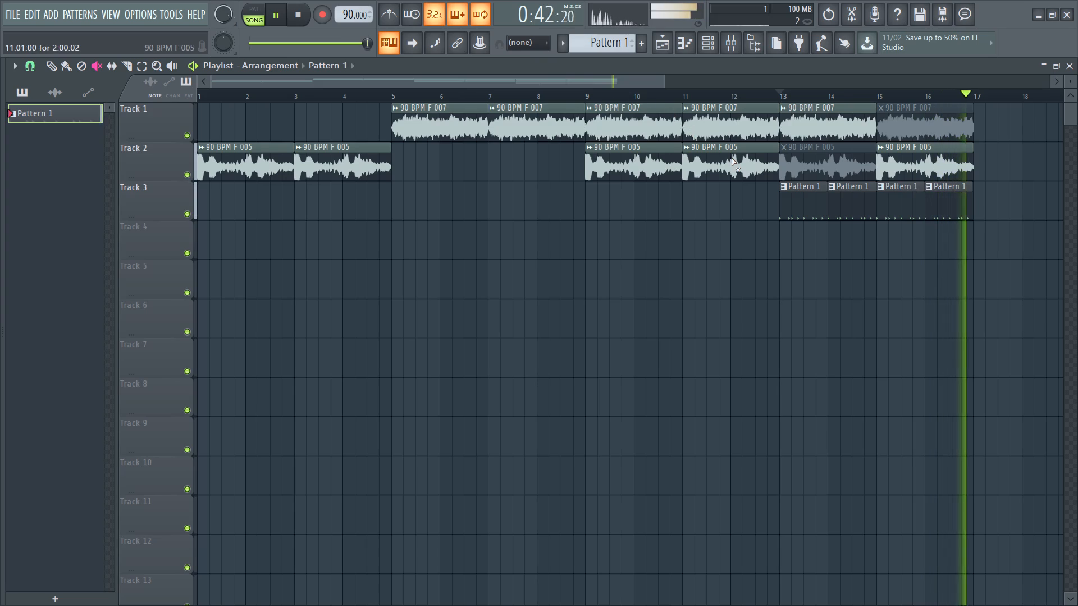
key(space)
Copy the F 005 clip and the two Pattern 1 clips at bars 15–16 to bars 17, 19 and 21.
drag(592, 85, 752, 91)
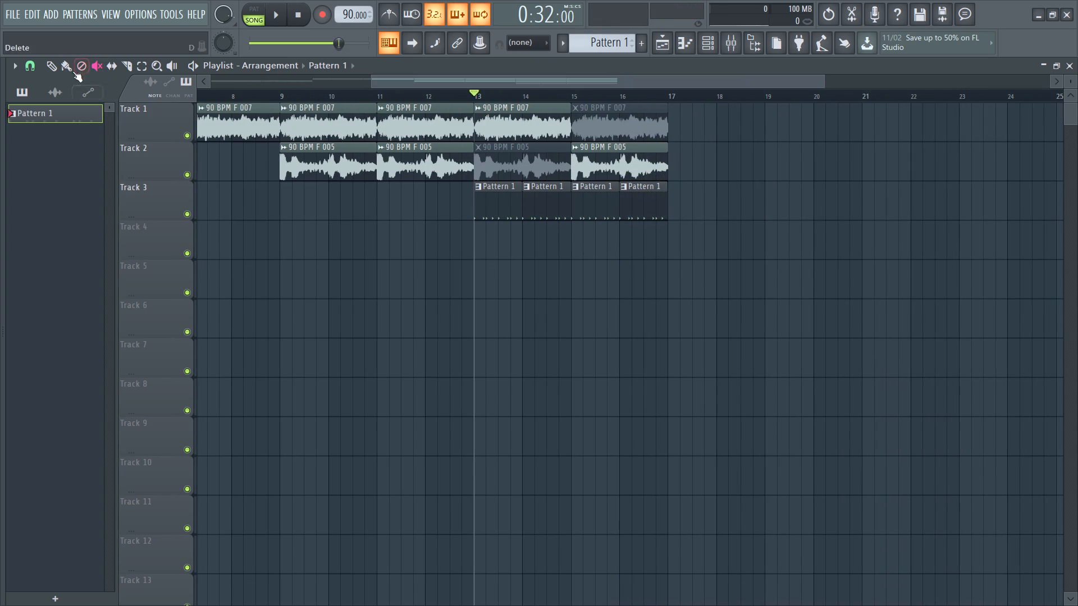
click(50, 70)
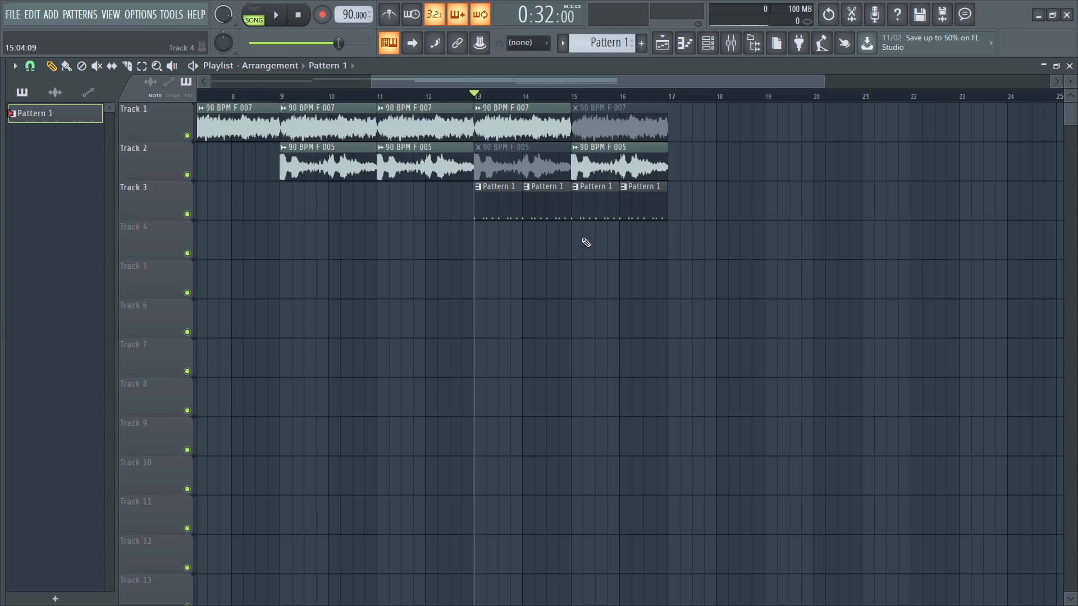
ctrl+drag(593, 242, 692, 74)
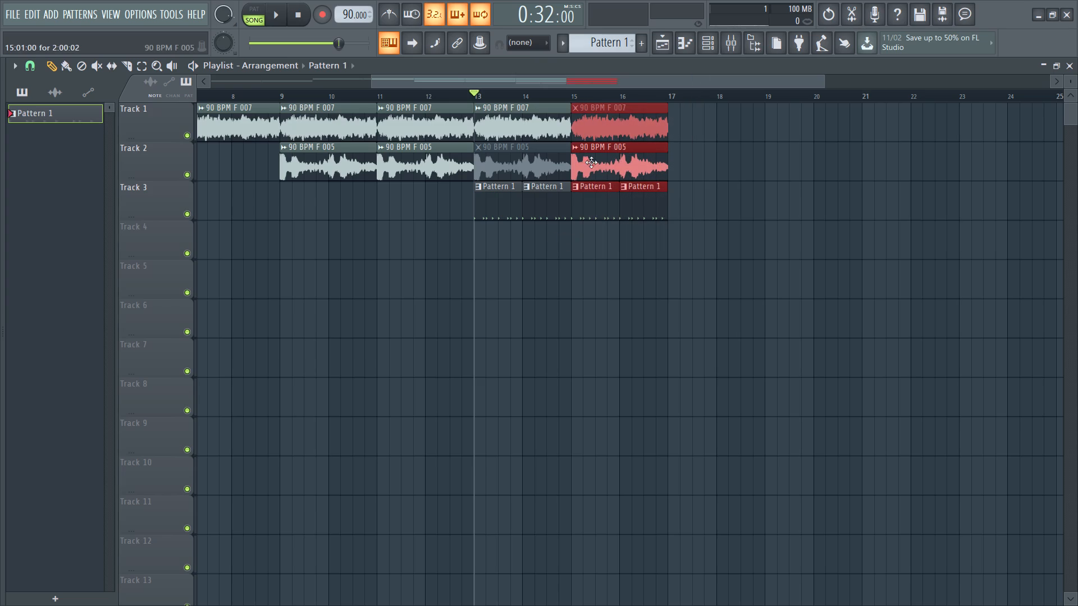
ctrl+drag(600, 242, 632, 147)
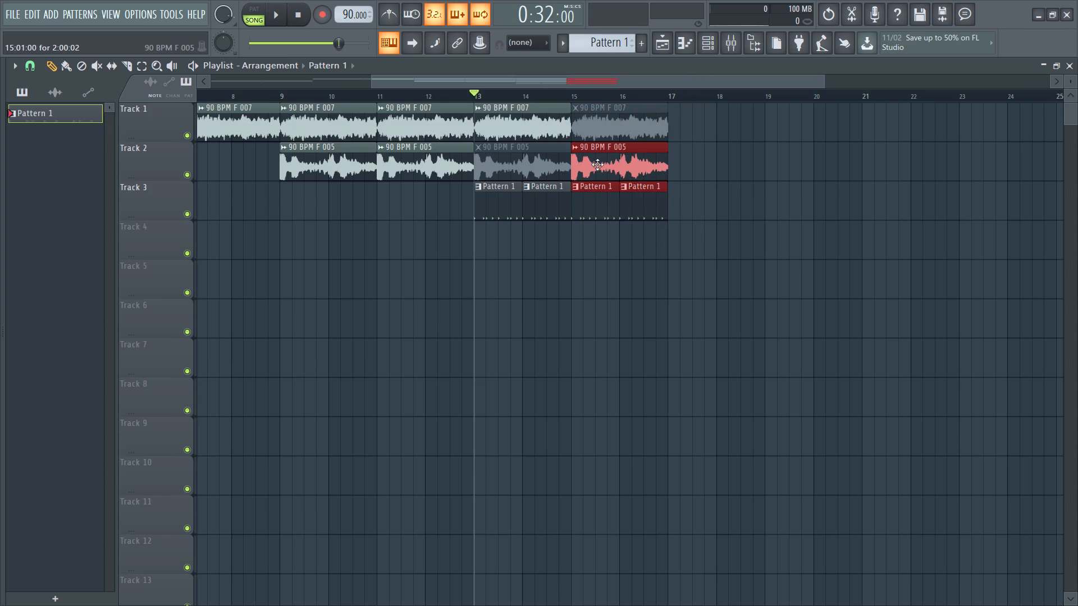
shift+drag(597, 164, 698, 172)
shift+drag(698, 171, 700, 171)
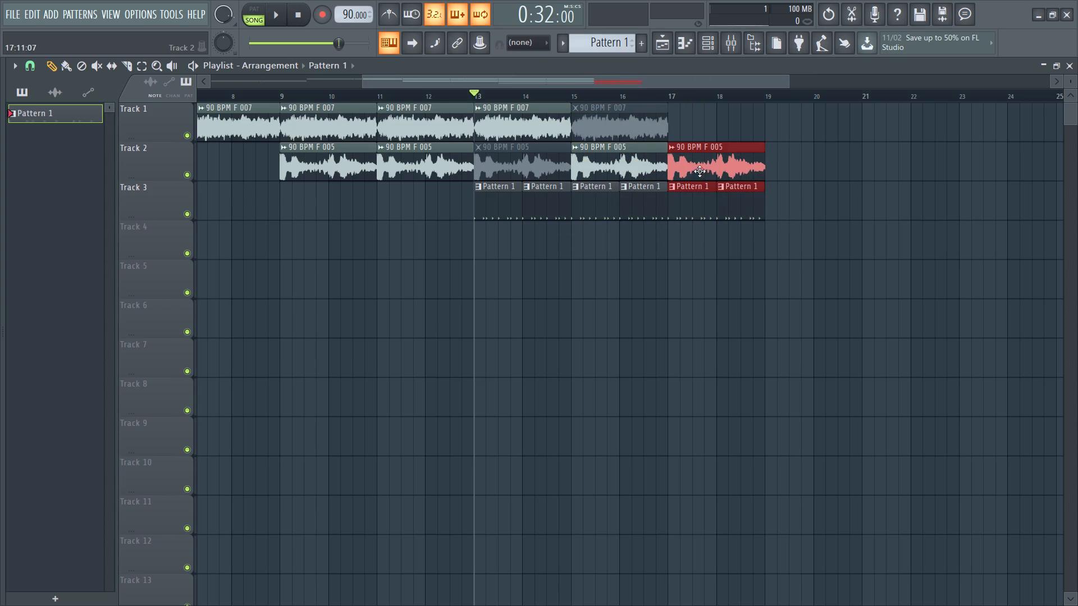
shift+drag(700, 171, 794, 185)
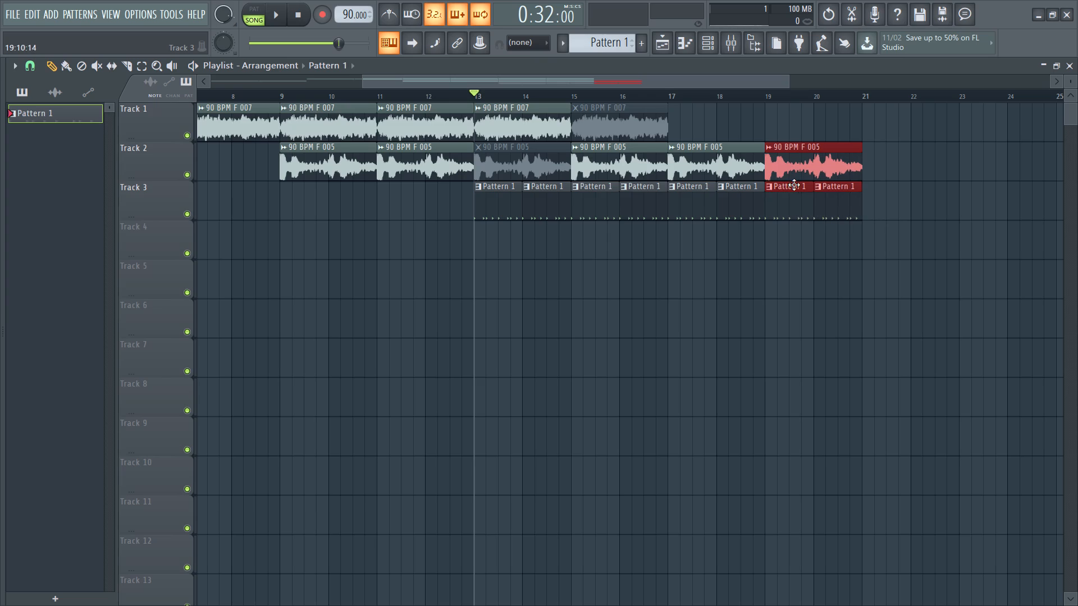
shift+drag(794, 185, 794, 184)
shift+drag(792, 168, 896, 180)
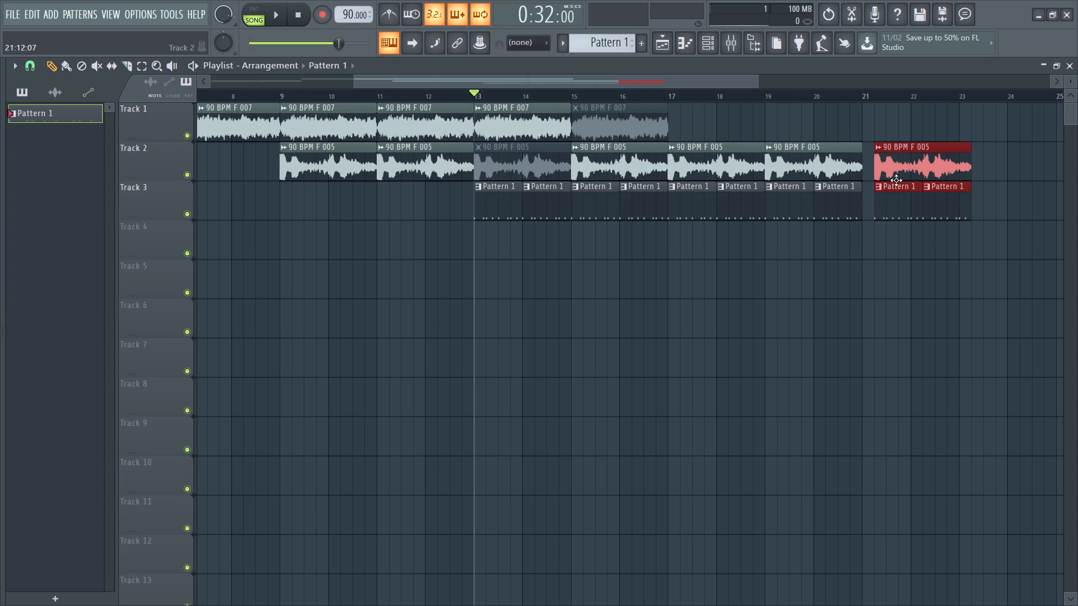
shift+drag(896, 180, 890, 181)
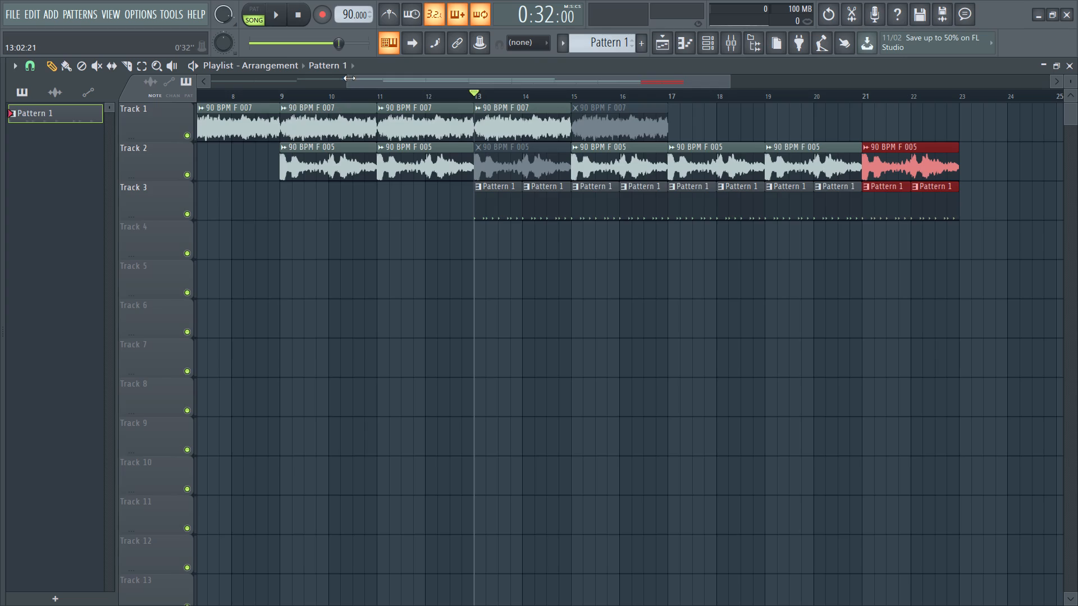
Play the extended arrangement from bar 1 with all the clips in view.
drag(349, 78, 0, 74)
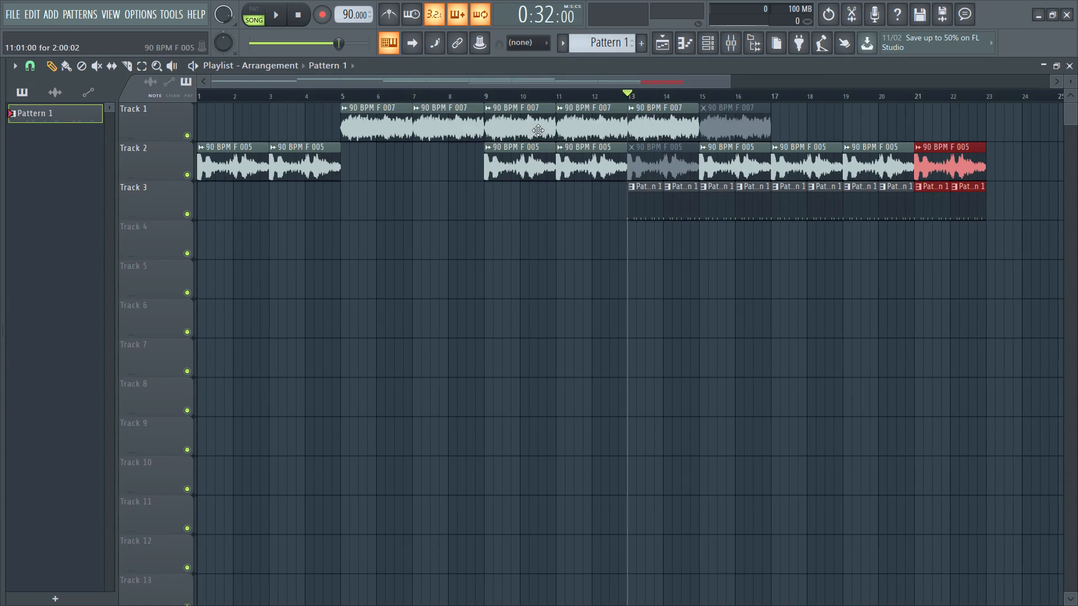
double_click(296, 11)
key(space)
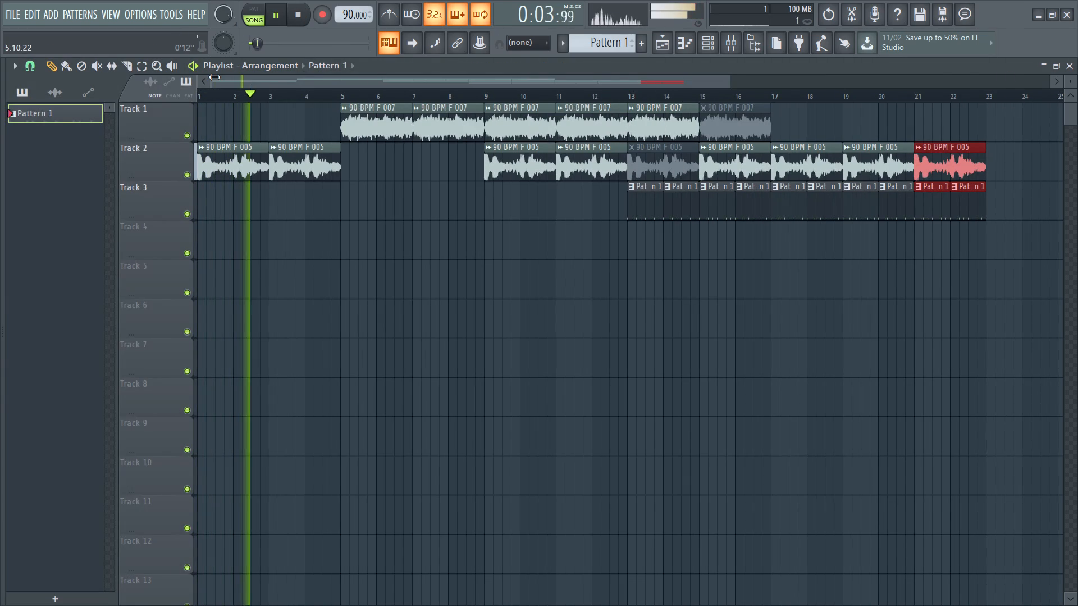
drag(214, 77, 637, 93)
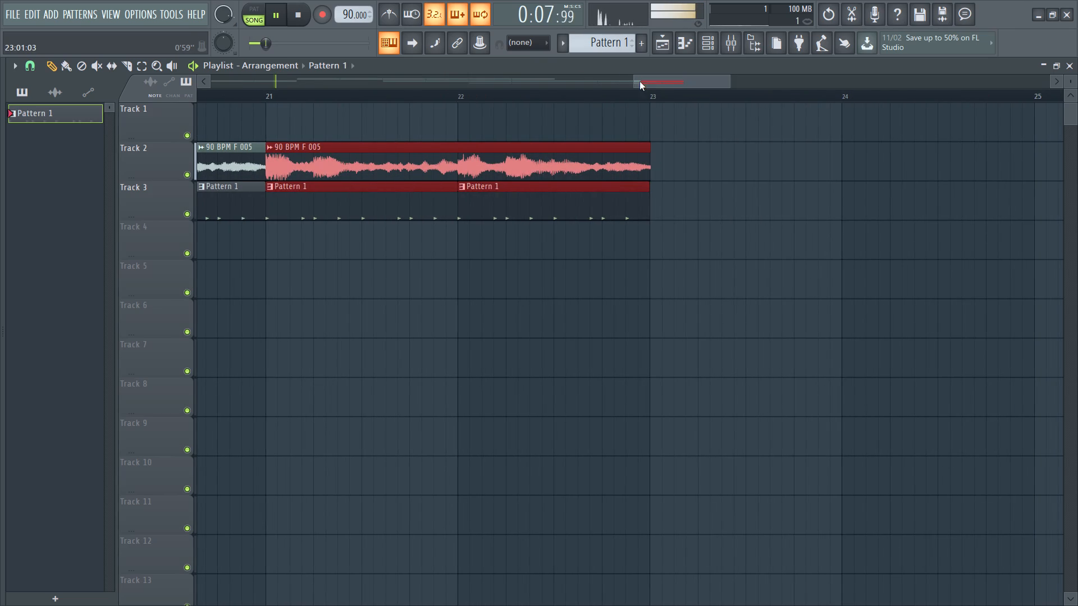
drag(636, 82, 154, 86)
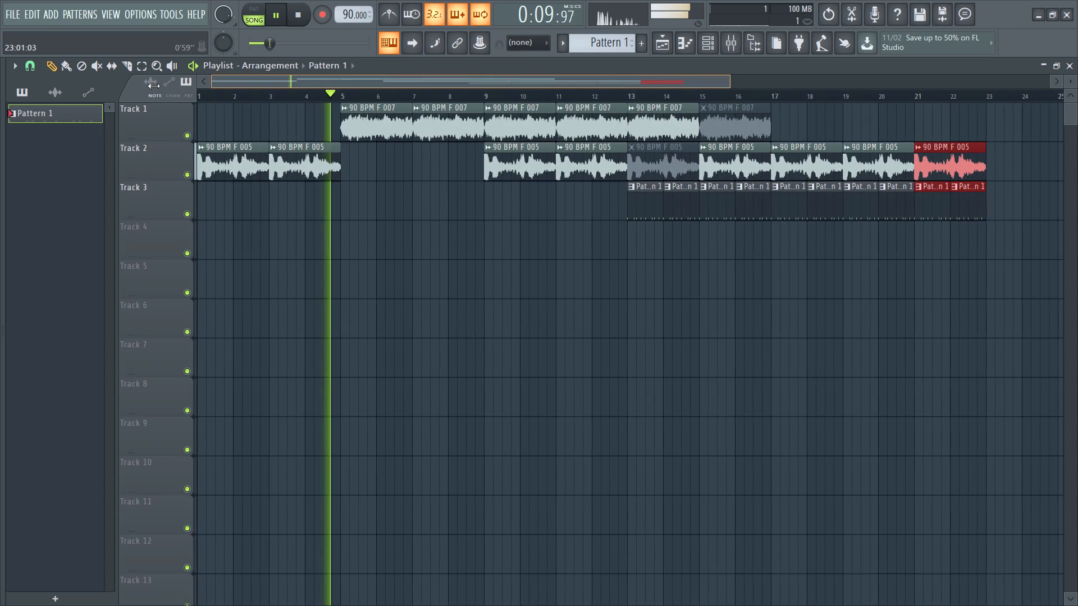
drag(154, 86, 154, 86)
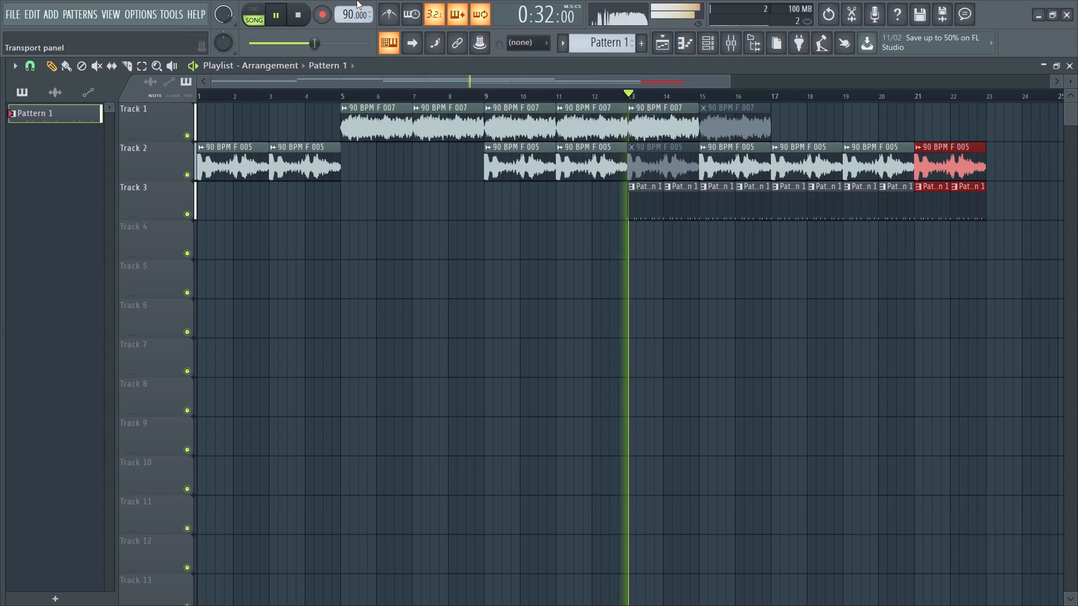
Delete the Pattern 1 clip at bar 22 and the F 005 clip at bar 21.
right_click(972, 208)
right_click(959, 169)
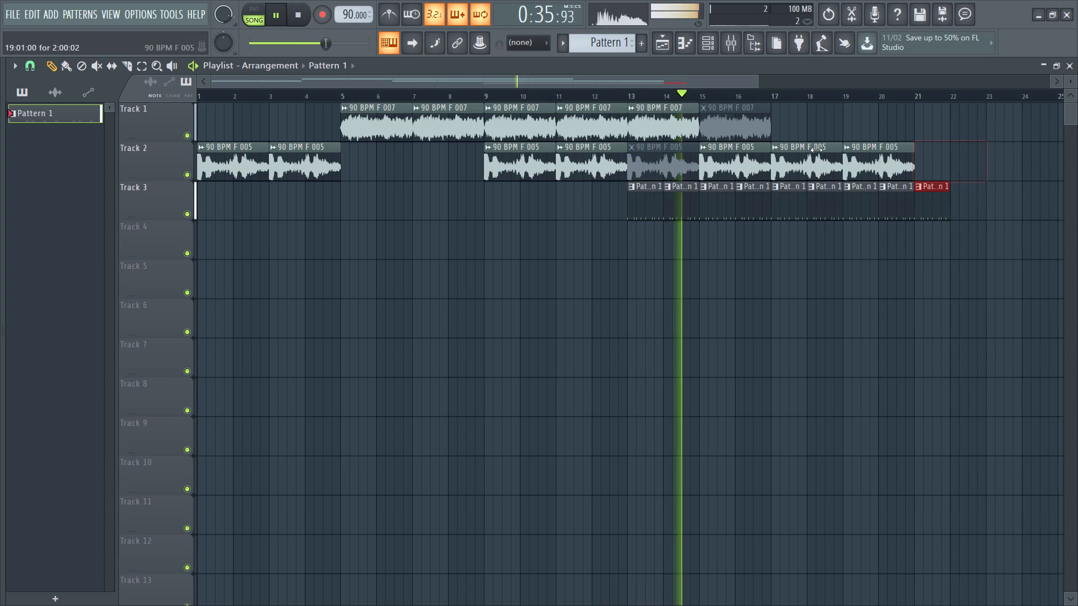
Copy the F 007 clip at bar 13 to bar 21 on Track 1 and stop playback.
shift+drag(648, 127, 725, 126)
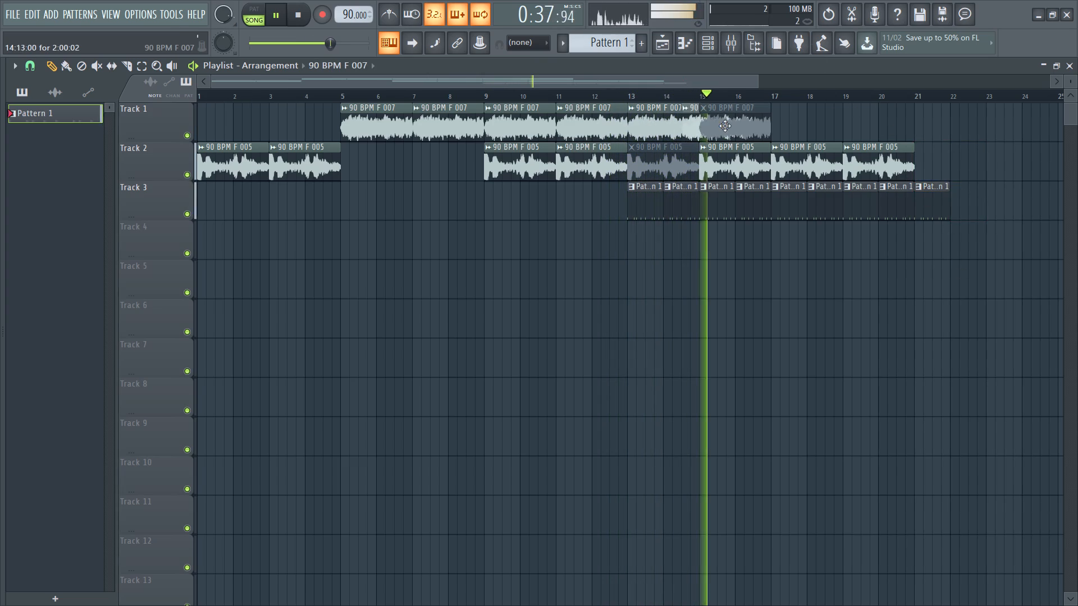
shift+drag(725, 126, 933, 144)
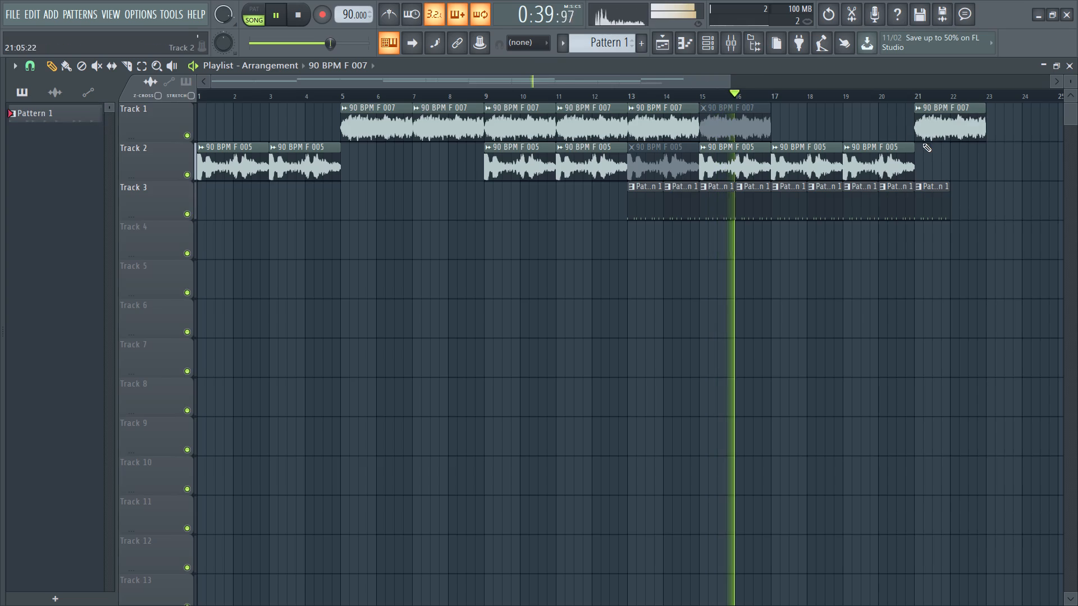
key(space)
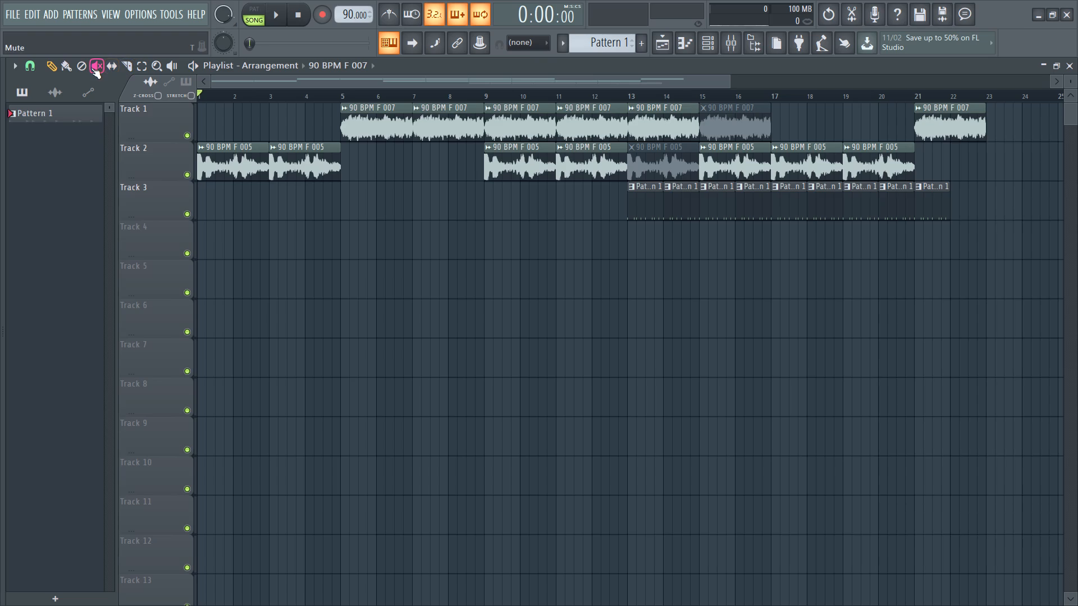
Unmute the F 007 clip at bar 15 and mute the F 005 clip at bar 15.
click(93, 67)
click(729, 126)
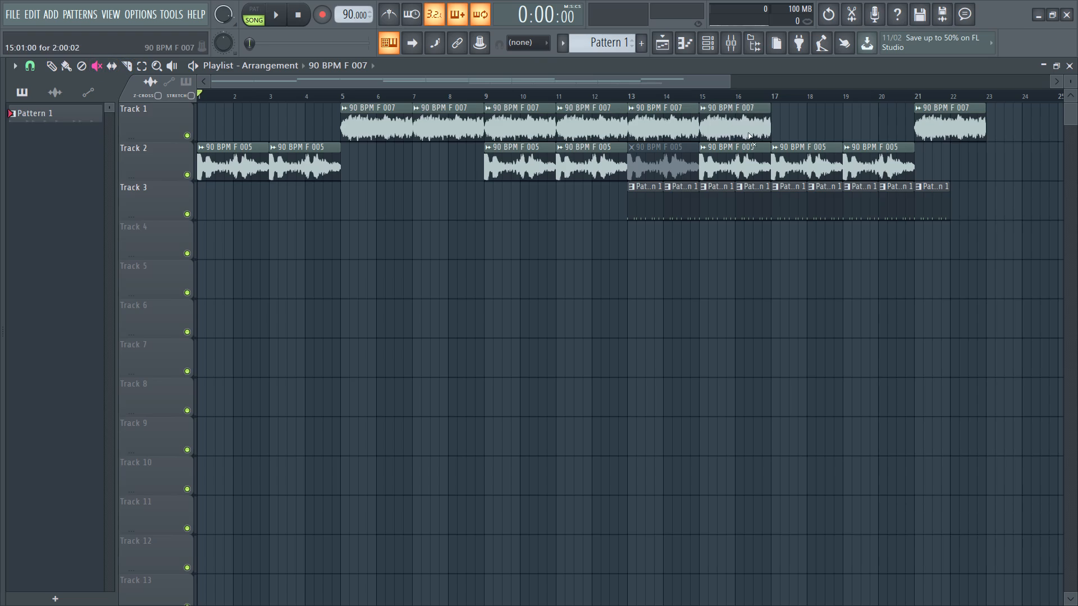
click(718, 166)
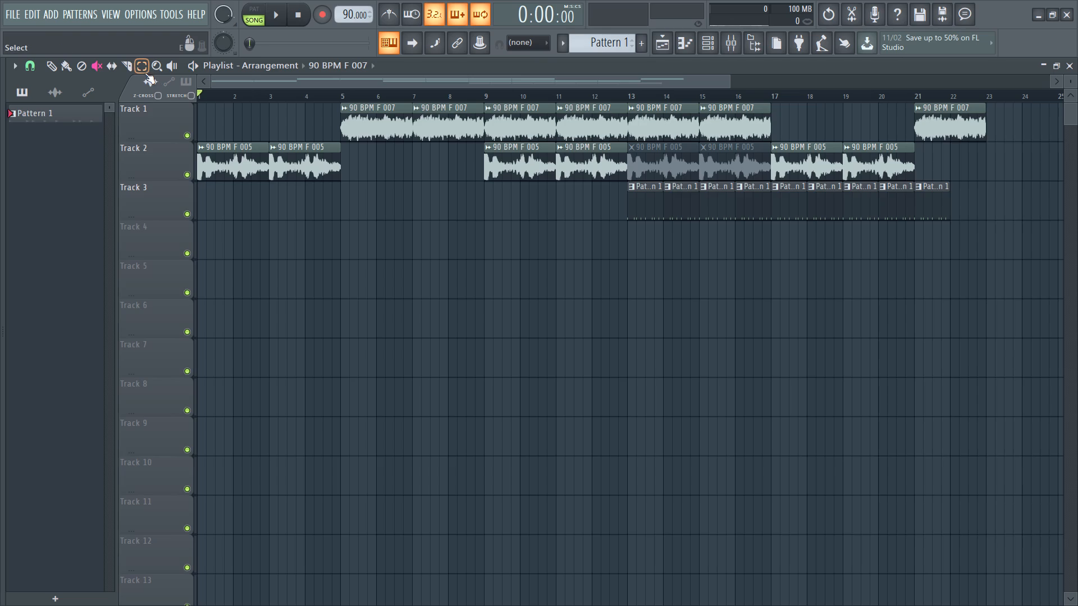
Delete the Pattern 1 clip at bar 21 on Track 3.
click(49, 65)
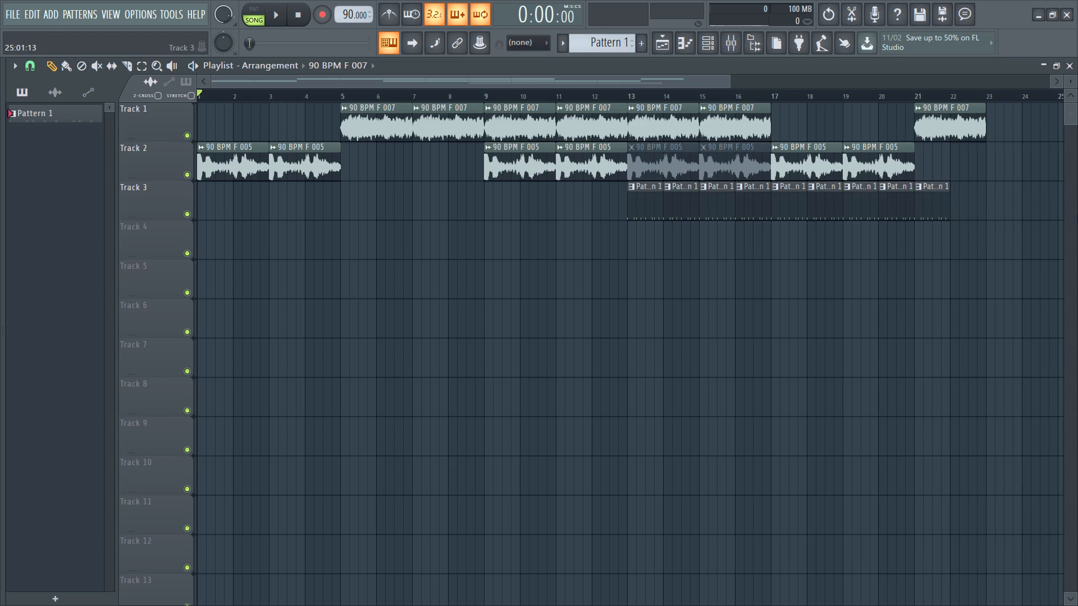
right_click(920, 201)
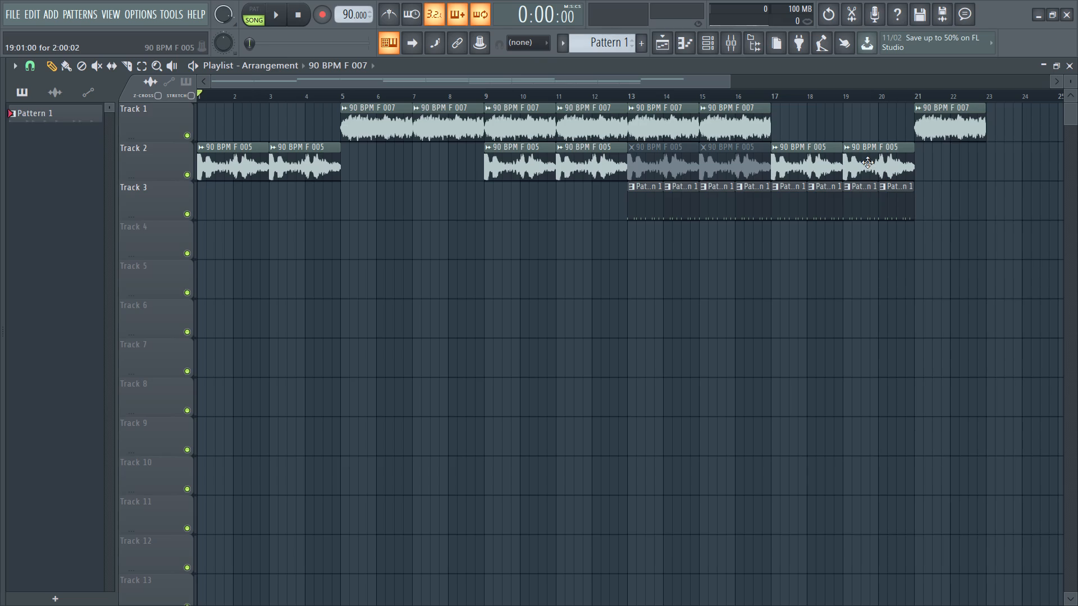
Copy the F 005 clip at bar 19 to bar 21 on Track 2.
shift+drag(867, 162, 943, 167)
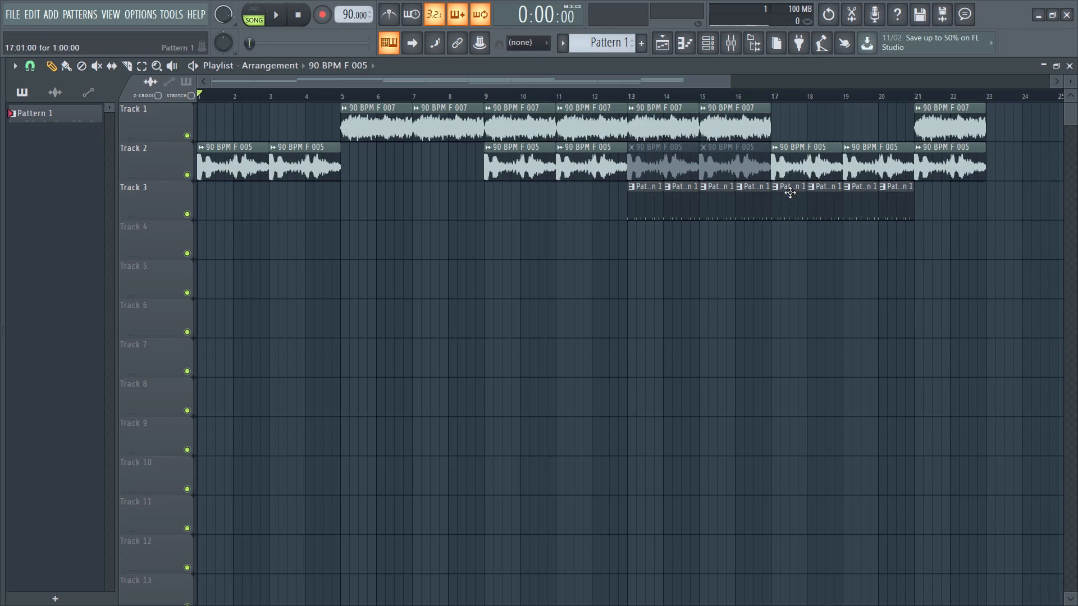
Play the arrangement from bar 1, skipping ahead to bar 5 and to about bar 12, and stop playback.
click(343, 80)
key(space)
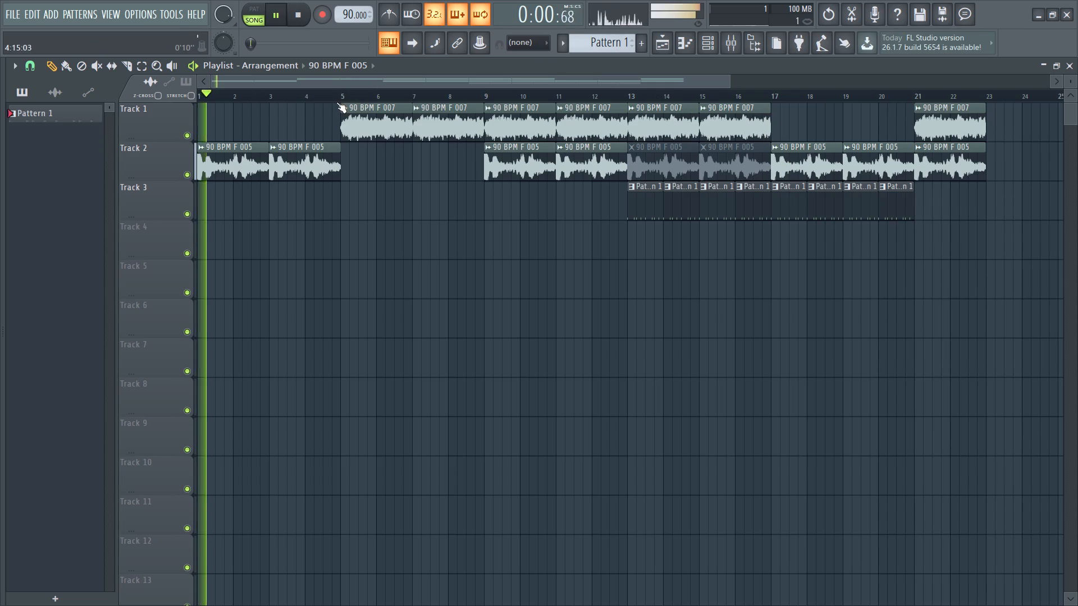
click(340, 96)
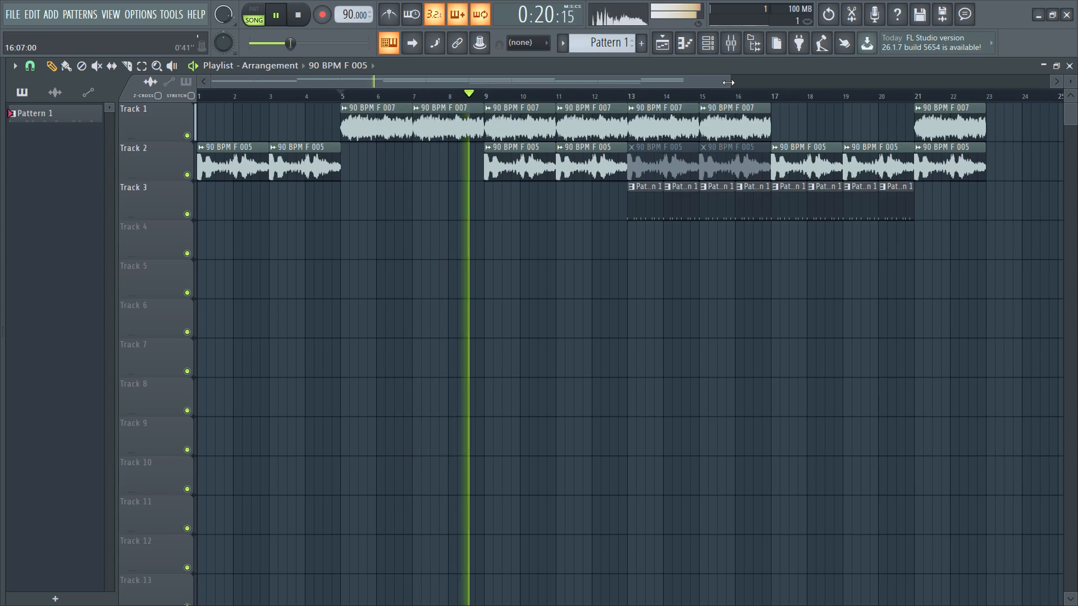
drag(728, 82, 638, 85)
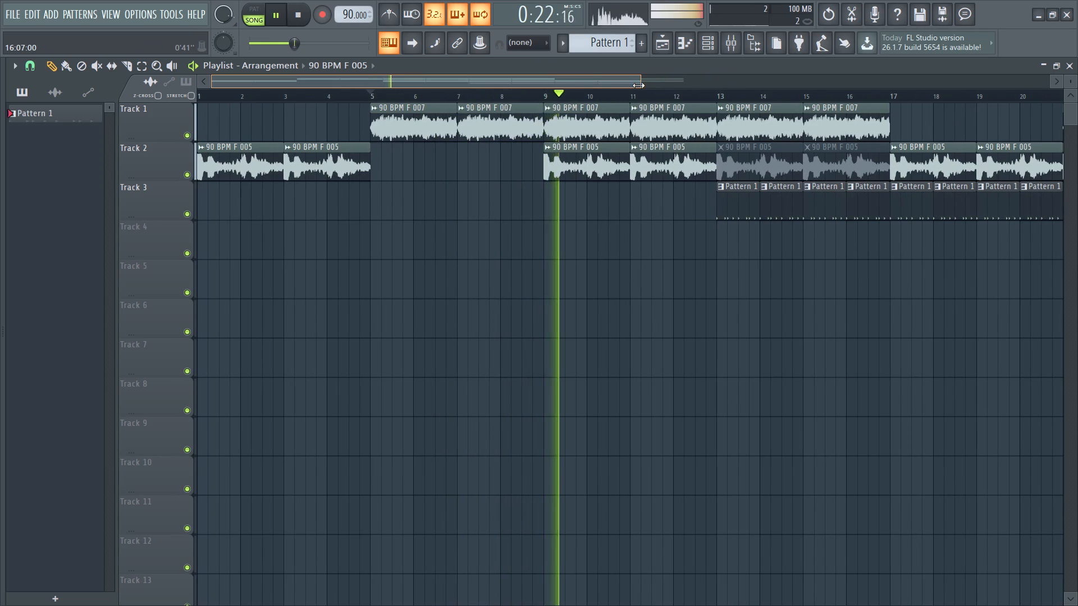
drag(638, 85, 711, 94)
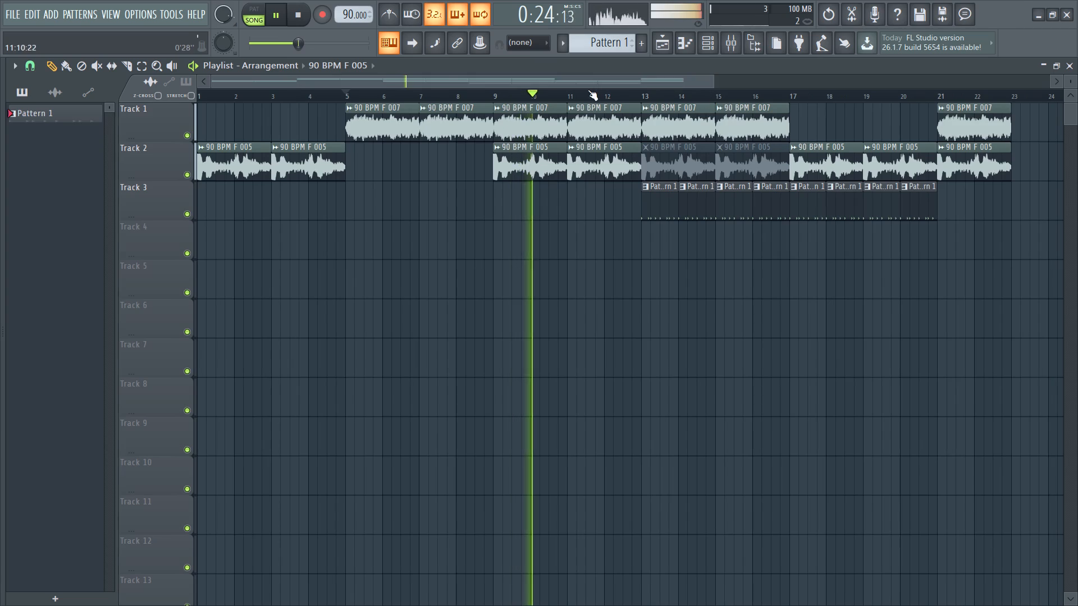
drag(587, 89, 605, 88)
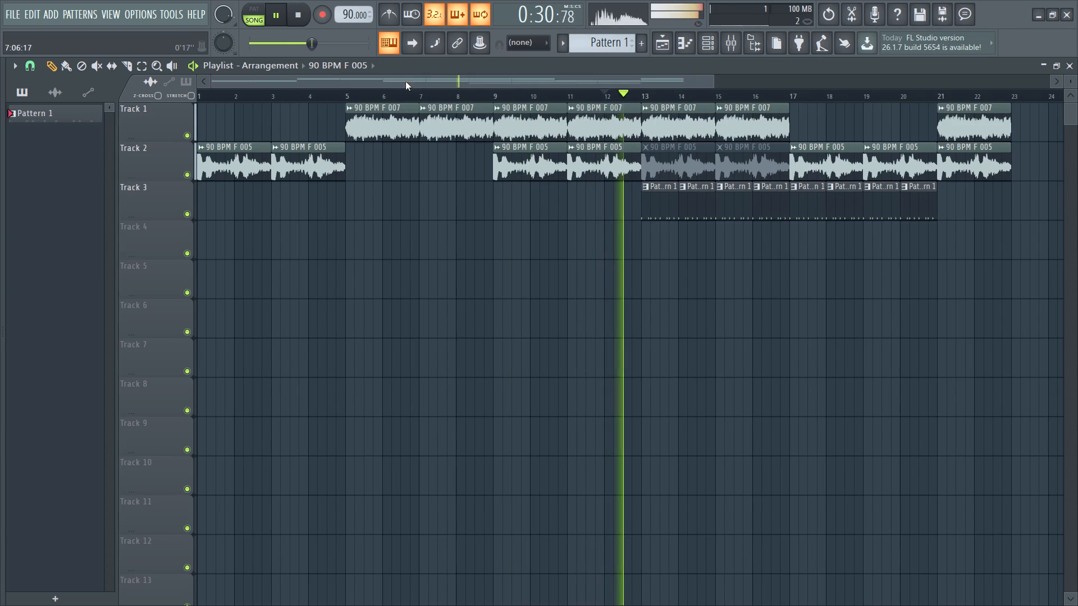
drag(374, 78, 454, 91)
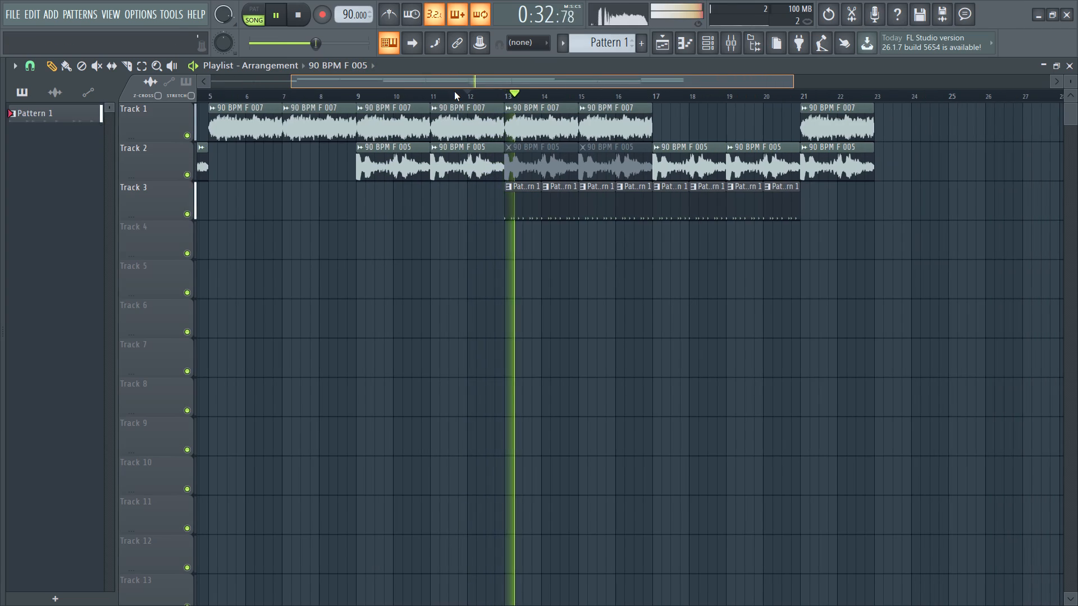
drag(454, 91, 471, 93)
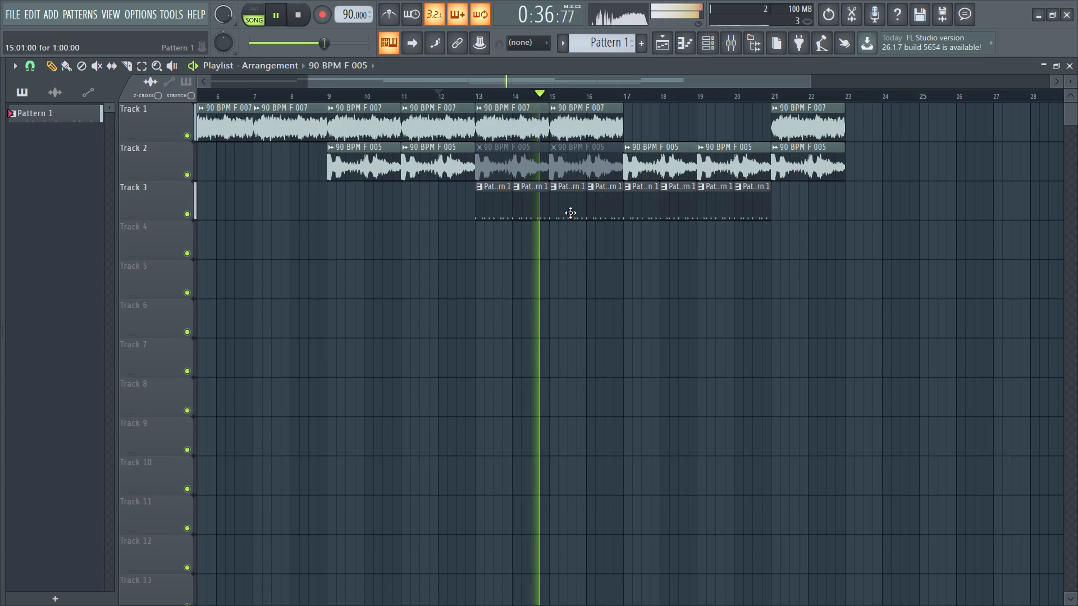
key(space)
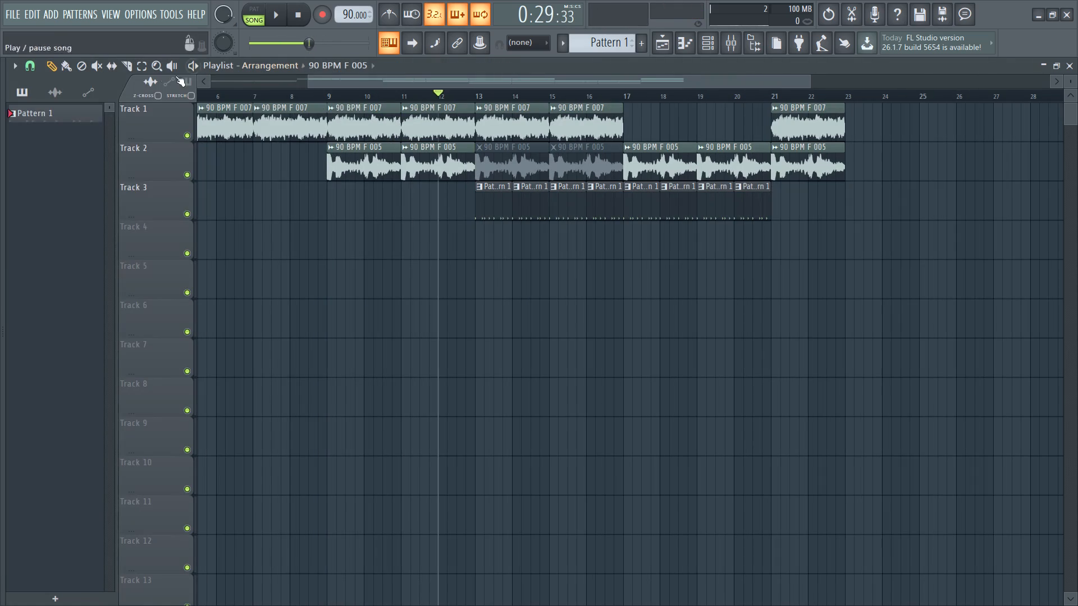
Mute the Pattern 1 clips at bars 15, 16, 19 and 20, and restart playback from about bar 12.
click(102, 71)
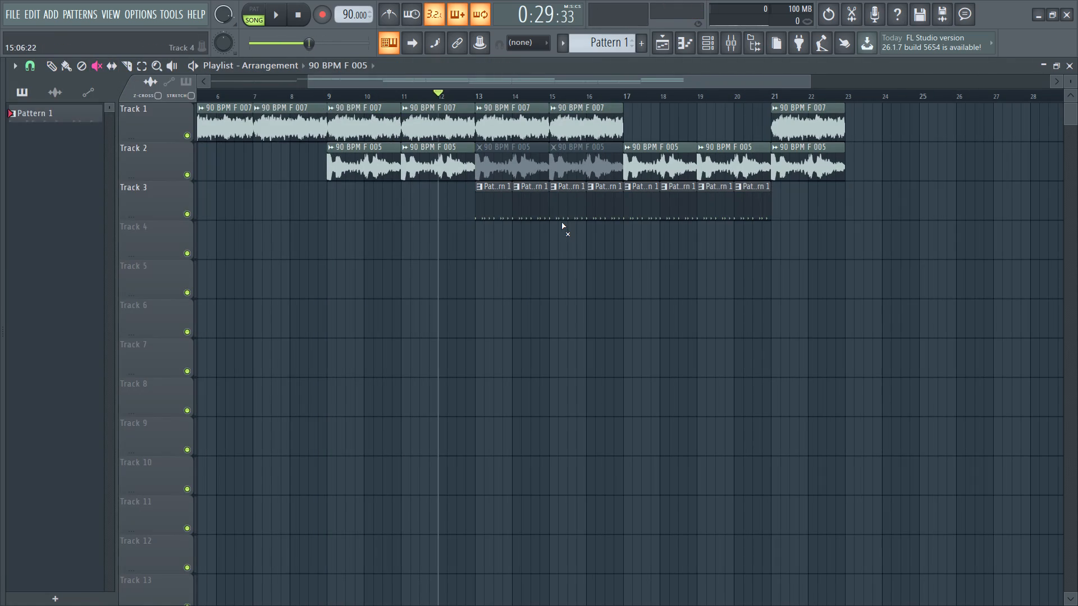
drag(565, 213, 597, 210)
key(space)
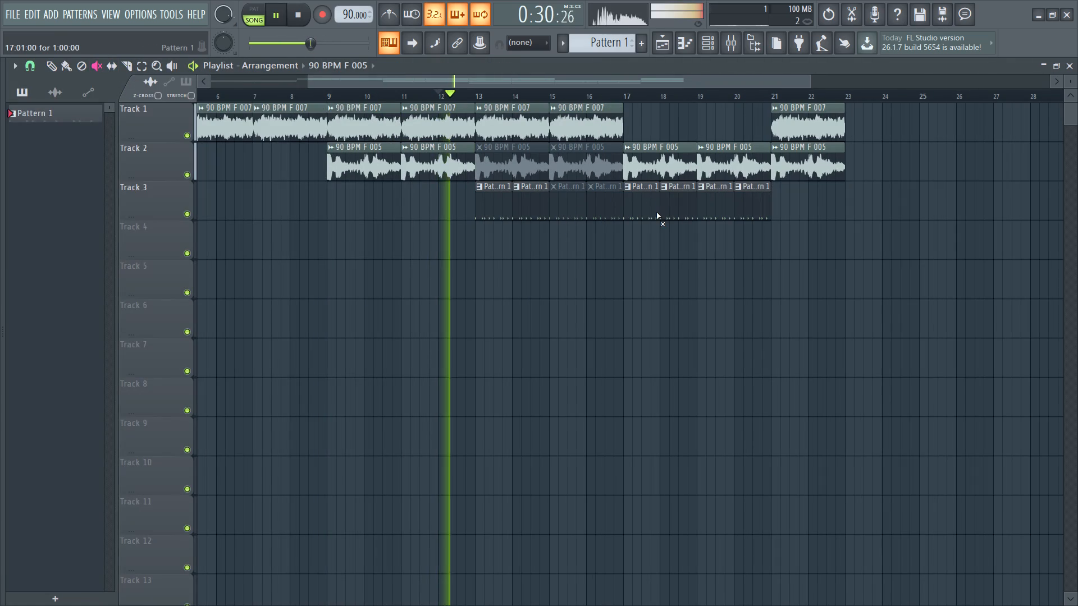
drag(719, 202, 755, 200)
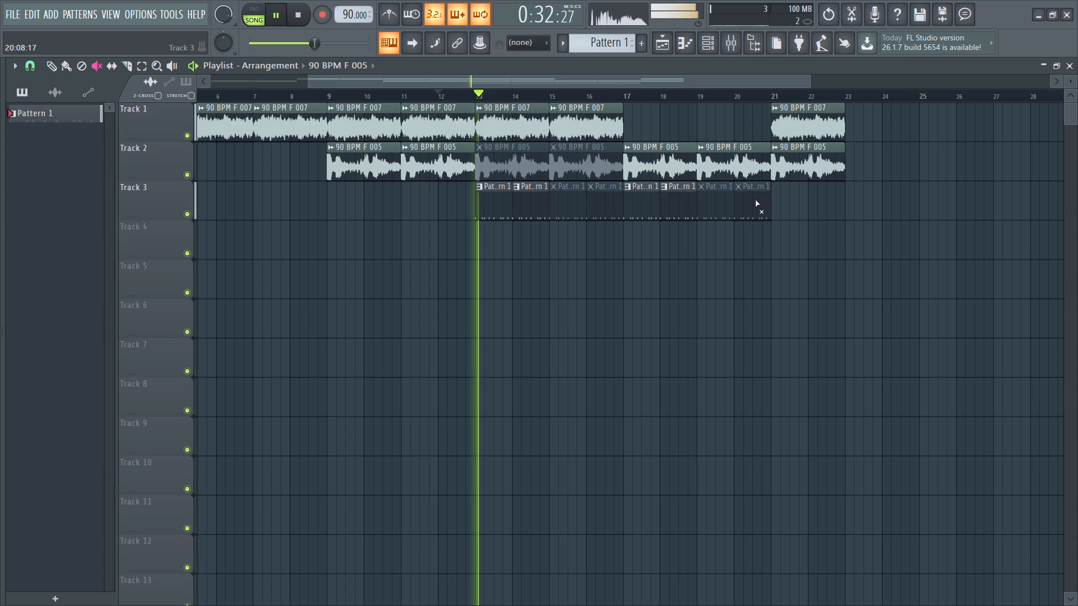
drag(755, 200, 763, 200)
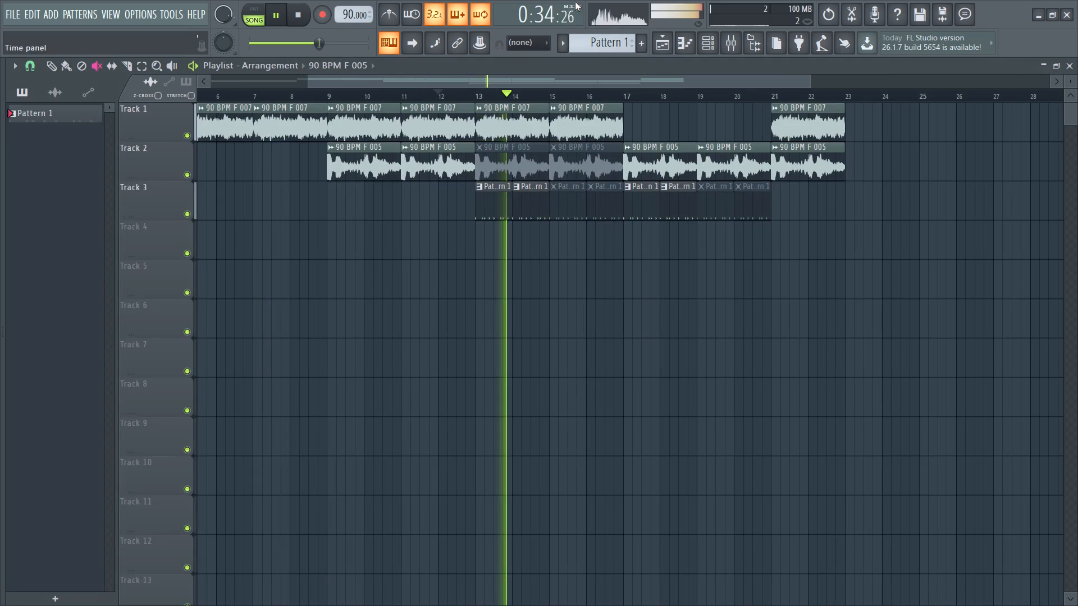
Switch the active pattern to the empty Pattern 2.
scroll(613, 41, up, 1)
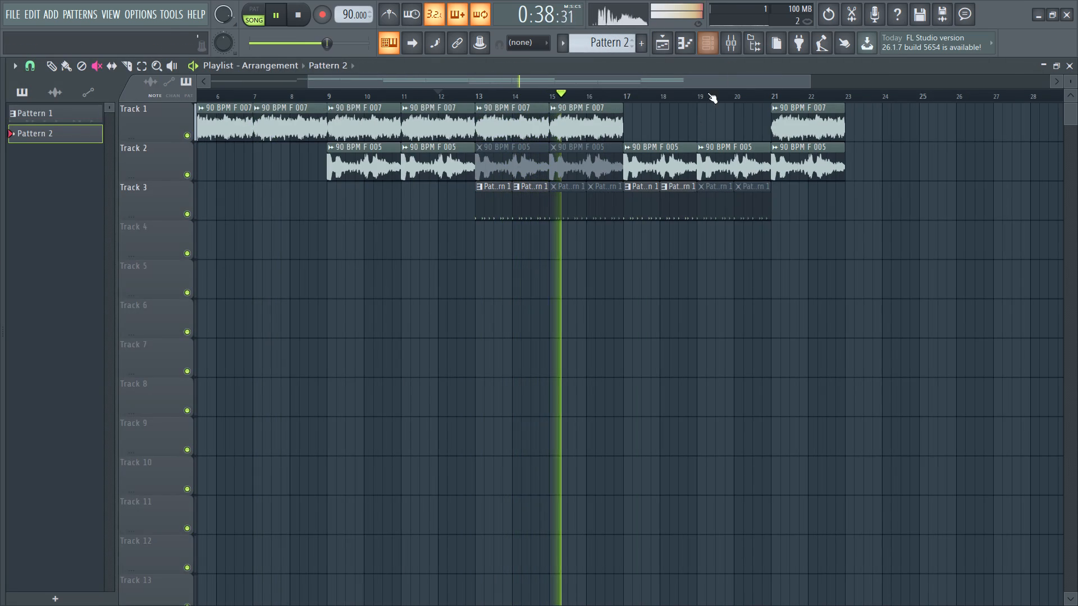
Fill the Hat channel of Pattern 2 on every second step and audition it in pattern mode.
click(707, 44)
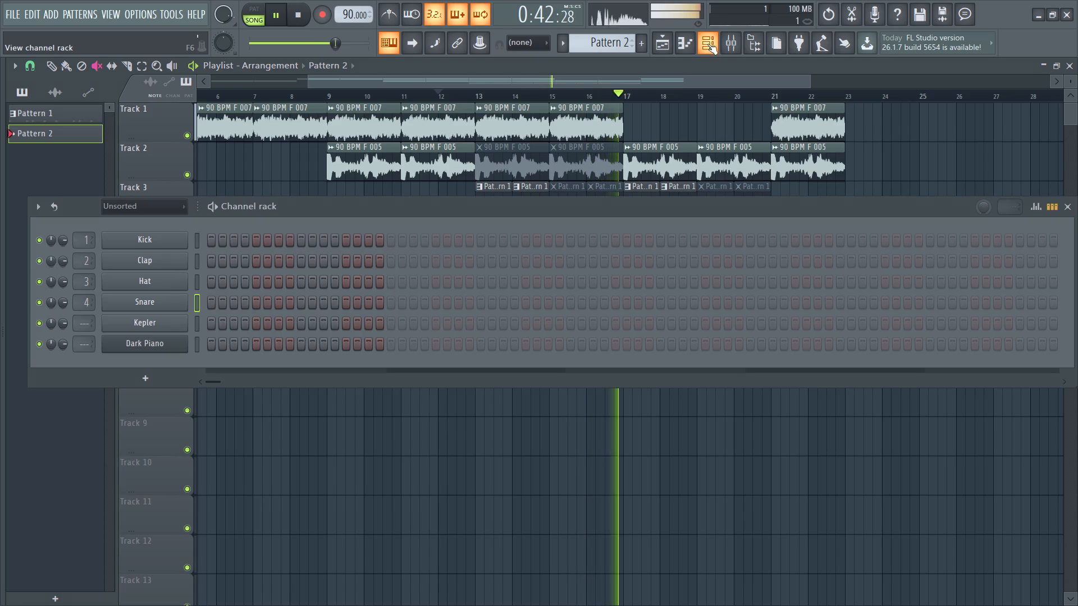
right_click(153, 286)
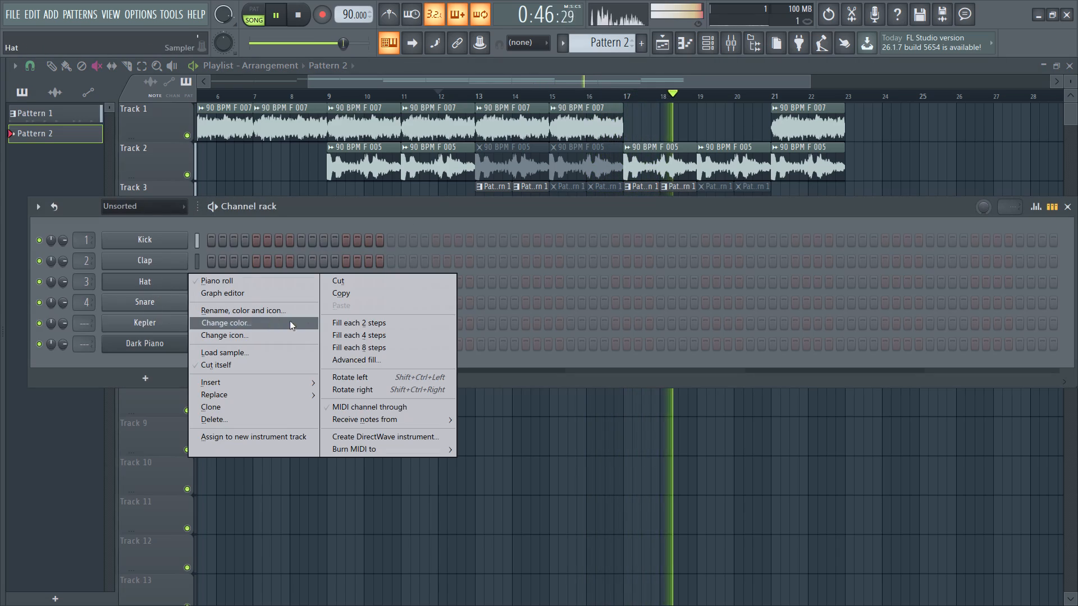
click(340, 326)
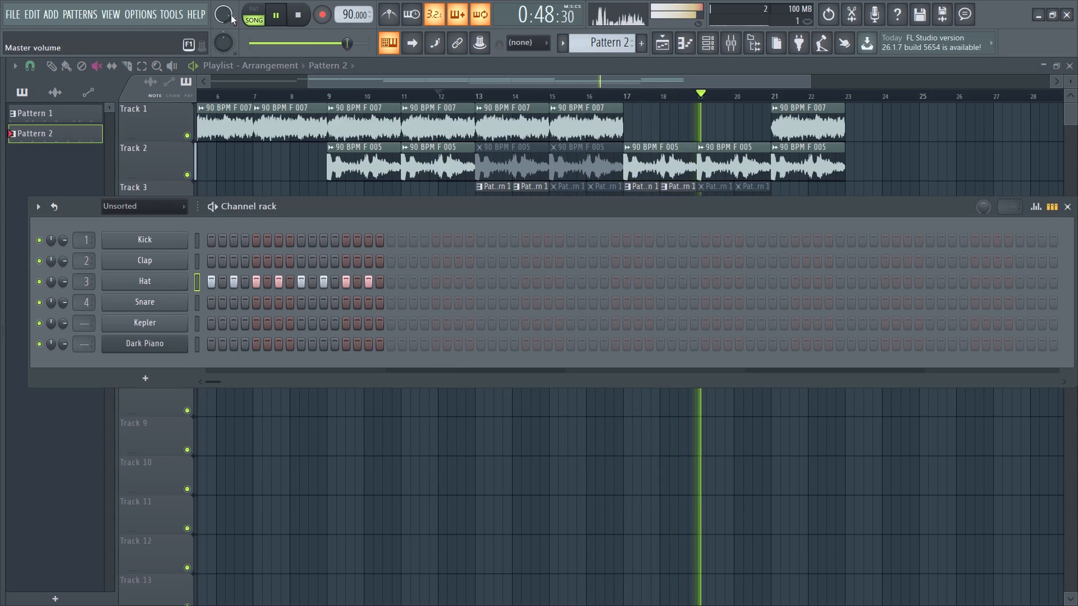
click(255, 10)
key(space)
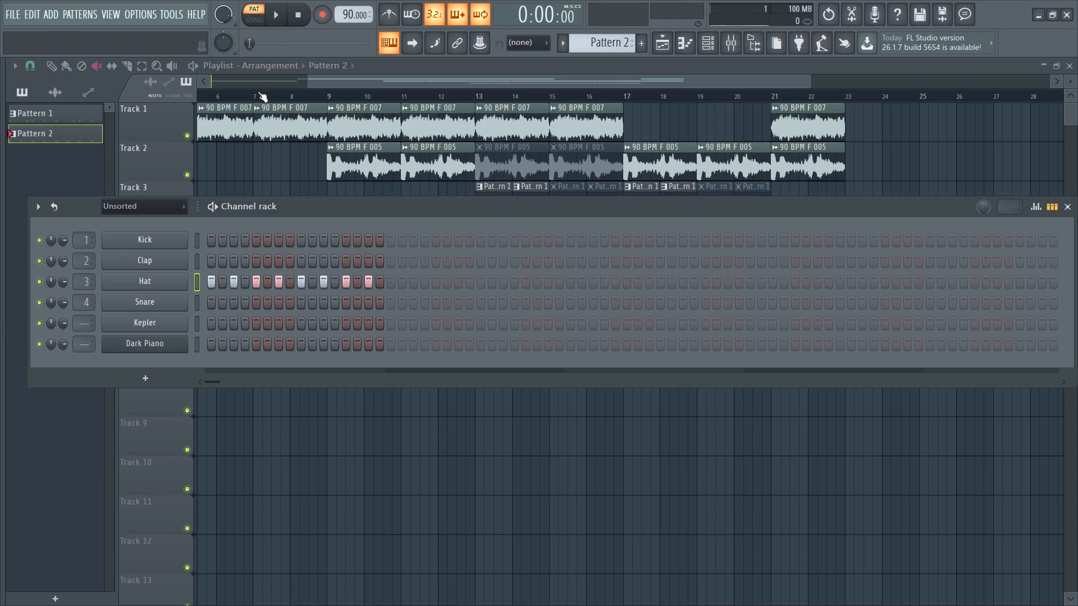
key(space)
key(space)
Fill in the remaining Hat steps so all 16 are active, and audition Pattern 2.
drag(220, 281, 376, 284)
key(space)
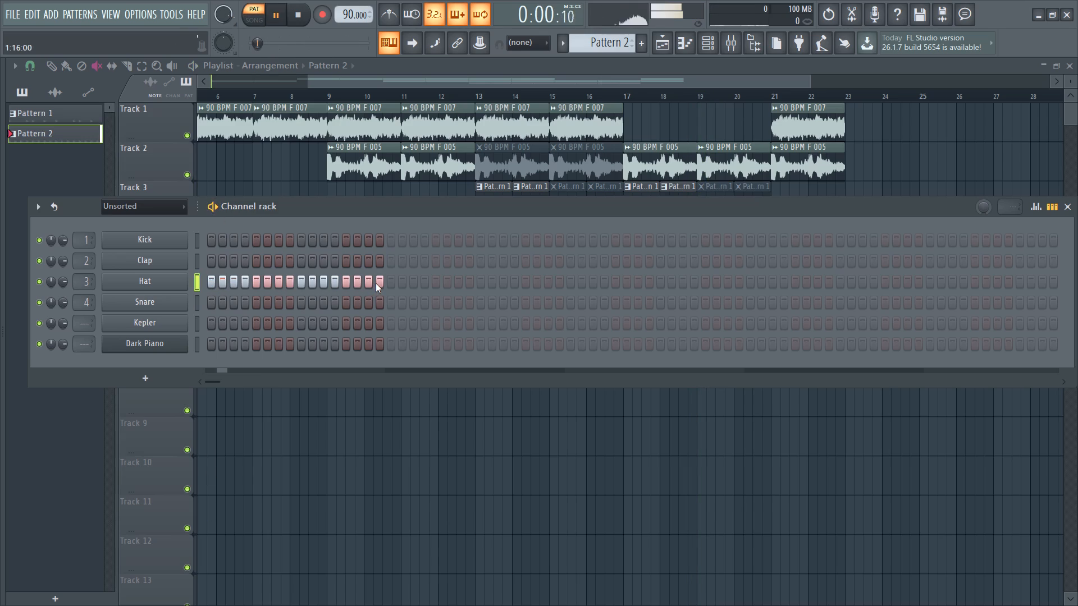
key(space)
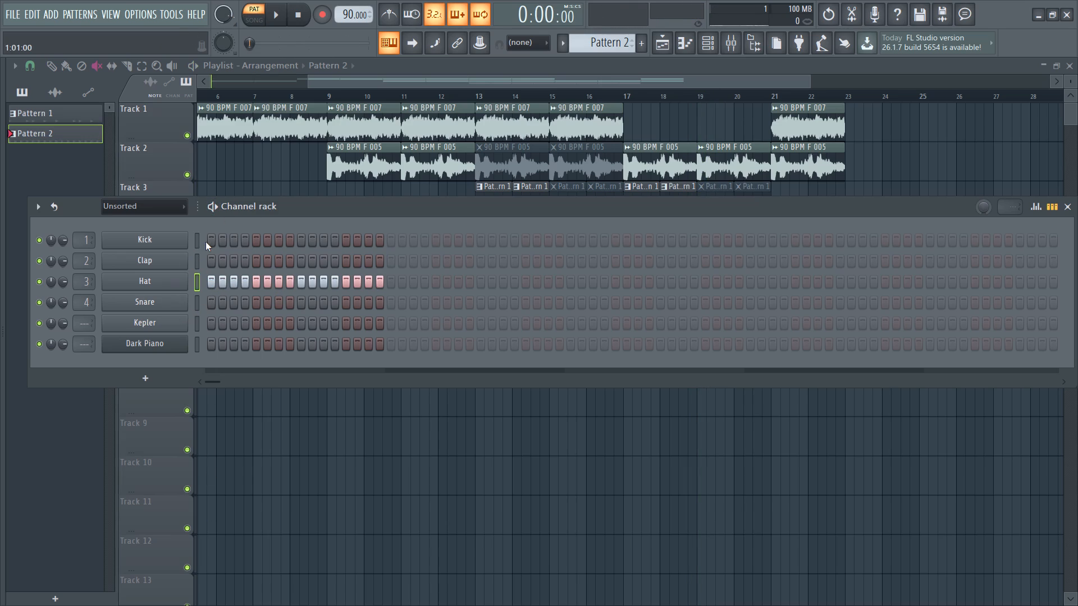
Place kicks on steps 1 and 2, trying and clearing one on step 3, and audition the pattern between changes.
click(211, 239)
key(space)
key(space)
click(236, 241)
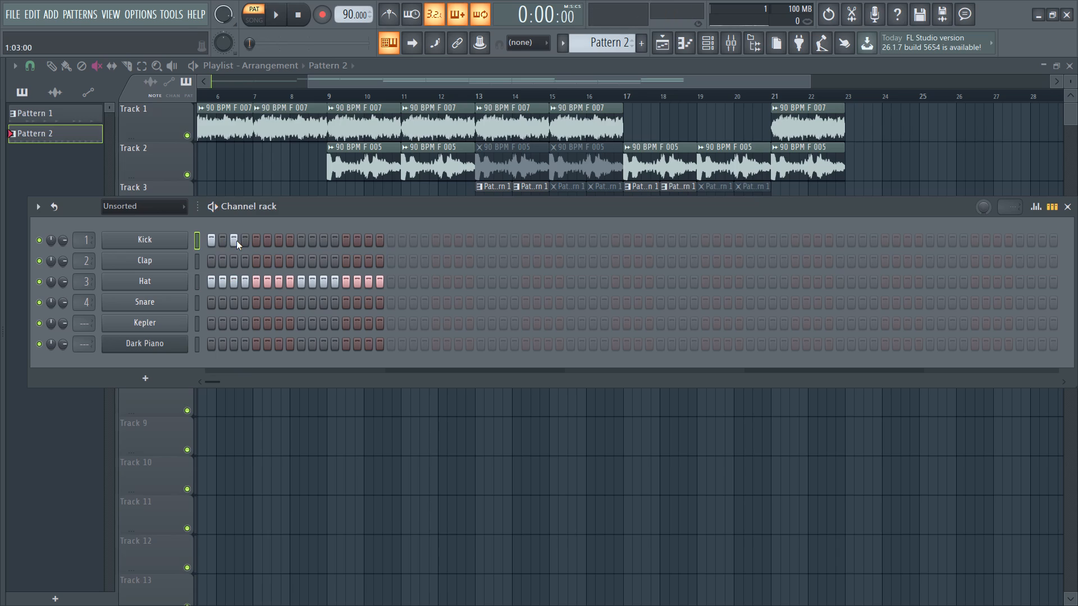
key(space)
key(space)
click(226, 241)
right_click(232, 238)
key(space)
key(space)
key(space)
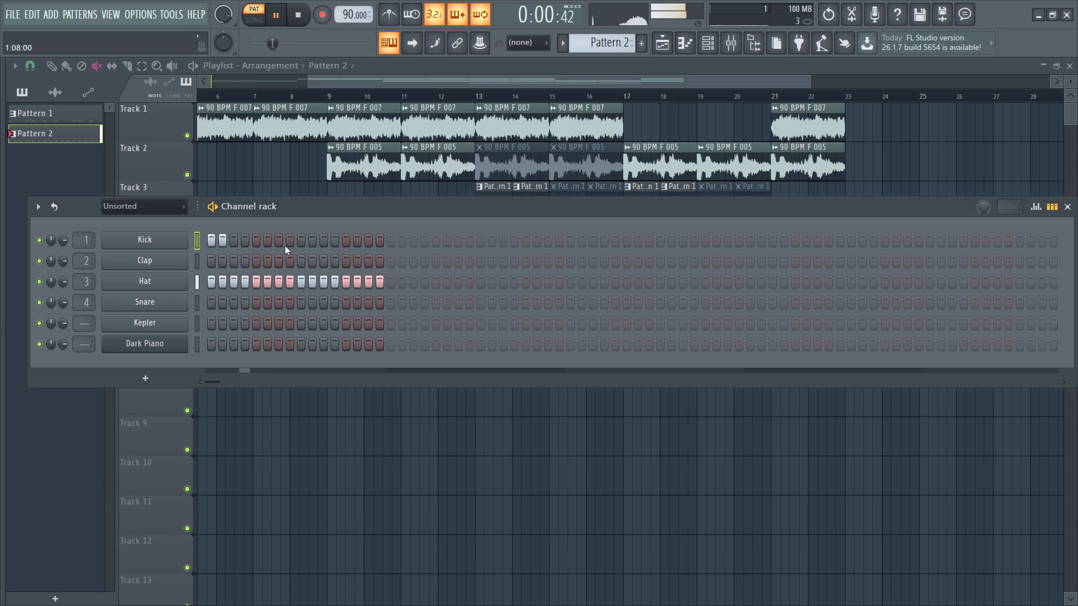
key(space)
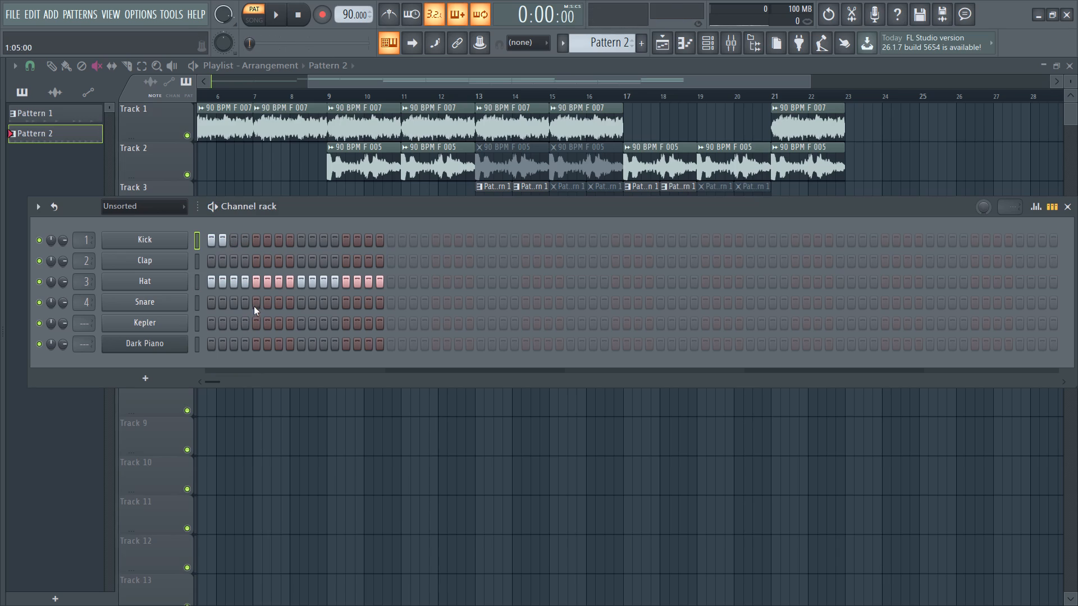
Place a snare on step 4 of Pattern 2 and audition the pattern.
click(248, 305)
key(space)
key(space)
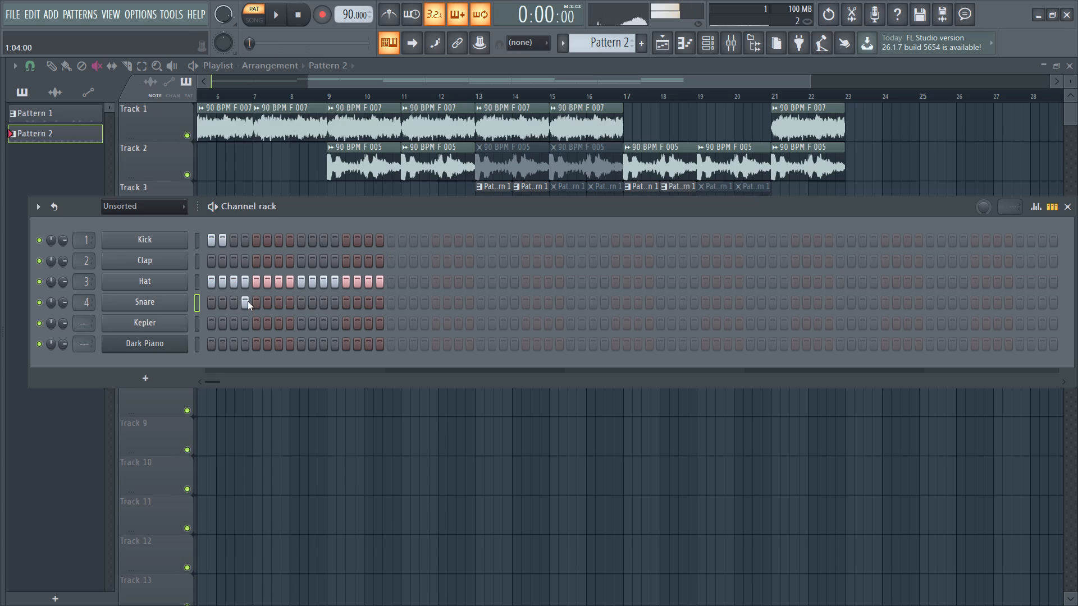
key(space)
key(space)
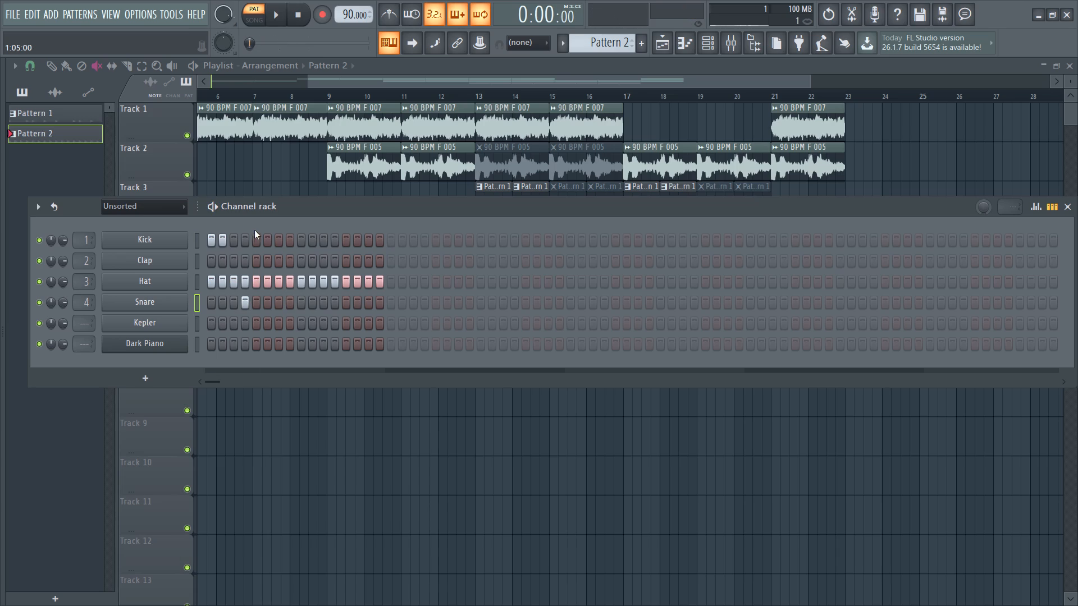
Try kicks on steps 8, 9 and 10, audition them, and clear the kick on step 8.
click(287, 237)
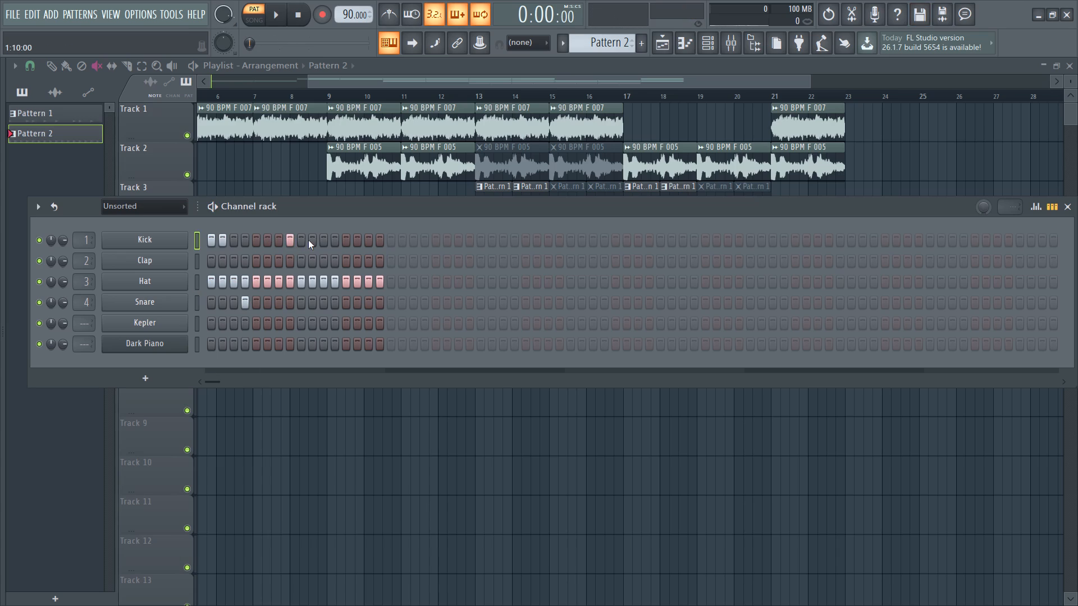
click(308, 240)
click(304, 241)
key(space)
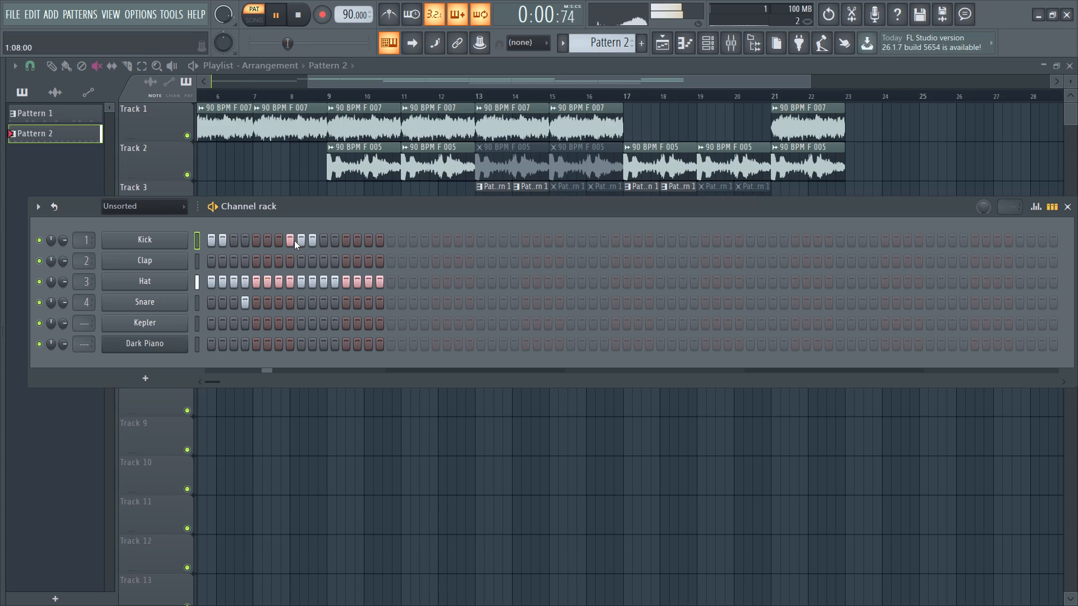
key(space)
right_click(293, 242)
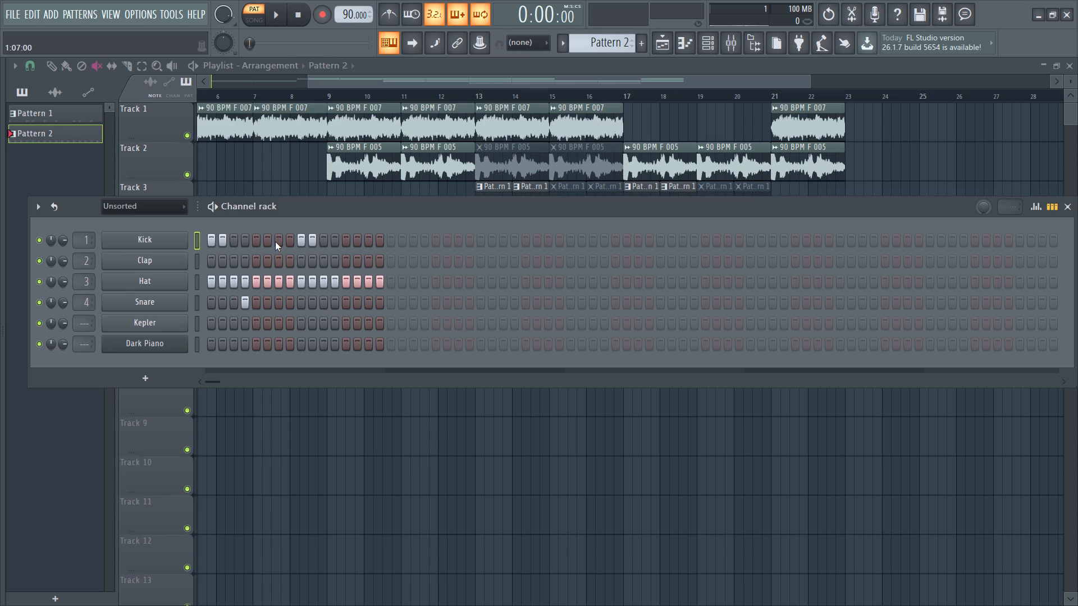
Place kicks on steps 5 and 6, clear the kicks on steps 9 and 10, and audition the pattern.
click(272, 240)
key(space)
key(space)
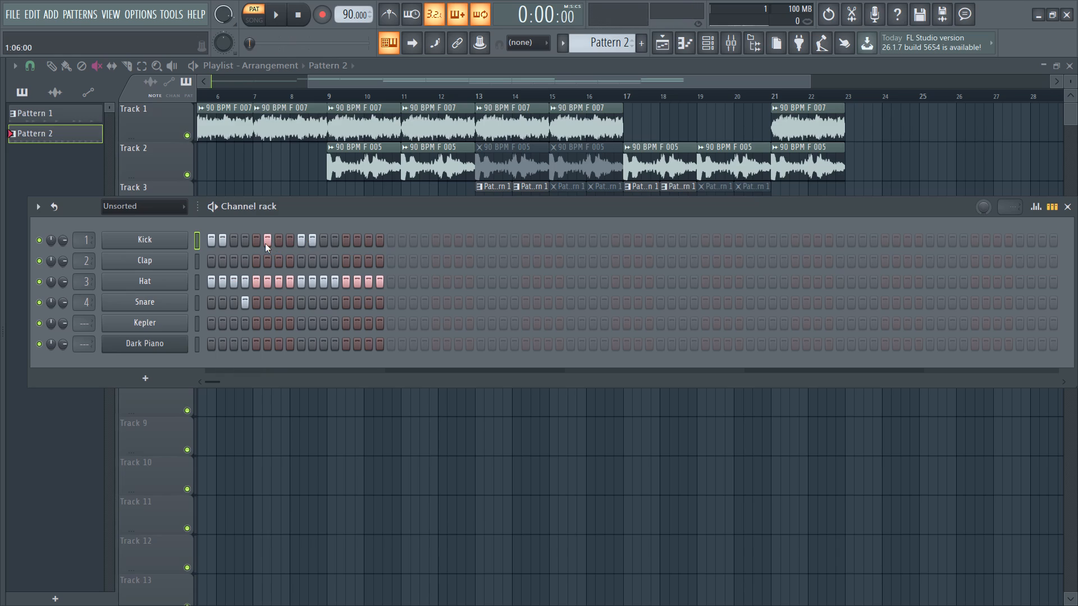
click(261, 243)
right_drag(302, 242, 310, 242)
key(space)
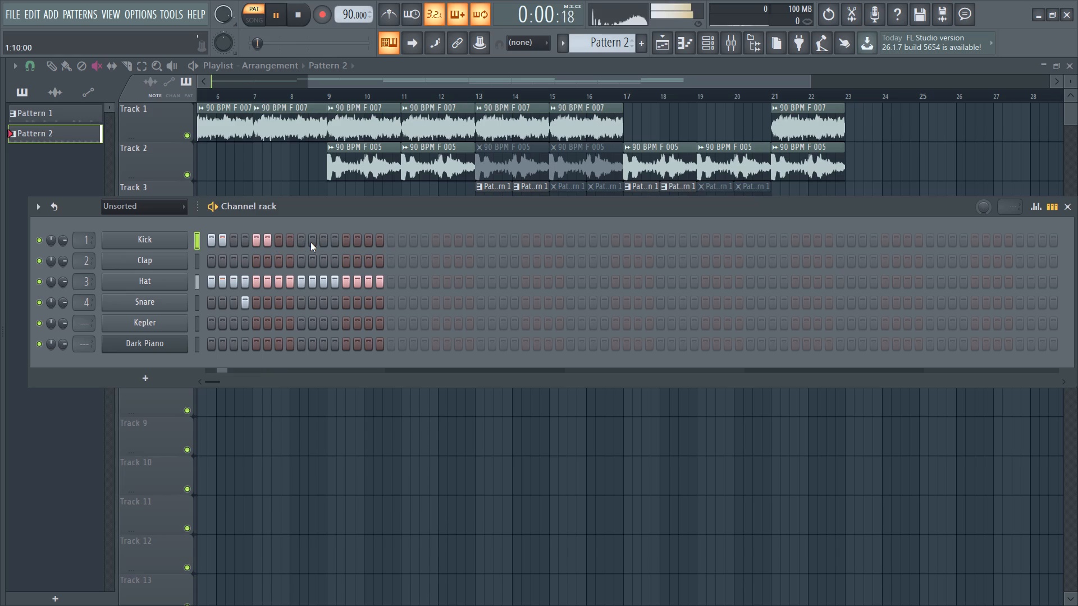
key(space)
key(space)
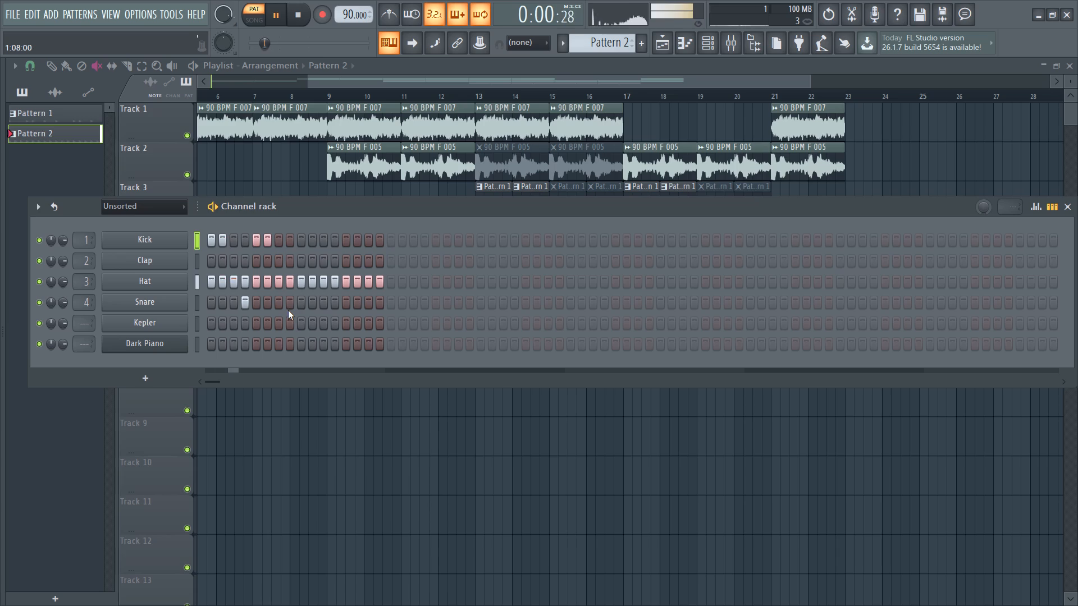
key(space)
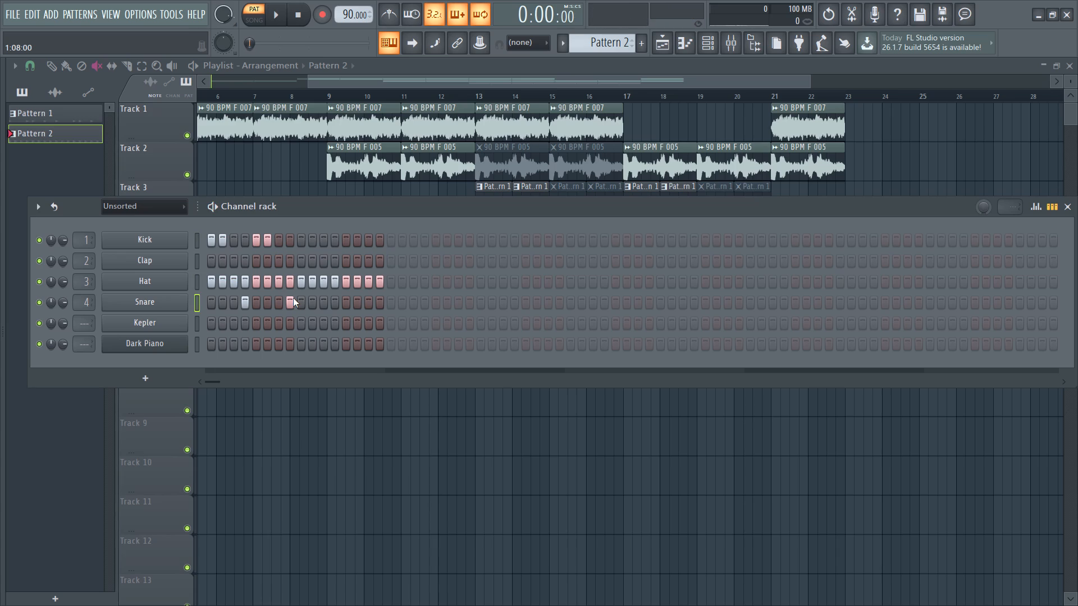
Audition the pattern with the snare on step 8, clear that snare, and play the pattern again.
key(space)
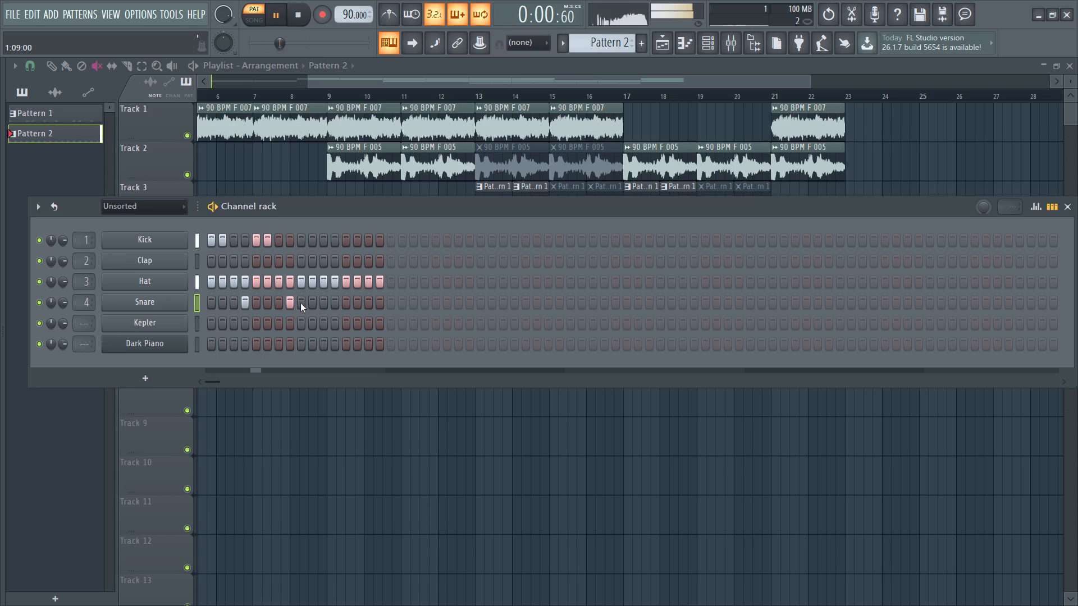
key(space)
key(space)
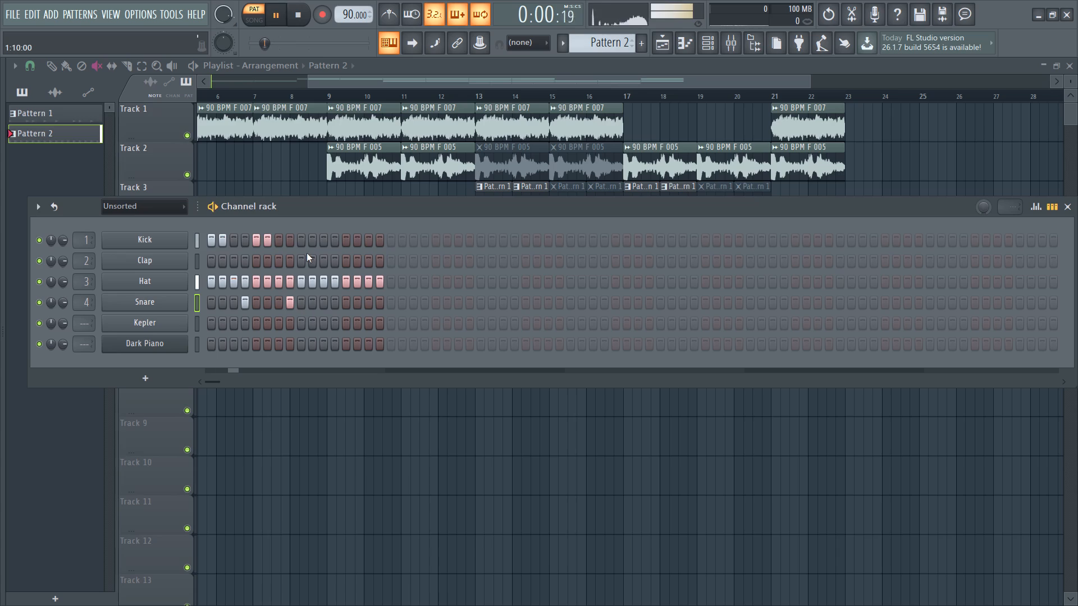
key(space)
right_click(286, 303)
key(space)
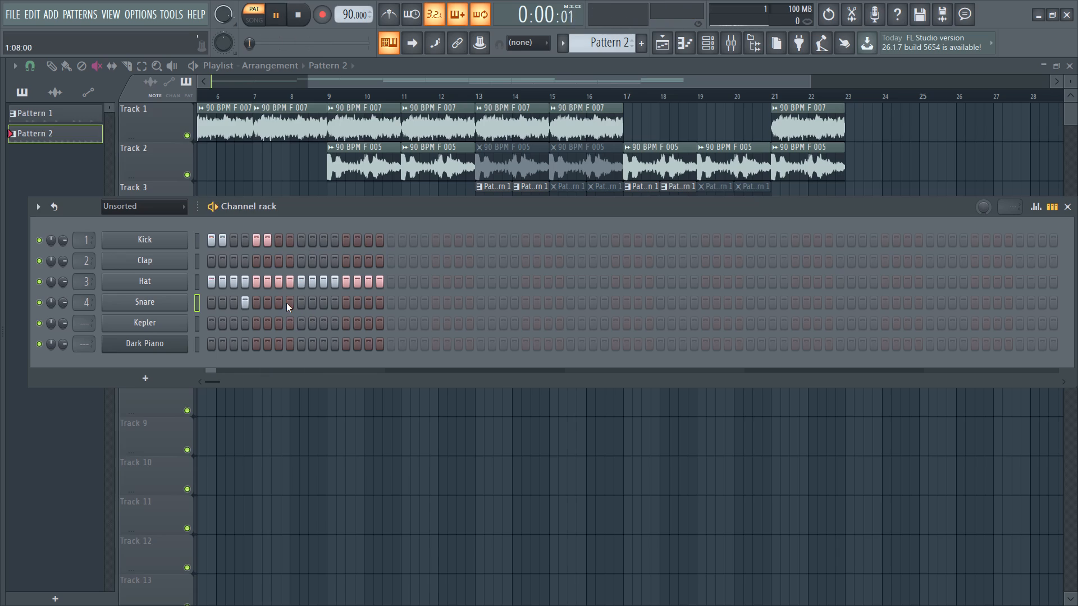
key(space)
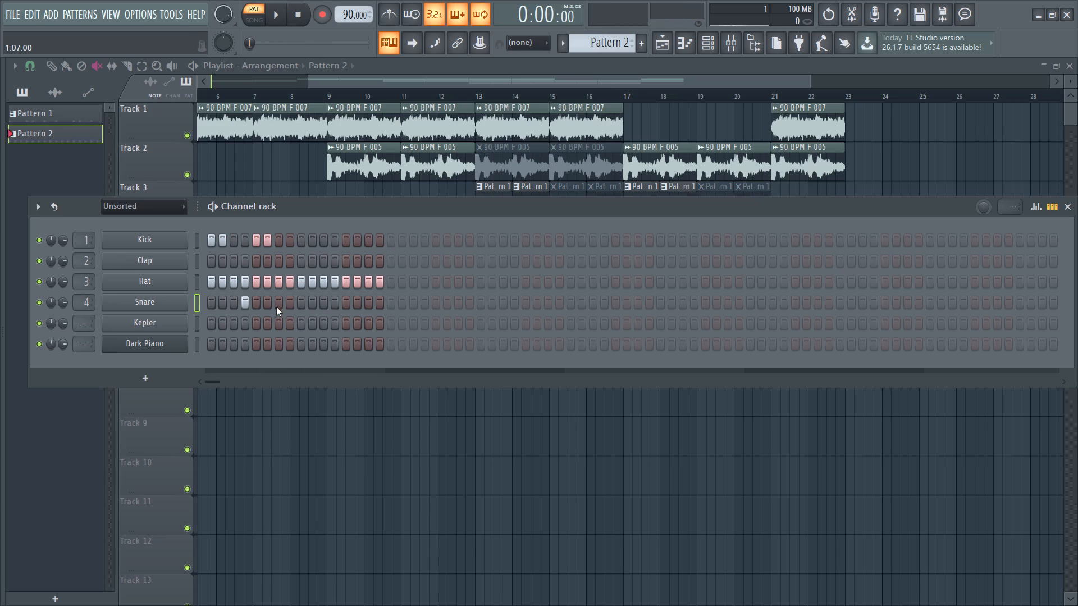
Place a snare on step 7 of Pattern 2 and audition the pattern.
click(278, 305)
key(space)
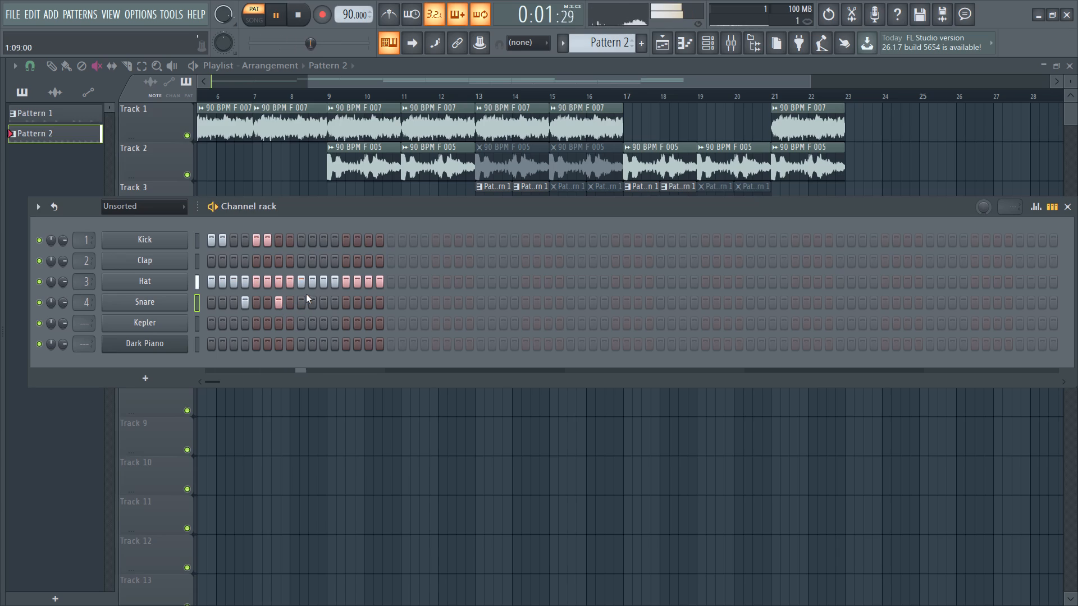
key(space)
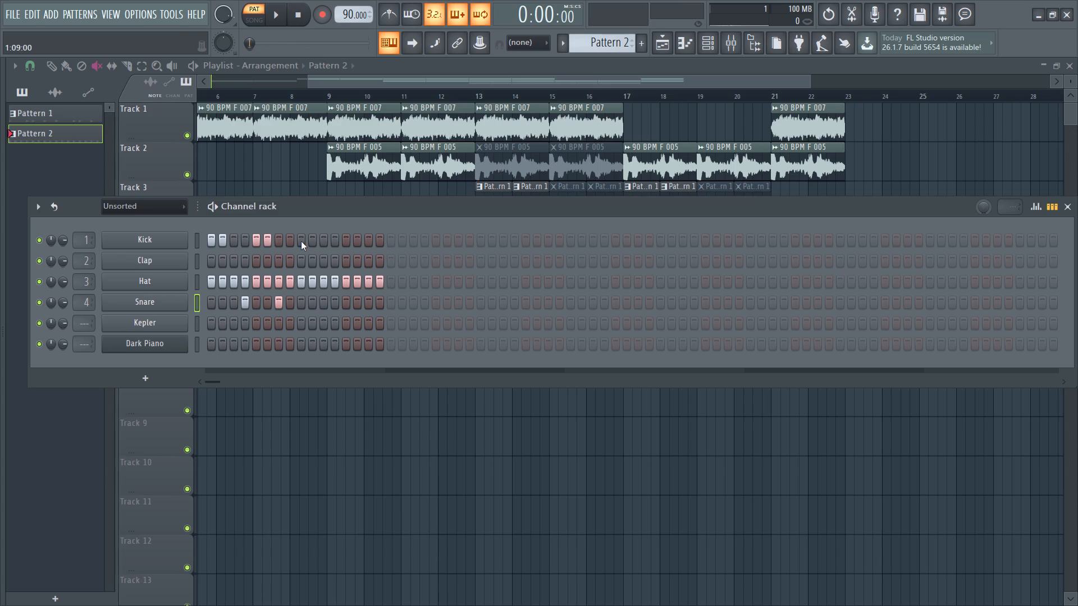
Place kicks on steps 9 and 10 and a snare on step 12.
click(301, 241)
click(309, 241)
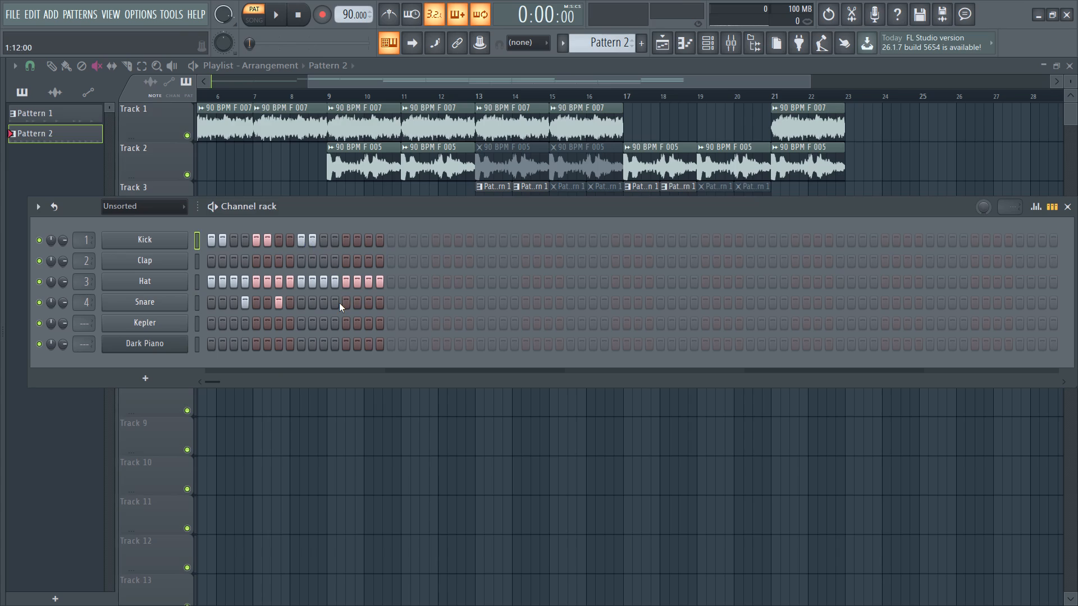
click(337, 305)
Place kicks on steps 14 and 15 and a snare on step 16, and audition the pattern.
click(356, 243)
click(360, 242)
click(371, 241)
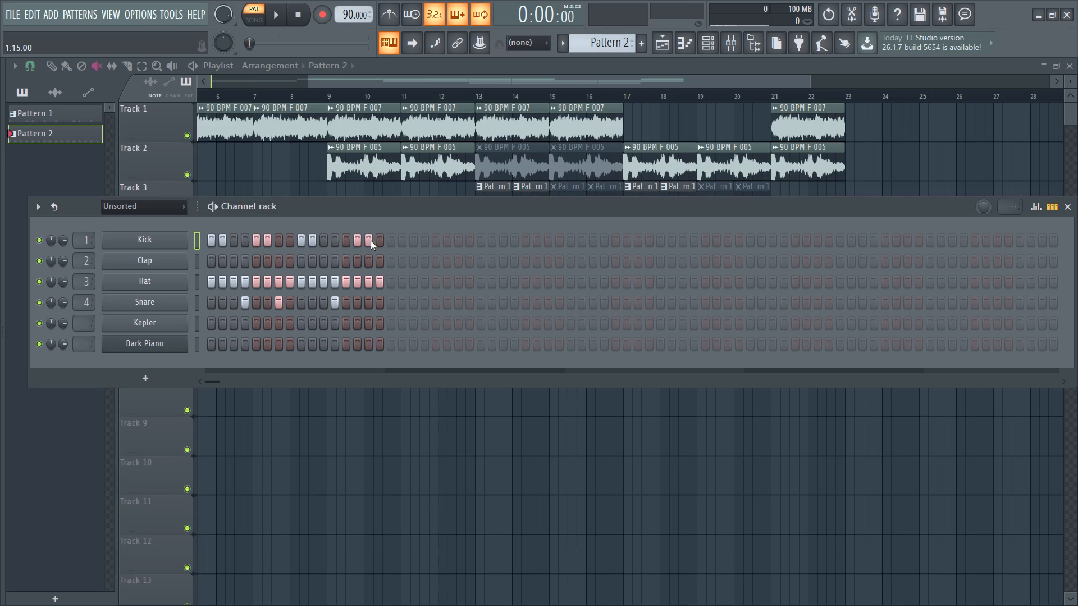
key(space)
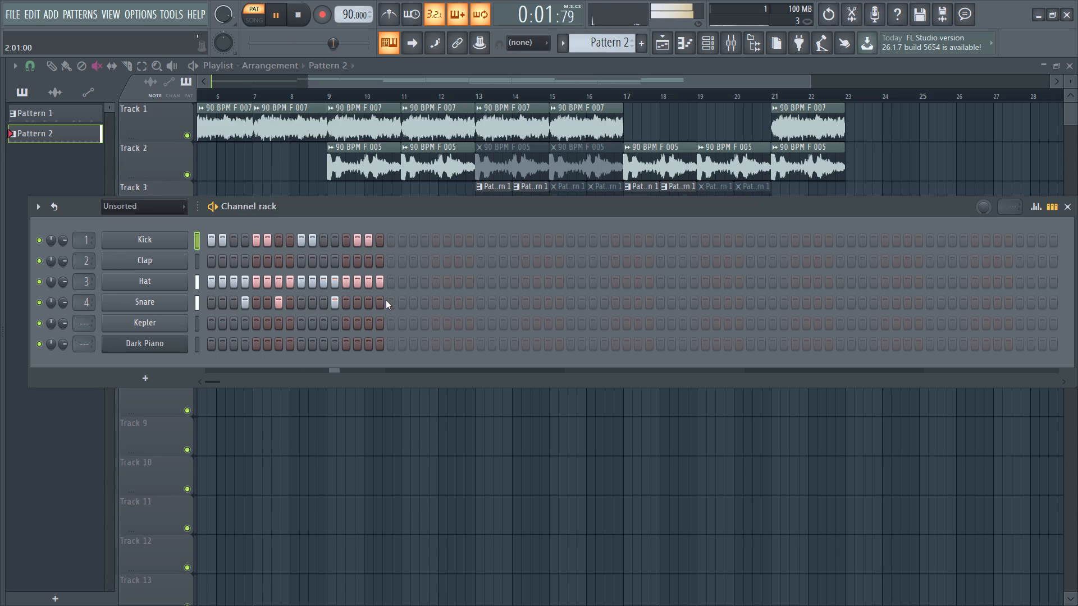
click(382, 304)
key(space)
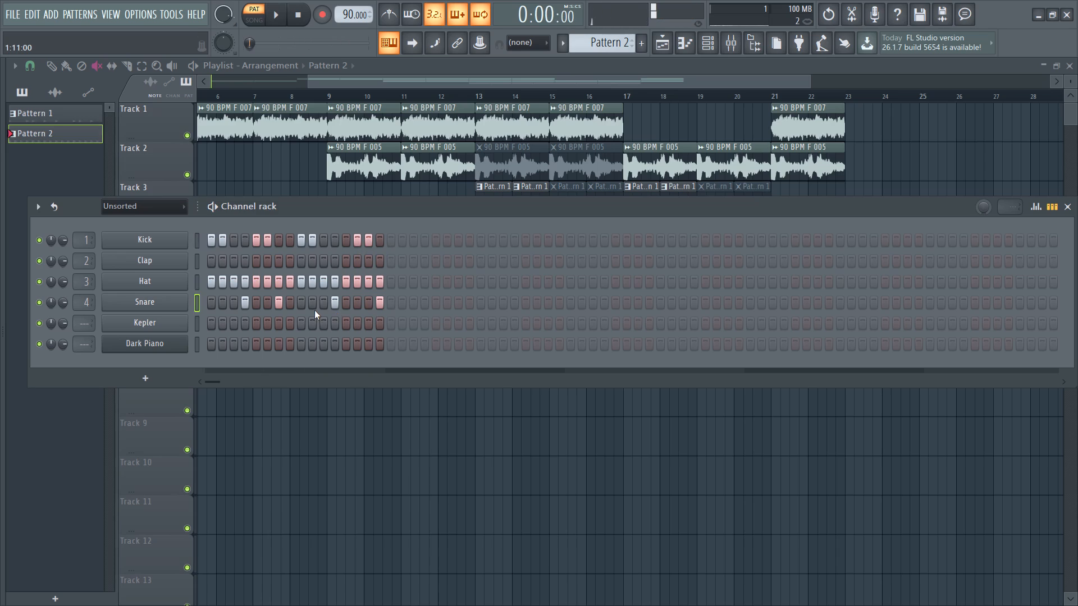
key(space)
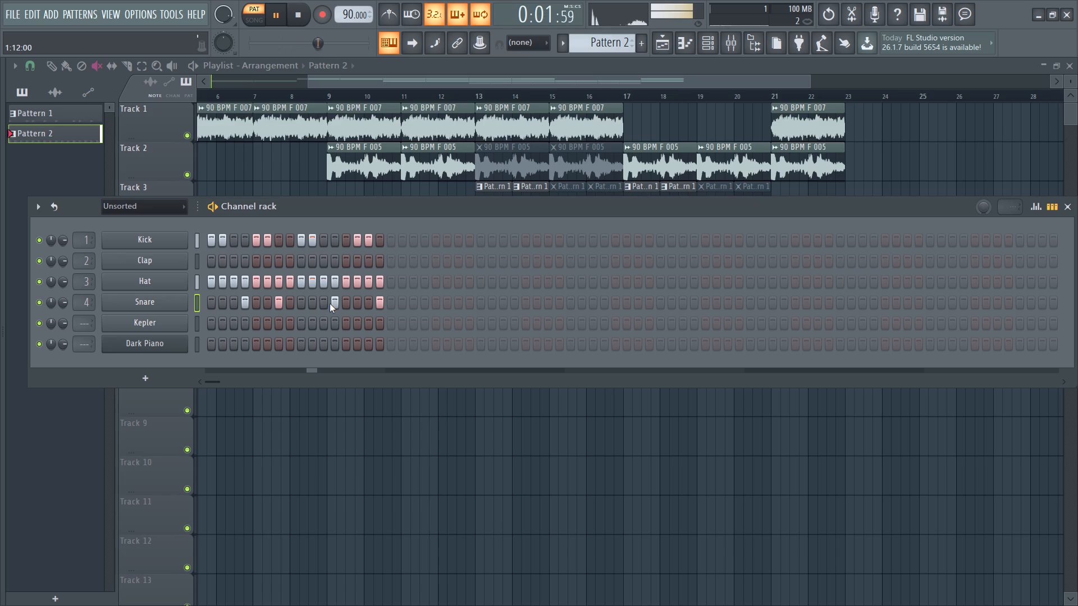
key(space)
Move the snare on step 12 to step 11 and play the pattern.
click(321, 301)
right_click(330, 300)
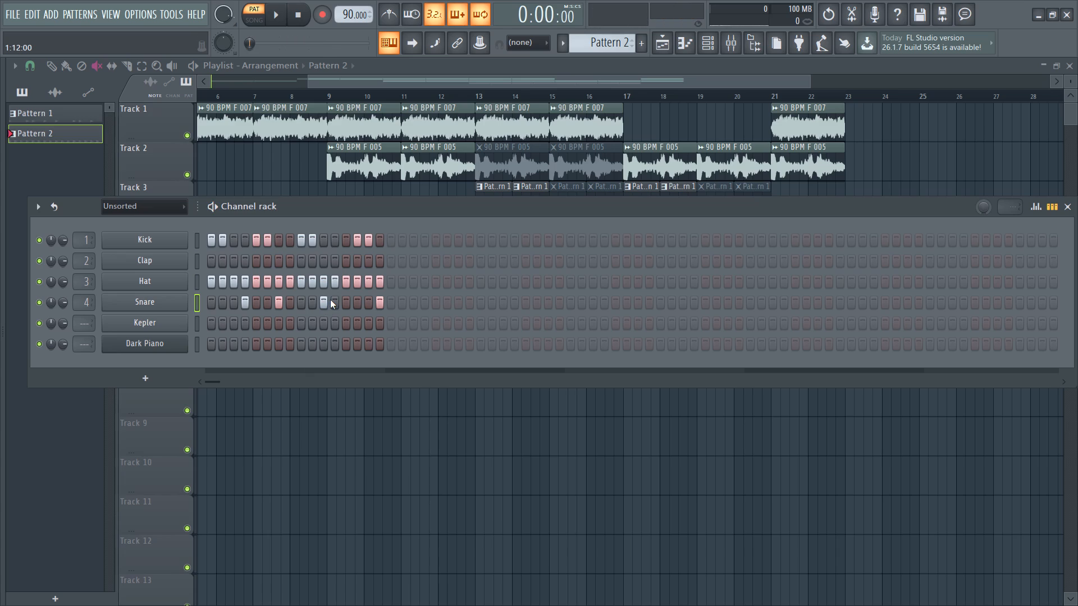
key(space)
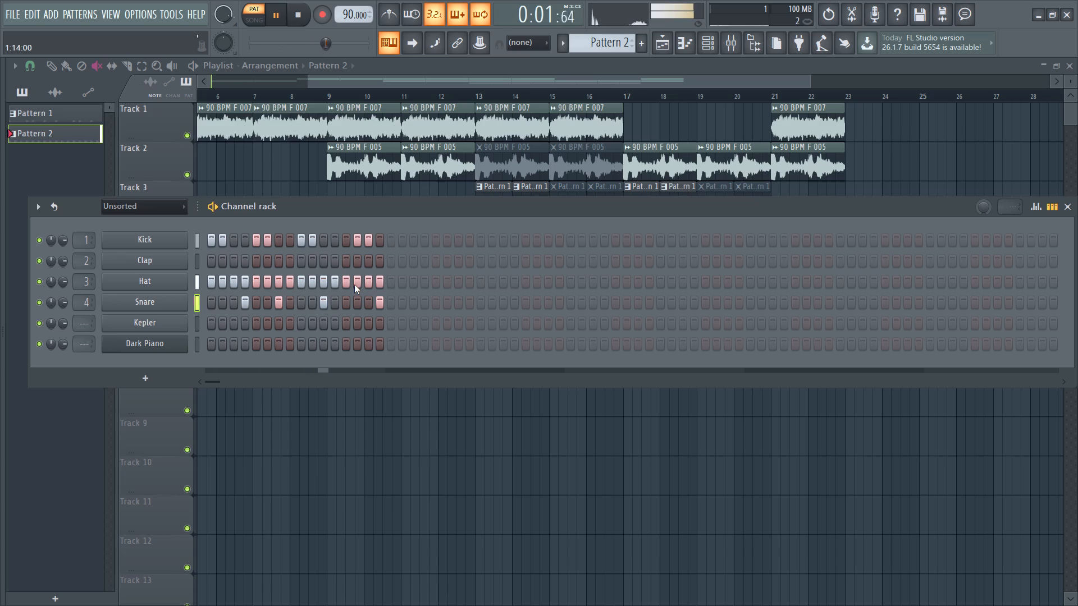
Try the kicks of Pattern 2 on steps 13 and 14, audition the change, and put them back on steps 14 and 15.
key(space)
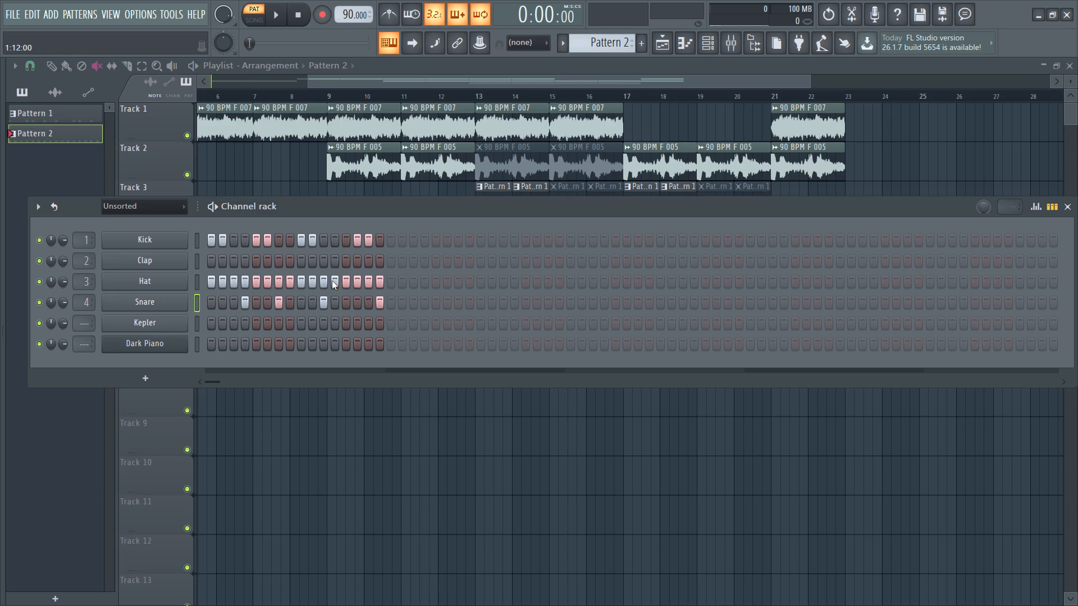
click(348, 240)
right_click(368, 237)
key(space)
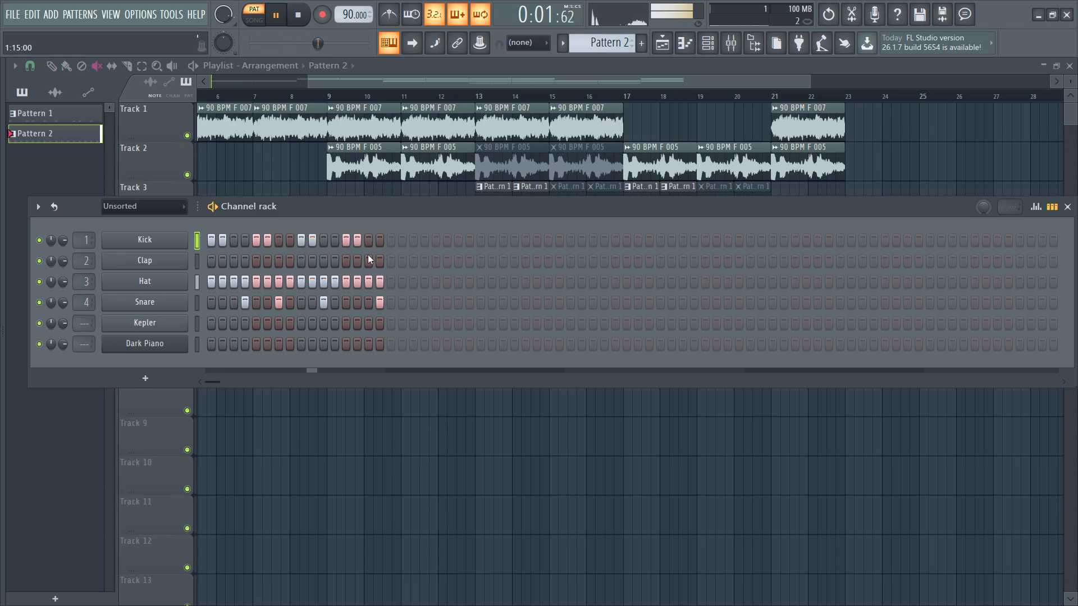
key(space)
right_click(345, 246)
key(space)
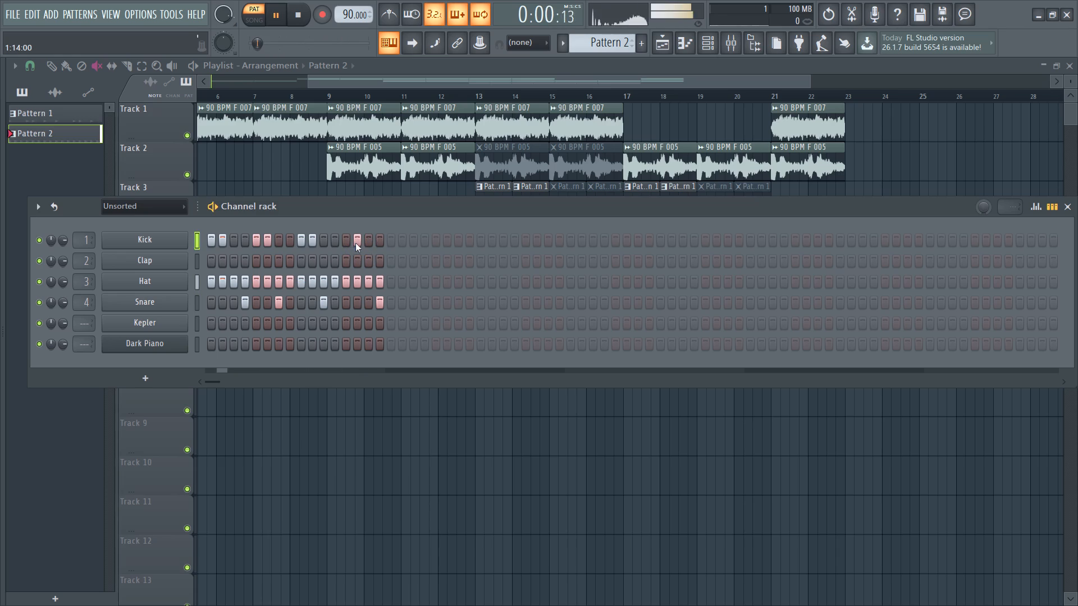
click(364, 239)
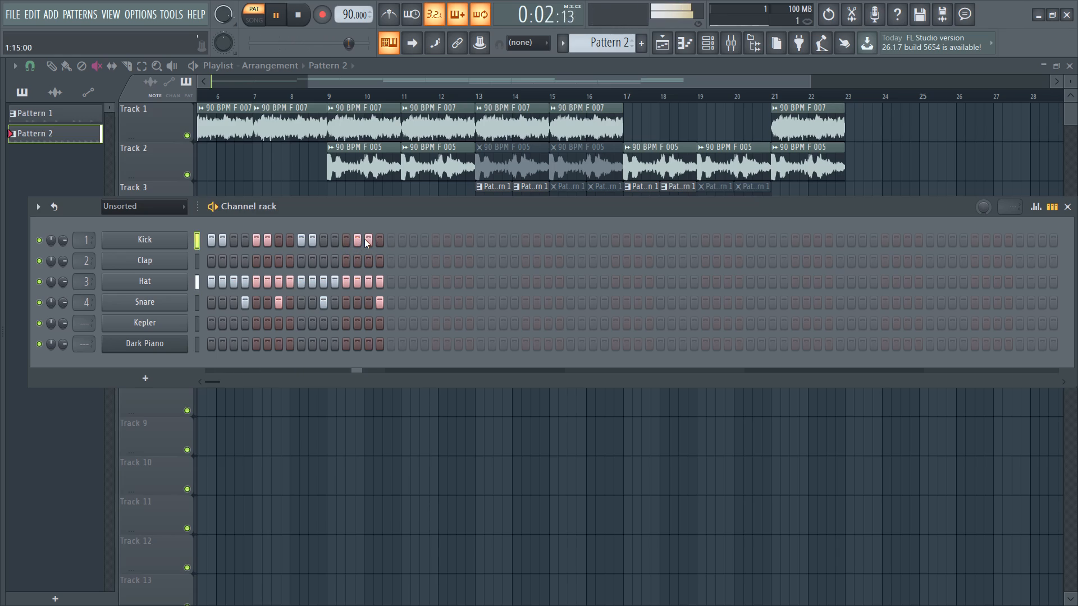
Move the snare on step 11 to step 12 and remove the snare on step 16, auditioning Pattern 2 after each change.
key(space)
right_click(326, 304)
click(332, 301)
key(space)
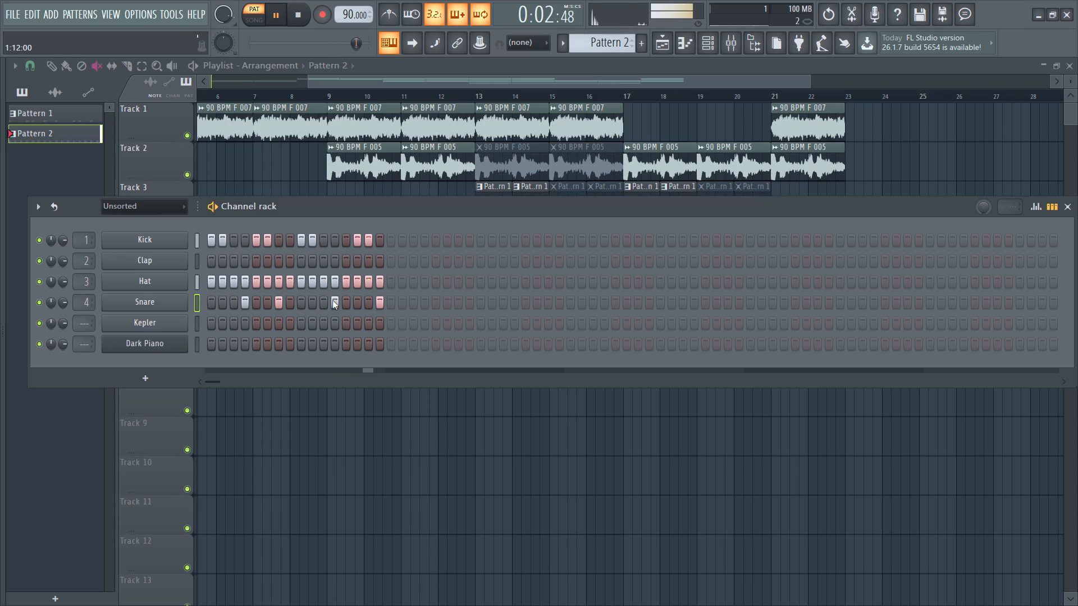
key(space)
right_click(377, 302)
key(space)
key(space)
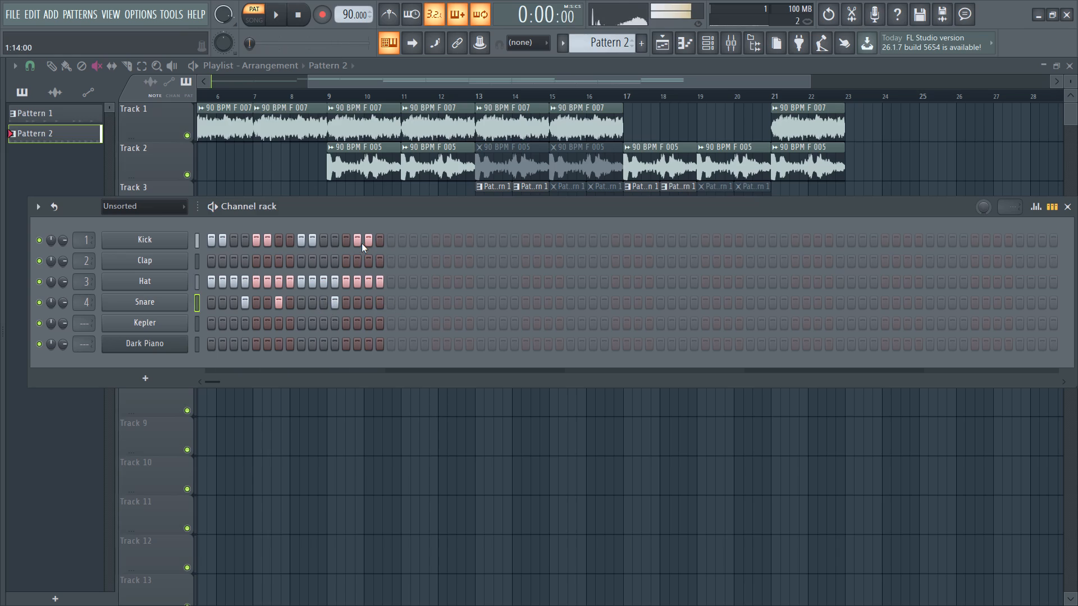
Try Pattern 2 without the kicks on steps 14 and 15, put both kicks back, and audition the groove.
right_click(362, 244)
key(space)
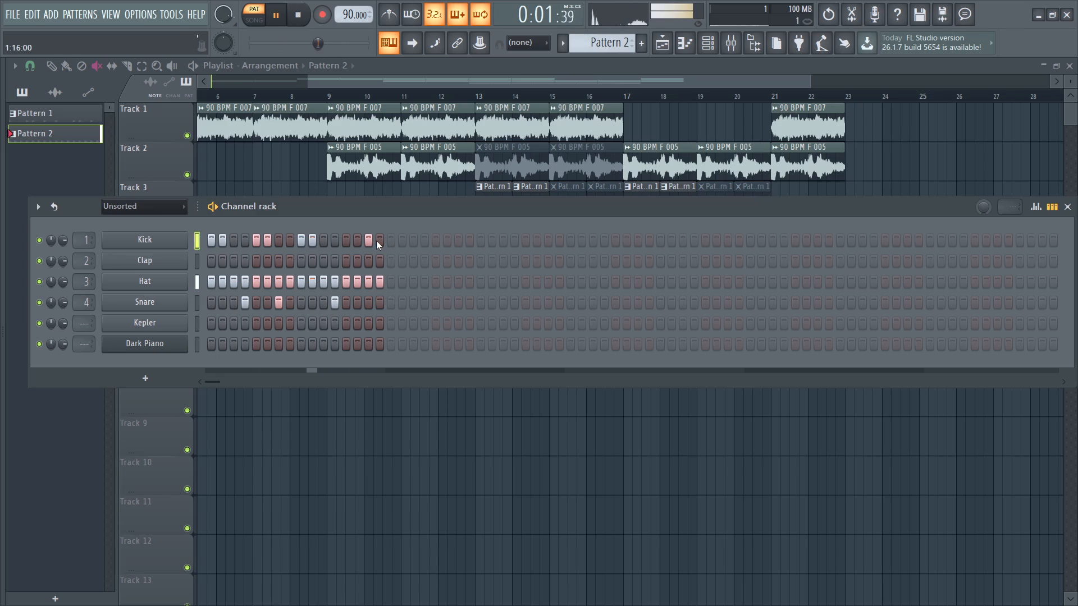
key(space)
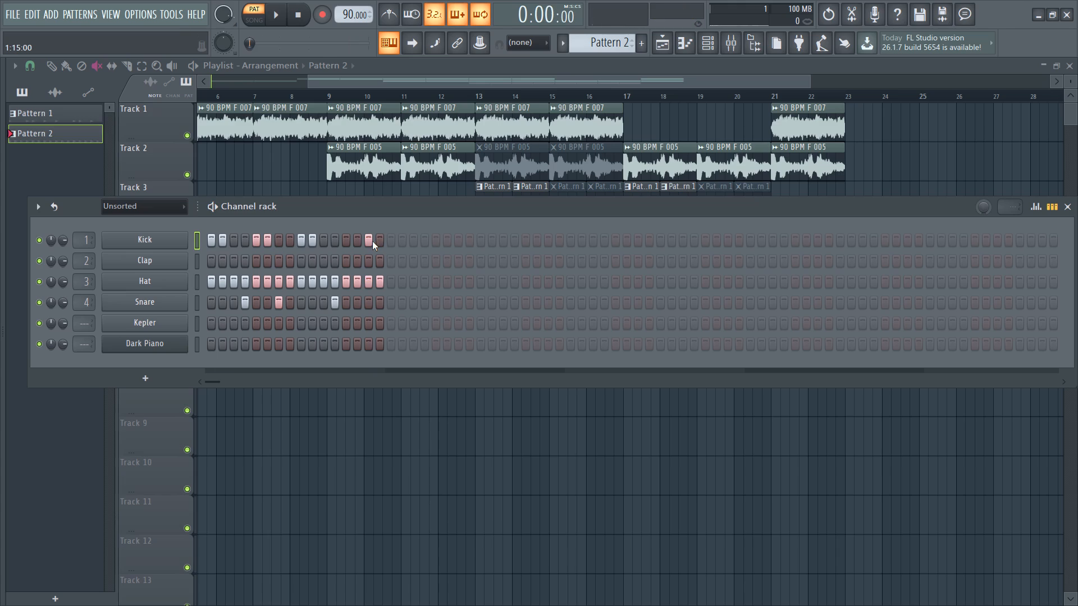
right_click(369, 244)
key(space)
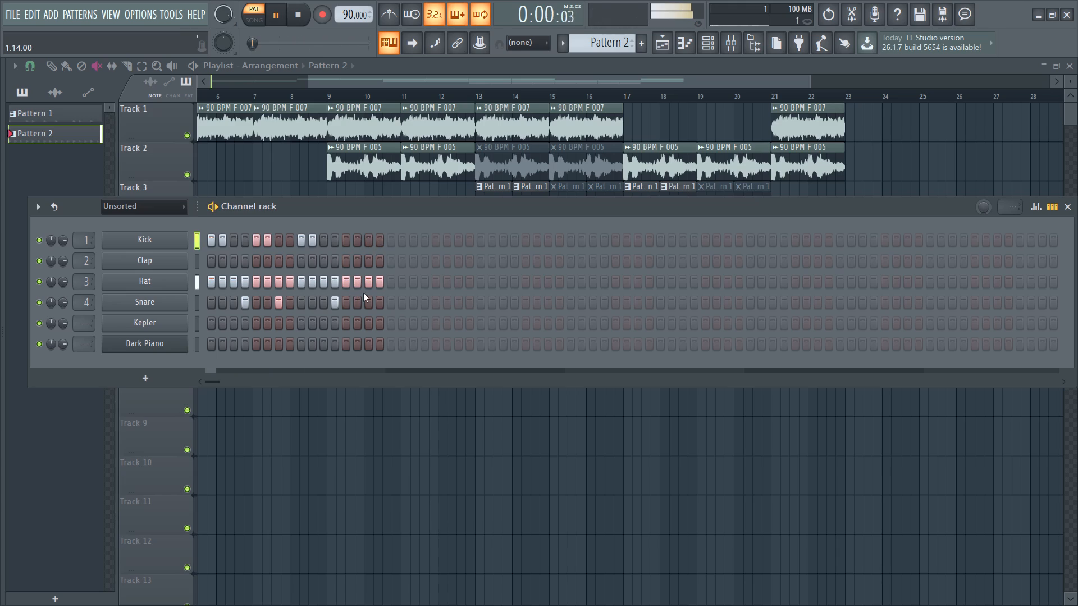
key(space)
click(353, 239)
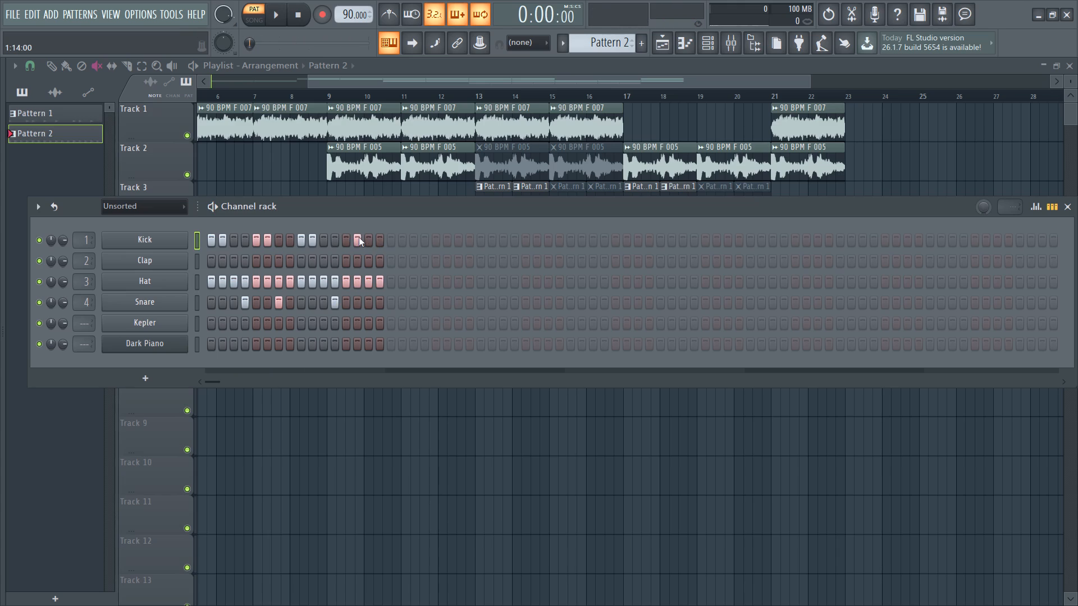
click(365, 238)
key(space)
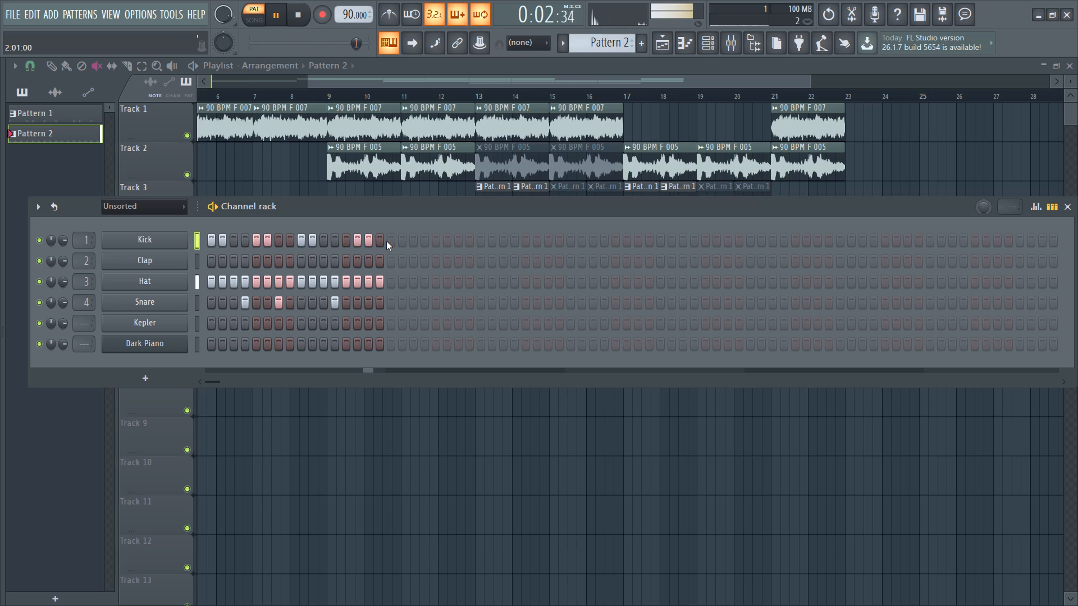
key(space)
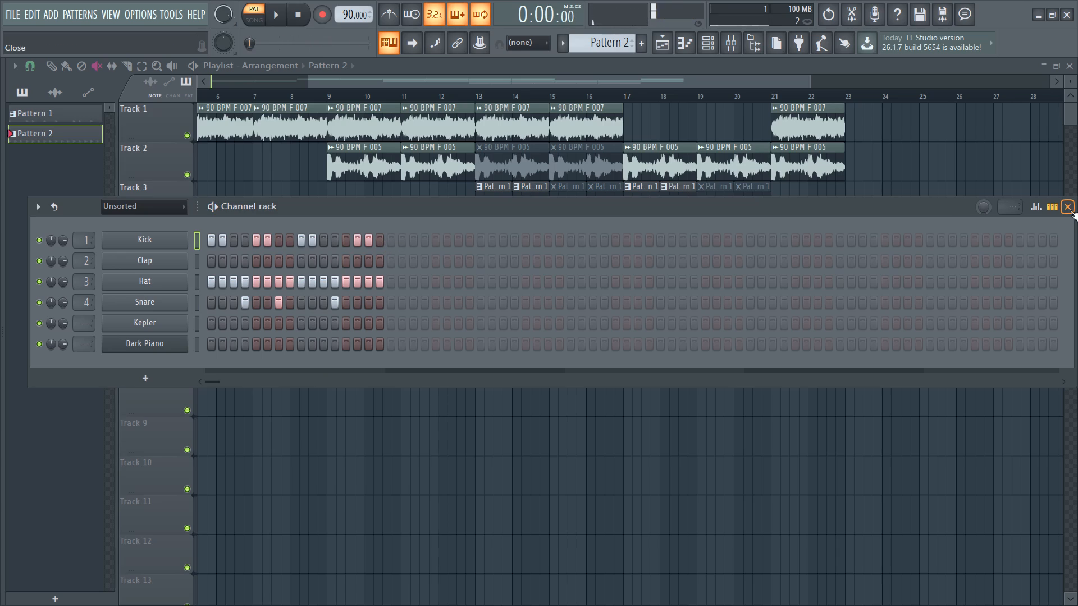
Close the channel rack, place Pattern 2 clips on Track 4 at bars 15 and 16, and duplicate the pair at bars 19 and 20.
click(1070, 210)
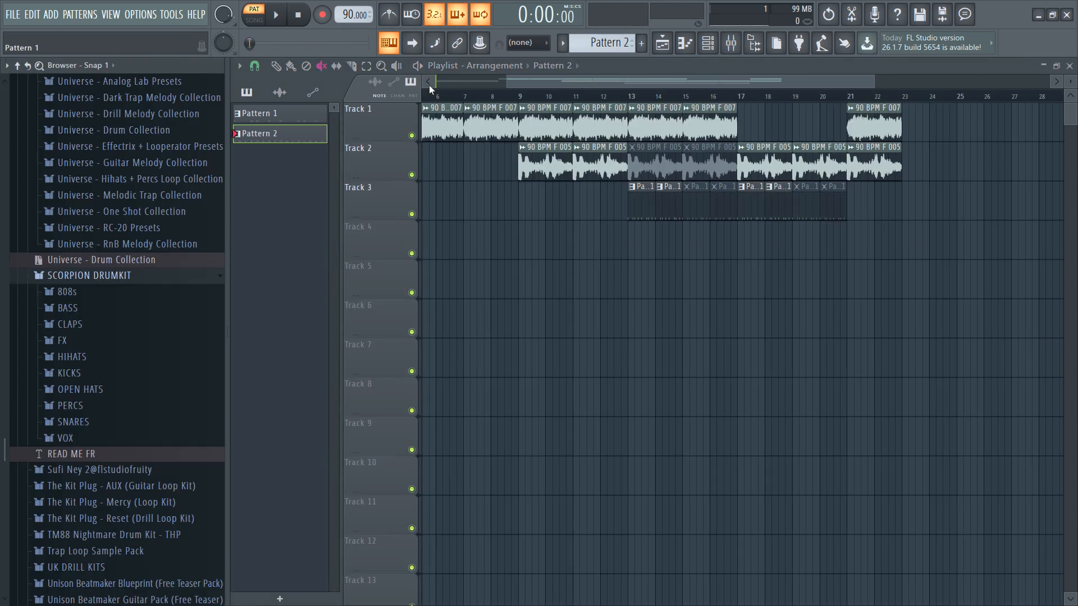
click(51, 66)
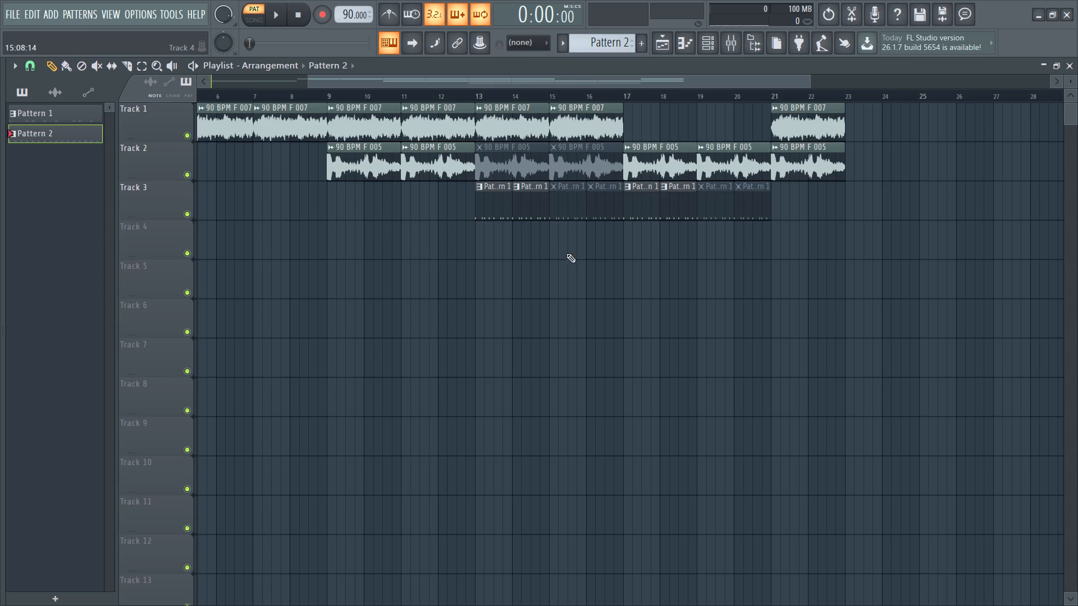
click(564, 249)
drag(586, 244, 572, 246)
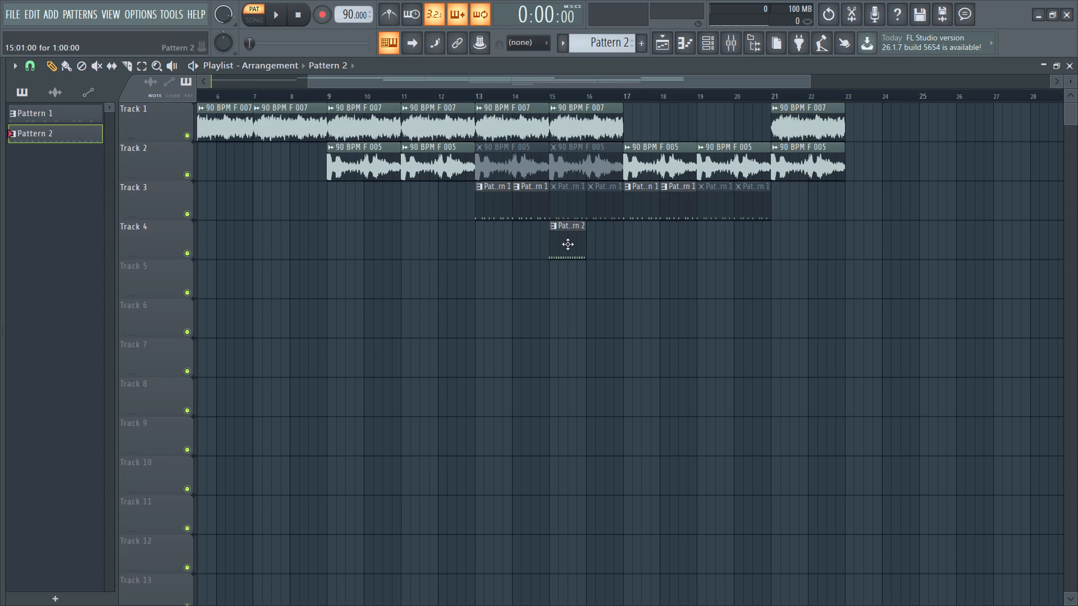
shift+drag(563, 241, 602, 246)
ctrl+drag(533, 248, 609, 250)
shift+drag(571, 245, 721, 242)
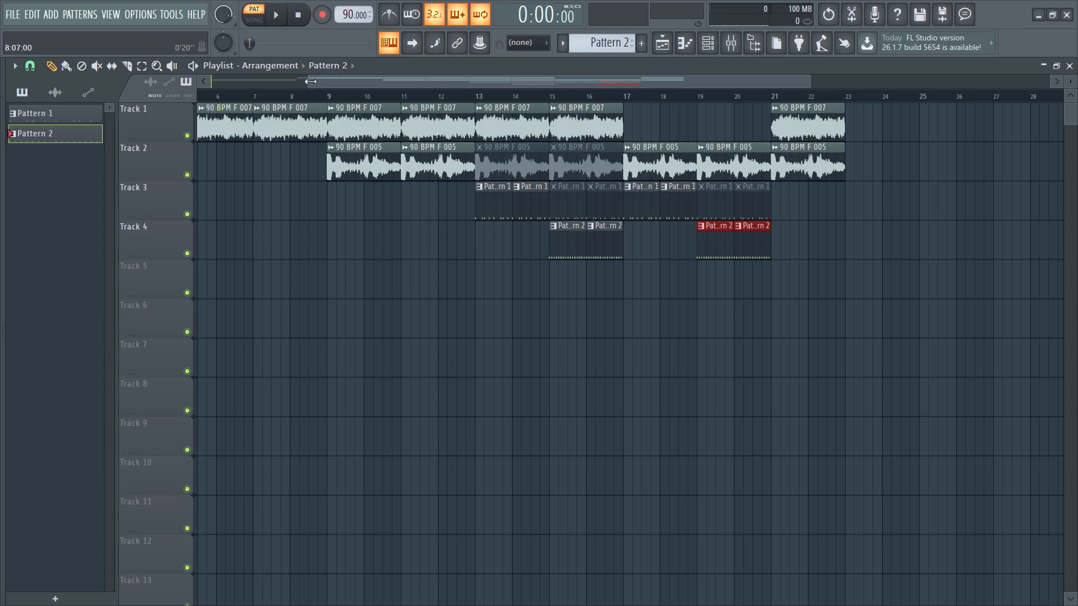
Switch playback to song mode and play the arrangement from bar 1.
drag(310, 81, 160, 61)
click(256, 18)
key(space)
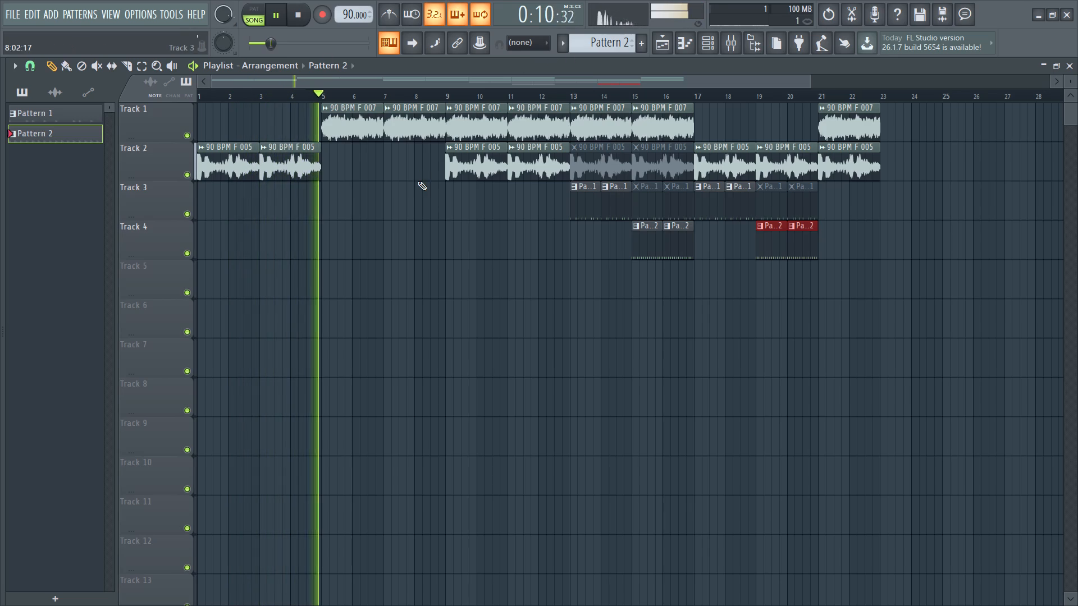
Stop playback and raise the time-stretching pitch of the 90 BPM F 005 sample to slightly above +181 cents, closing its settings.
double_click(216, 168)
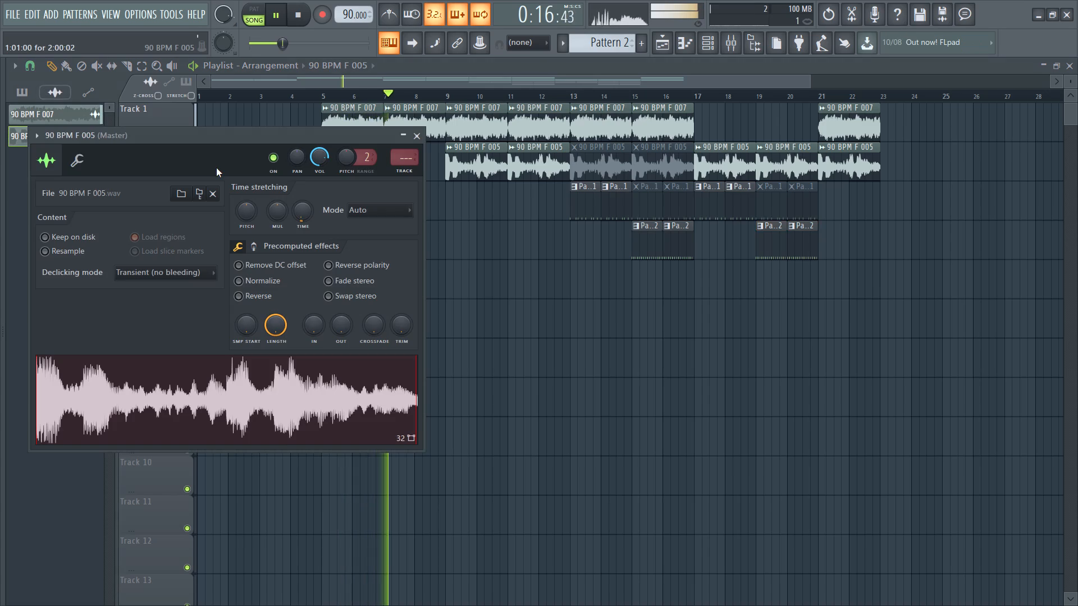
key(space)
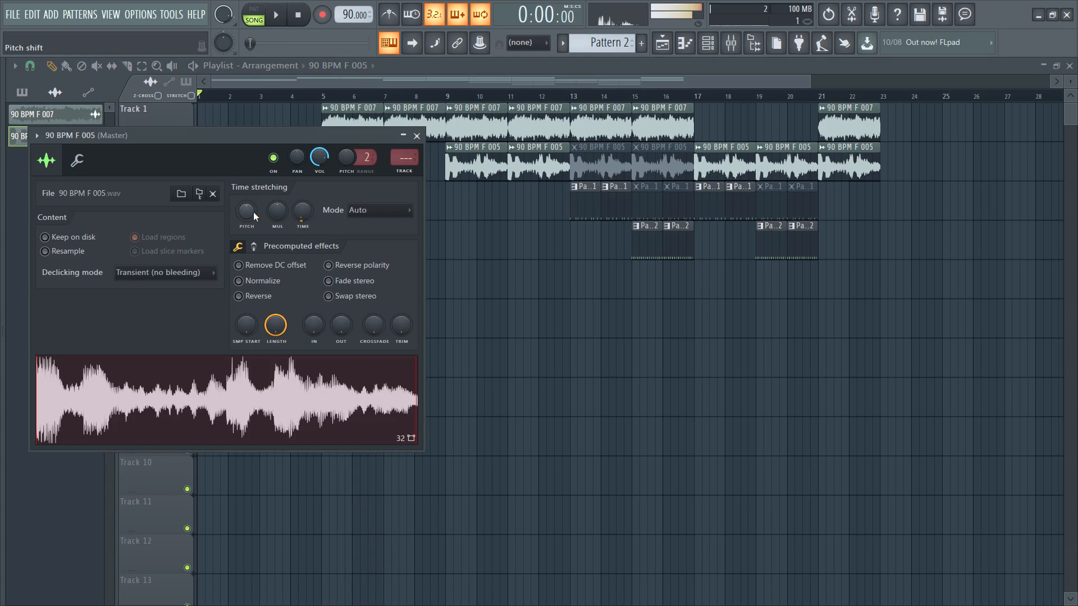
drag(241, 214, 240, 207)
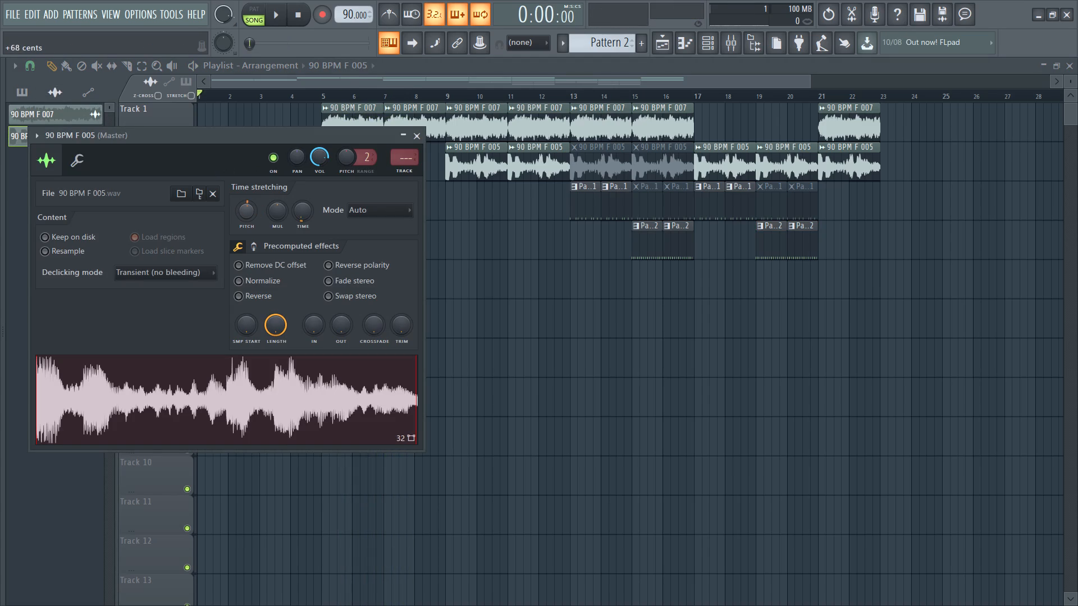
drag(240, 207, 234, 176)
drag(234, 176, 234, 172)
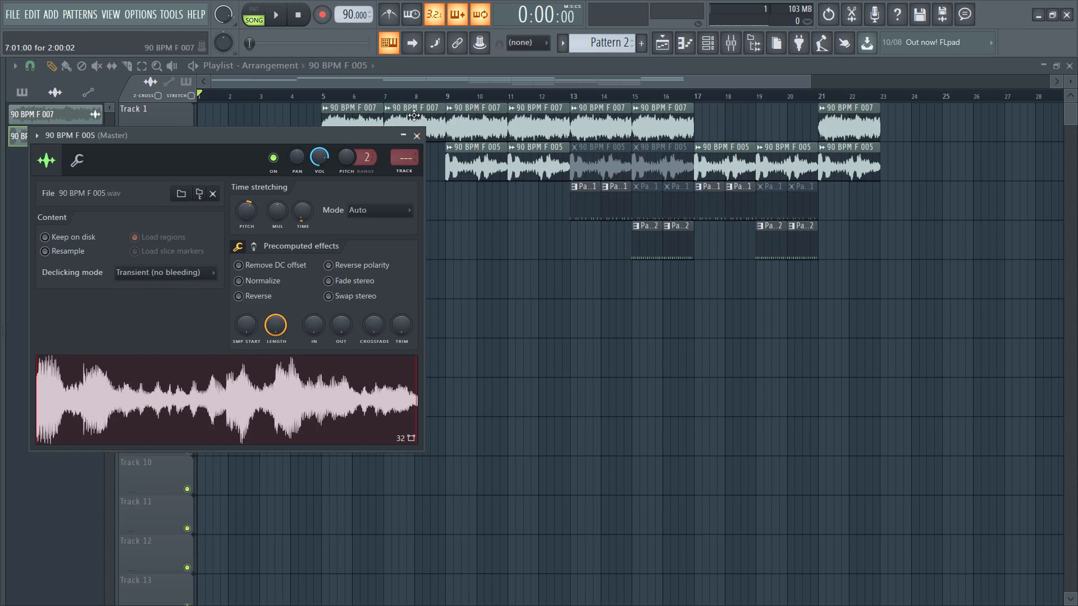
click(414, 138)
Raise the time-stretching pitch of the 90 BPM F 007 sample to about +200 cents and close its settings.
click(358, 132)
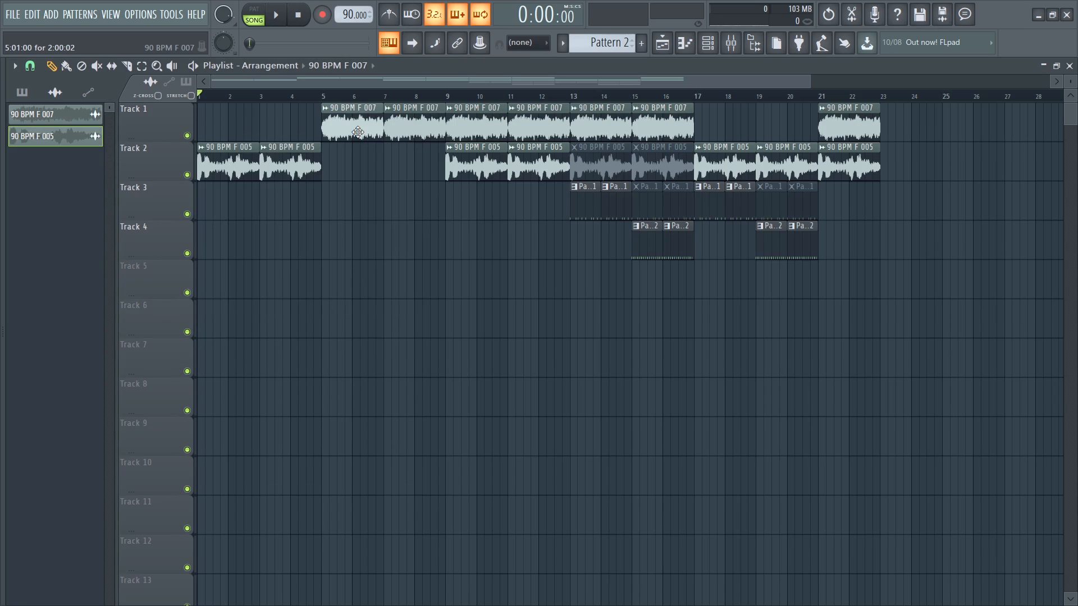
click(358, 132)
double_click(358, 132)
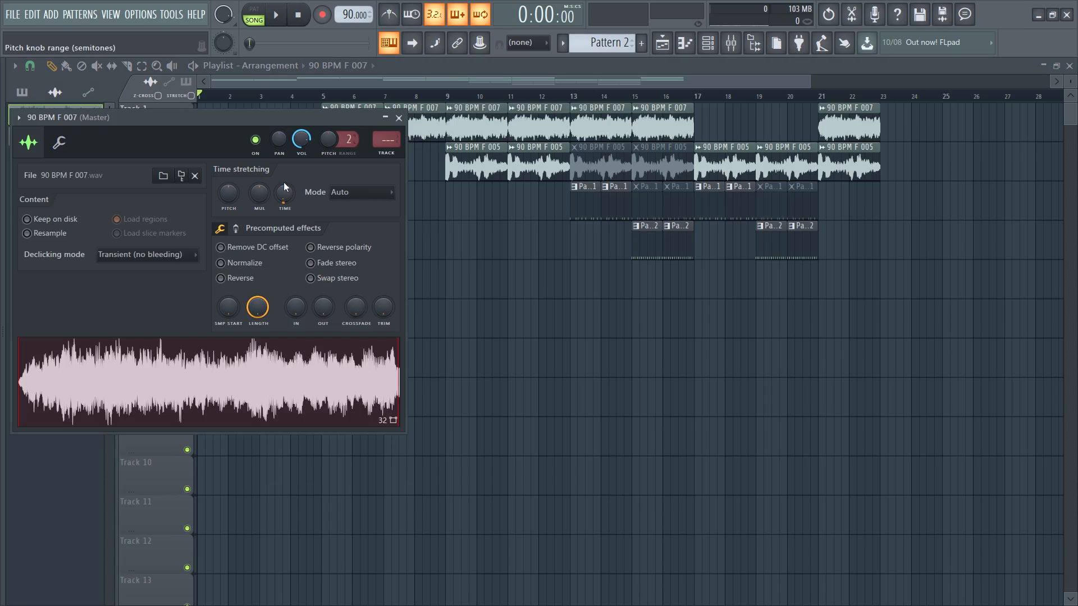
drag(225, 195, 216, 150)
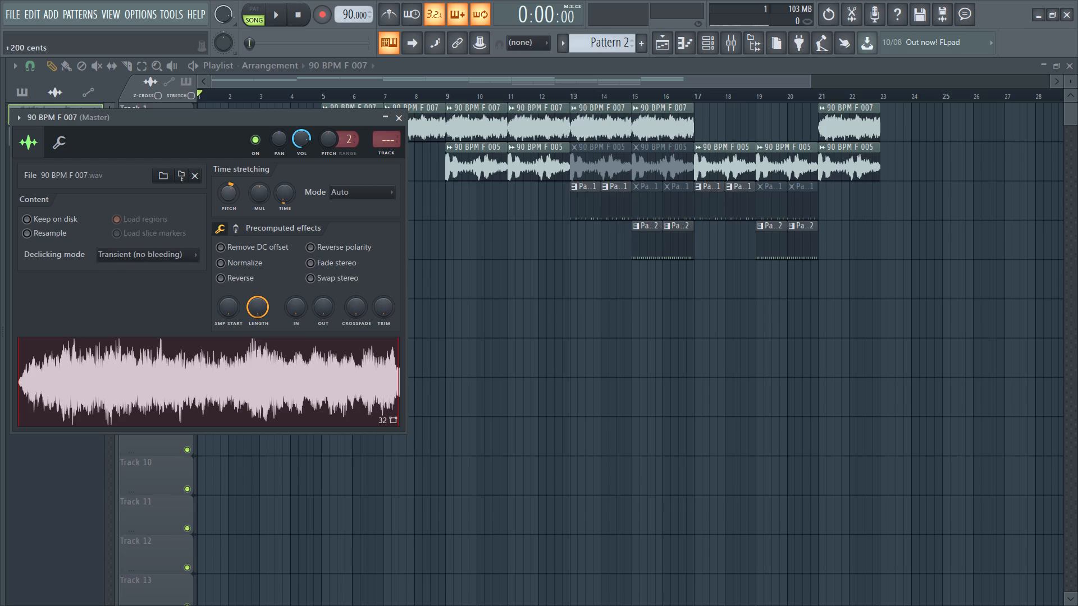
drag(216, 150, 216, 148)
click(400, 119)
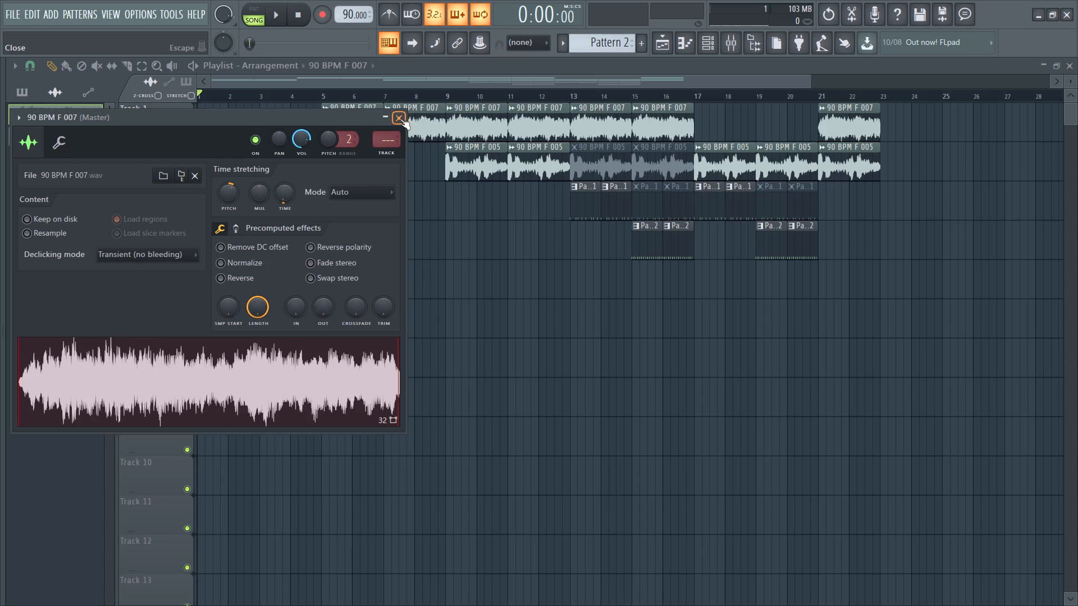
Play the arrangement from bar 1, look over the clips on all tracks while listening, and stop playback.
key(space)
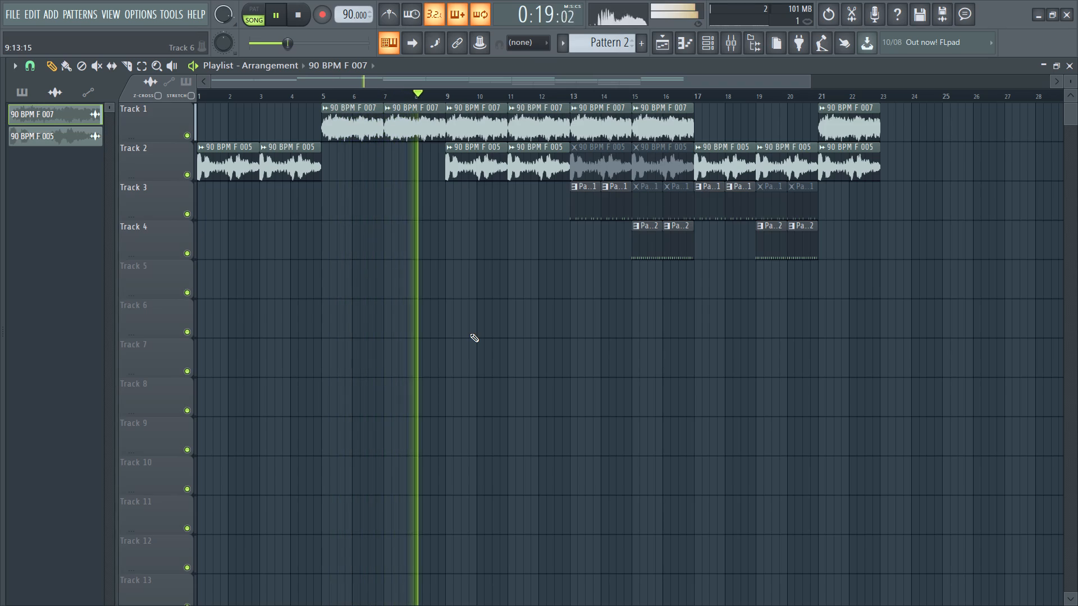
drag(810, 82, 611, 99)
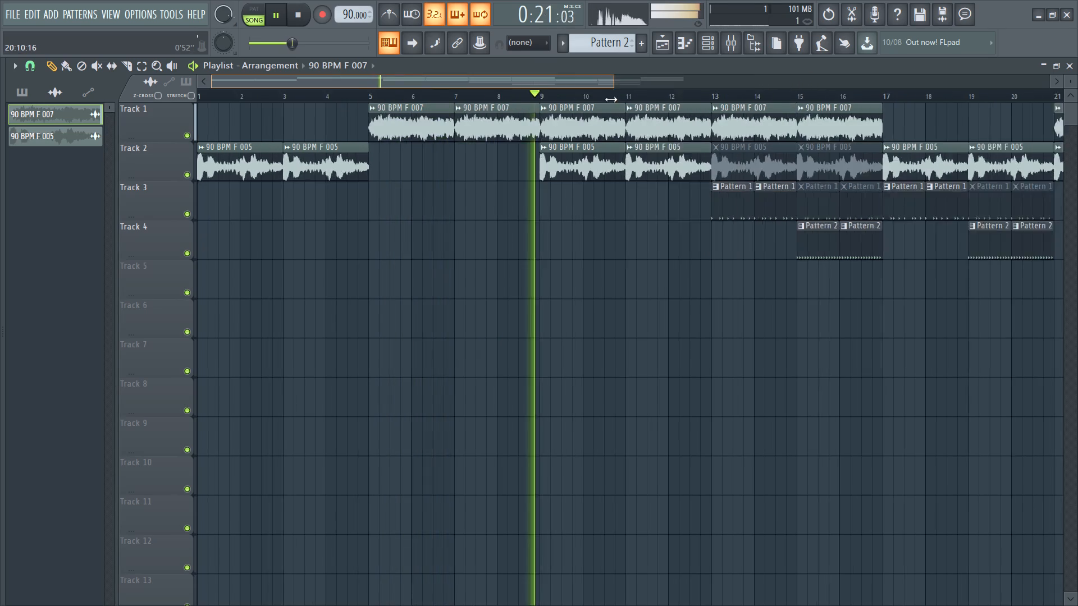
drag(611, 99, 350, 114)
drag(312, 89, 351, 87)
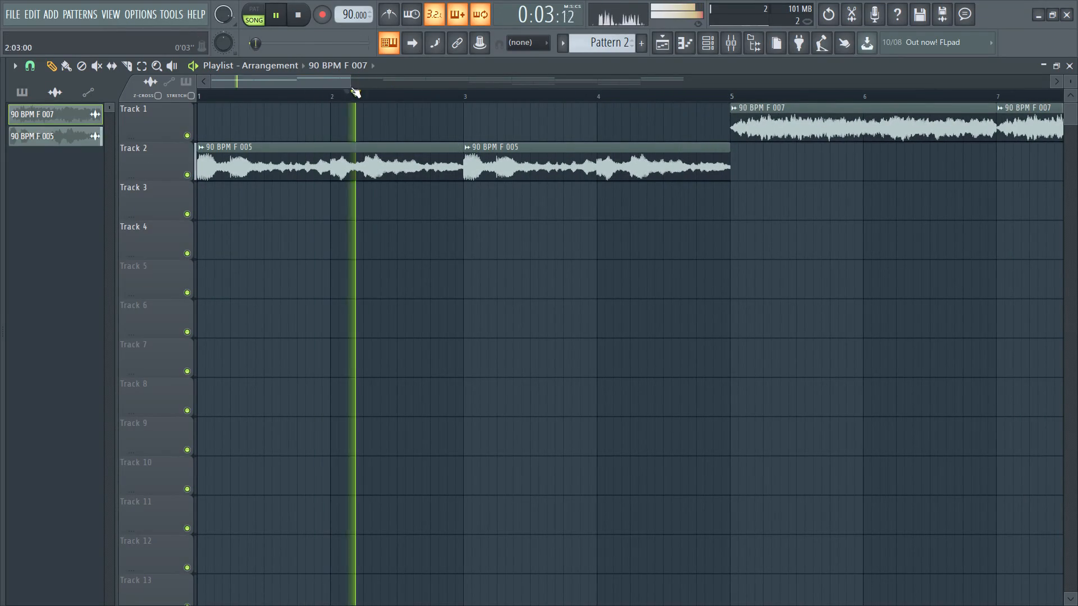
drag(351, 87, 0, 94)
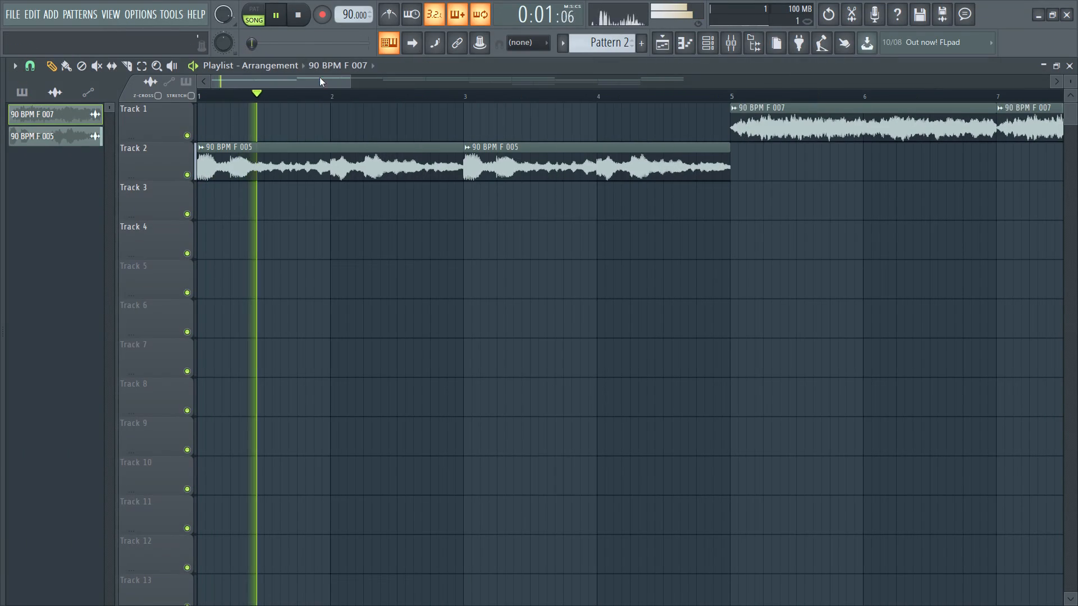
drag(304, 78, 387, 80)
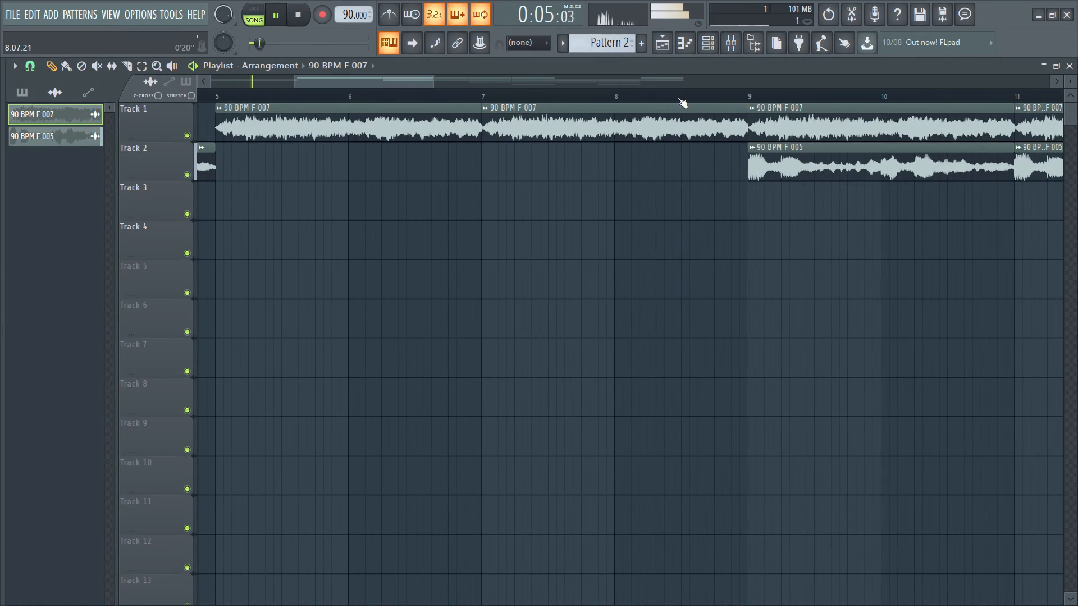
drag(354, 84, 216, 98)
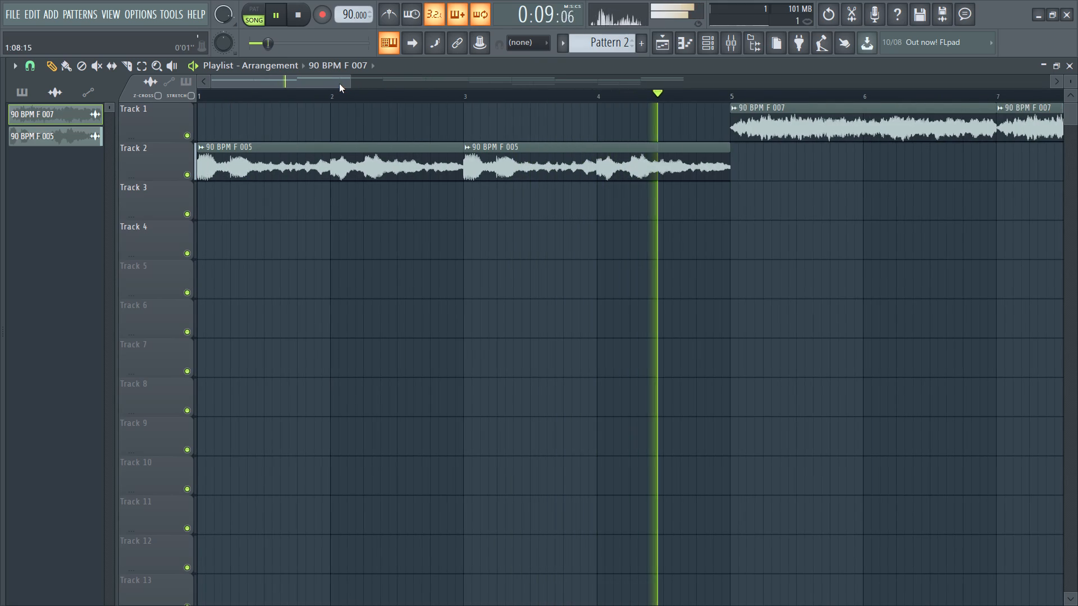
drag(348, 81, 463, 93)
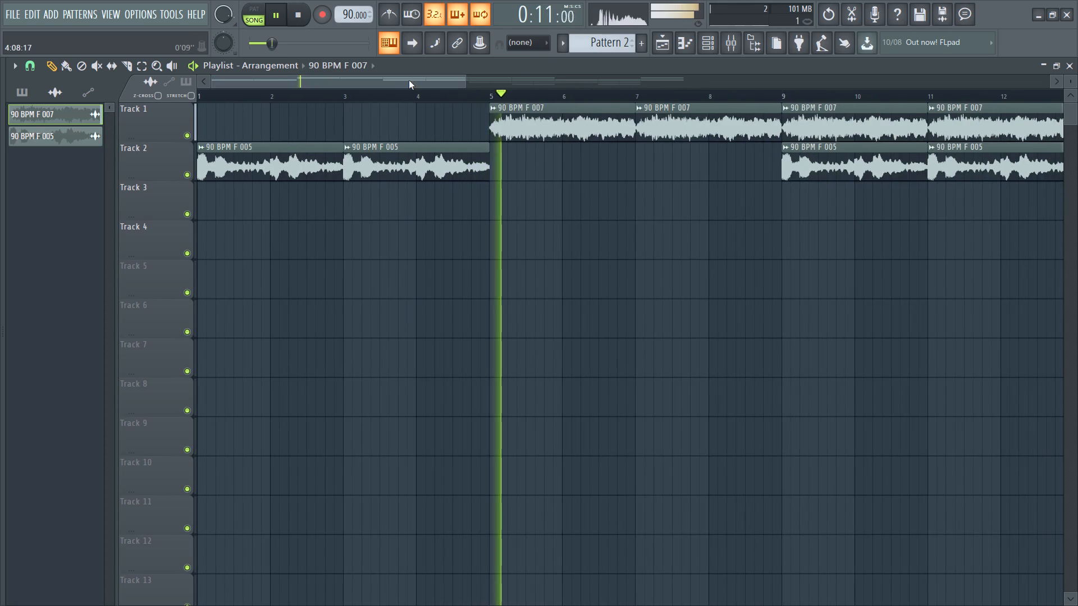
drag(409, 80, 663, 81)
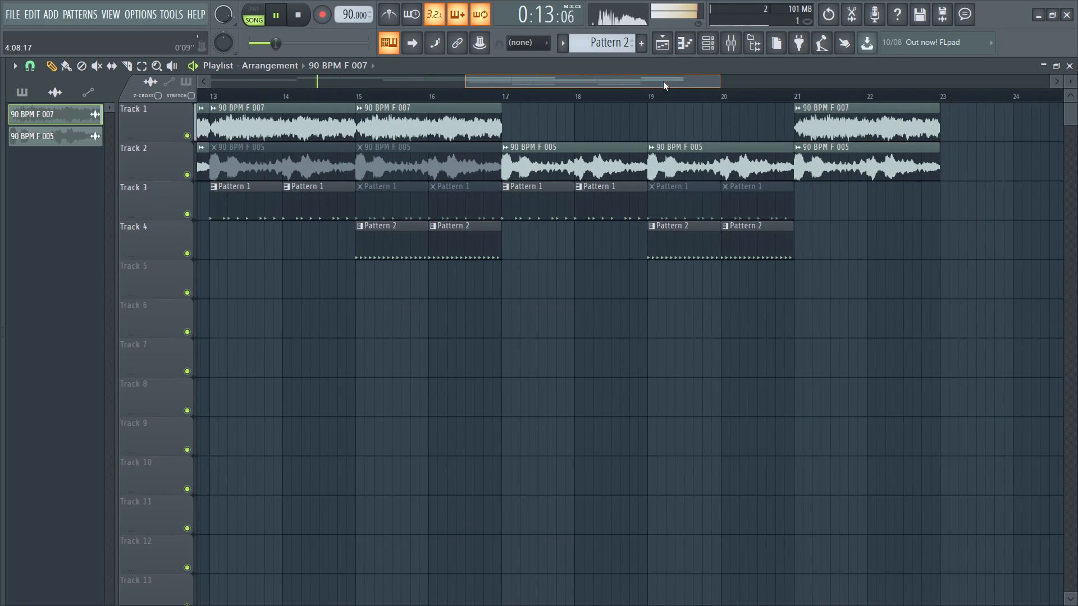
drag(663, 81, 605, 84)
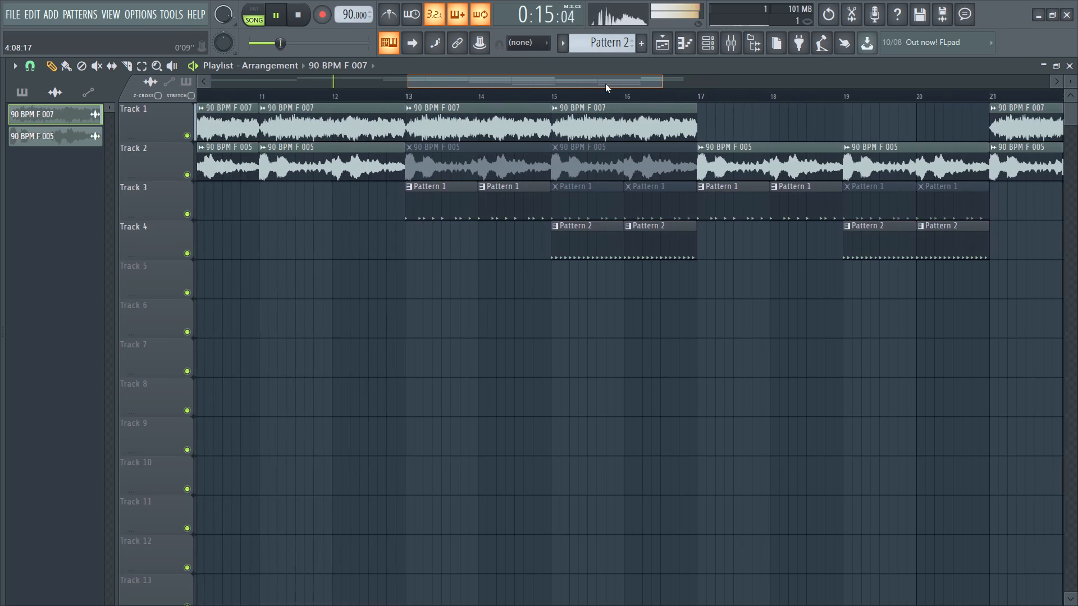
drag(605, 84, 357, 102)
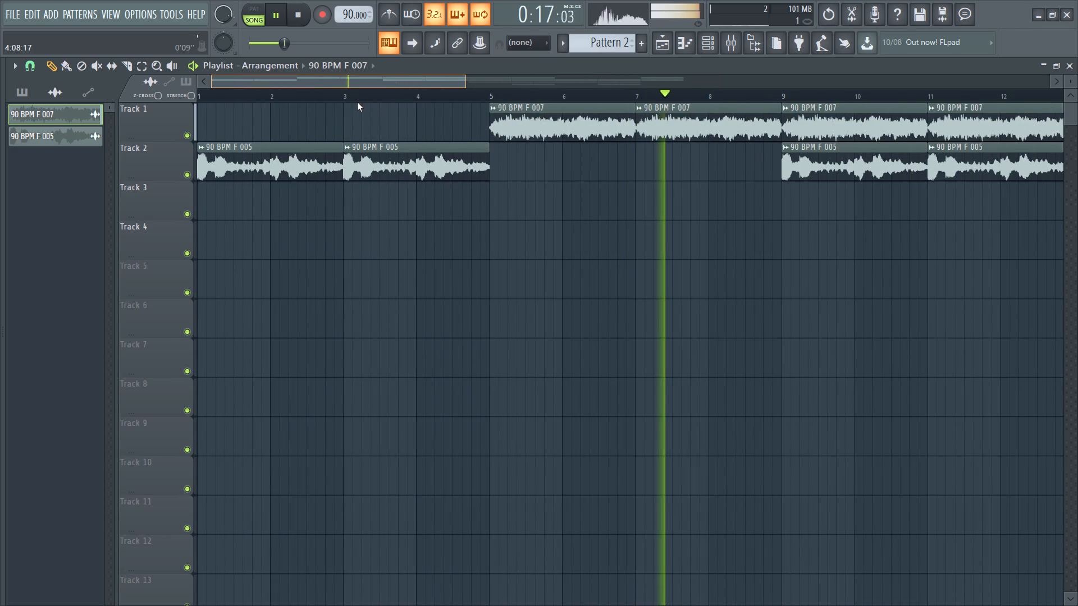
drag(357, 102, 357, 100)
drag(464, 81, 878, 103)
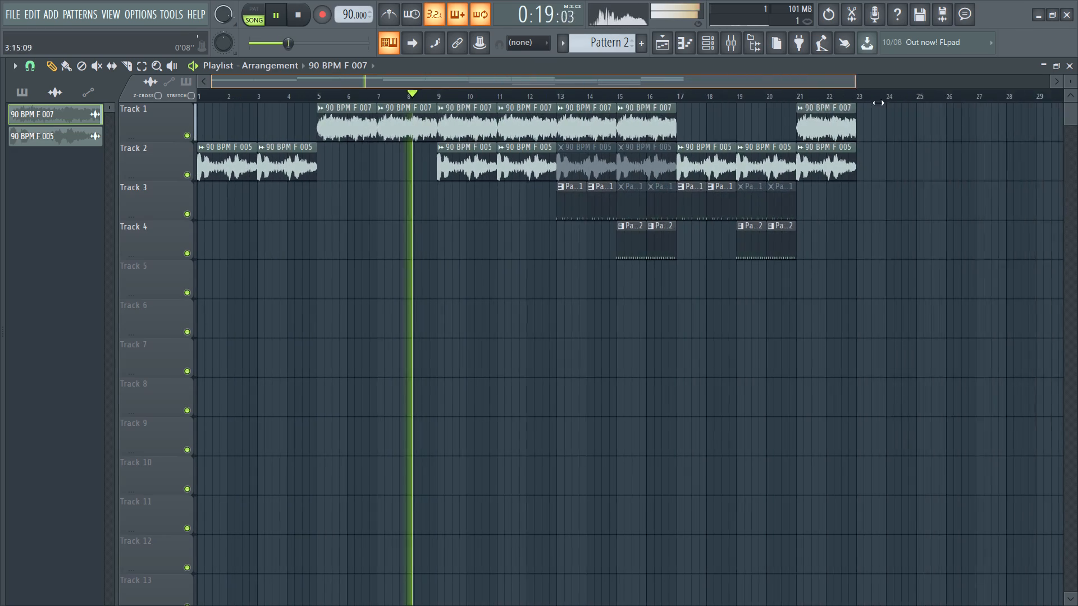
drag(878, 103, 910, 103)
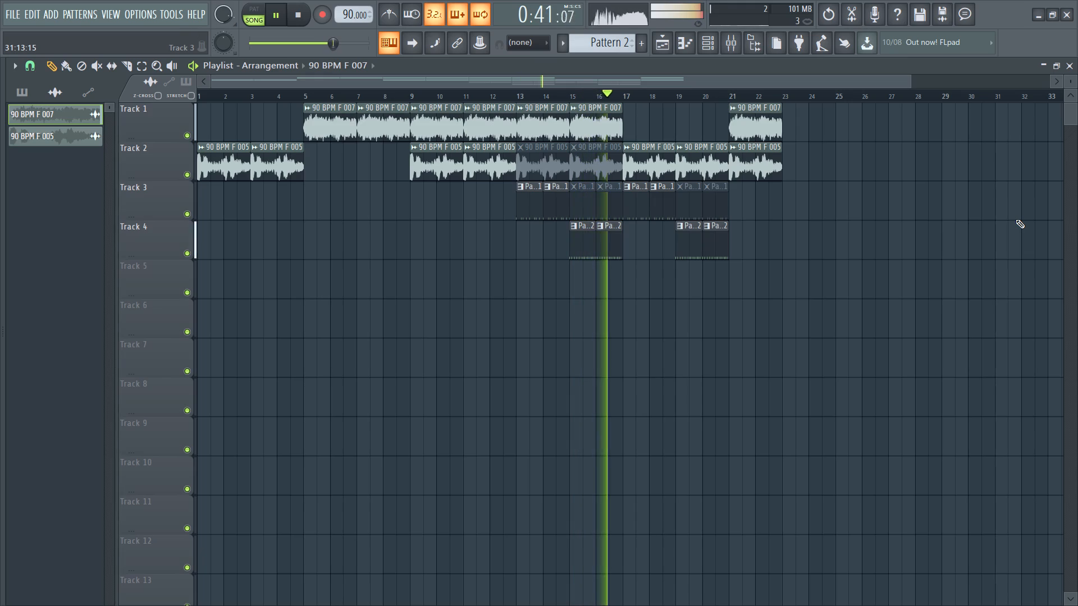
key(space)
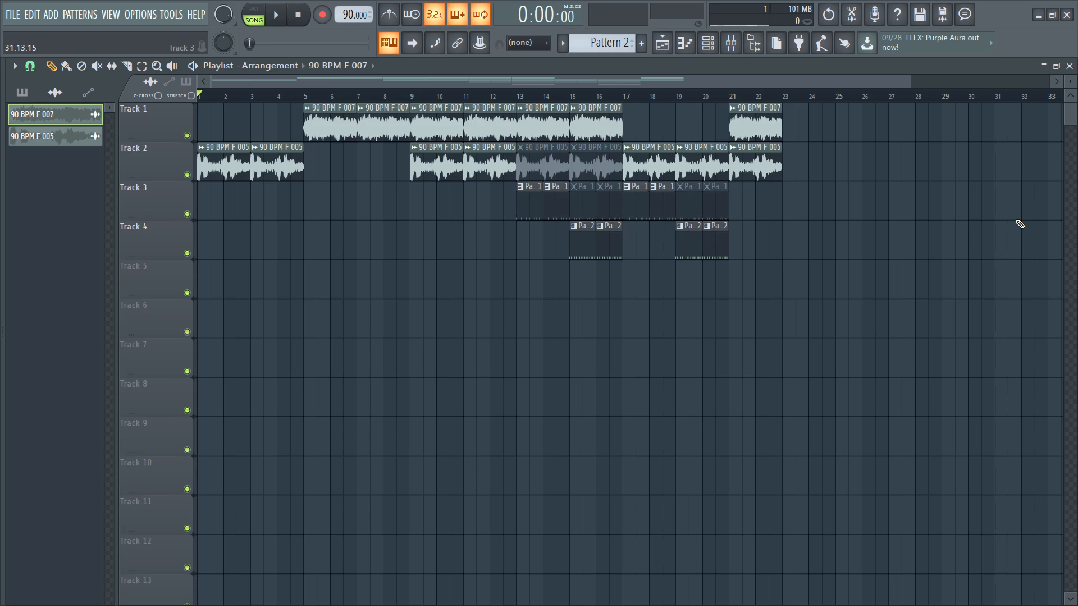
Restart playback and raise the time-stretching pitch of the 90 BPM F 005 sample further, closing its settings.
key(space)
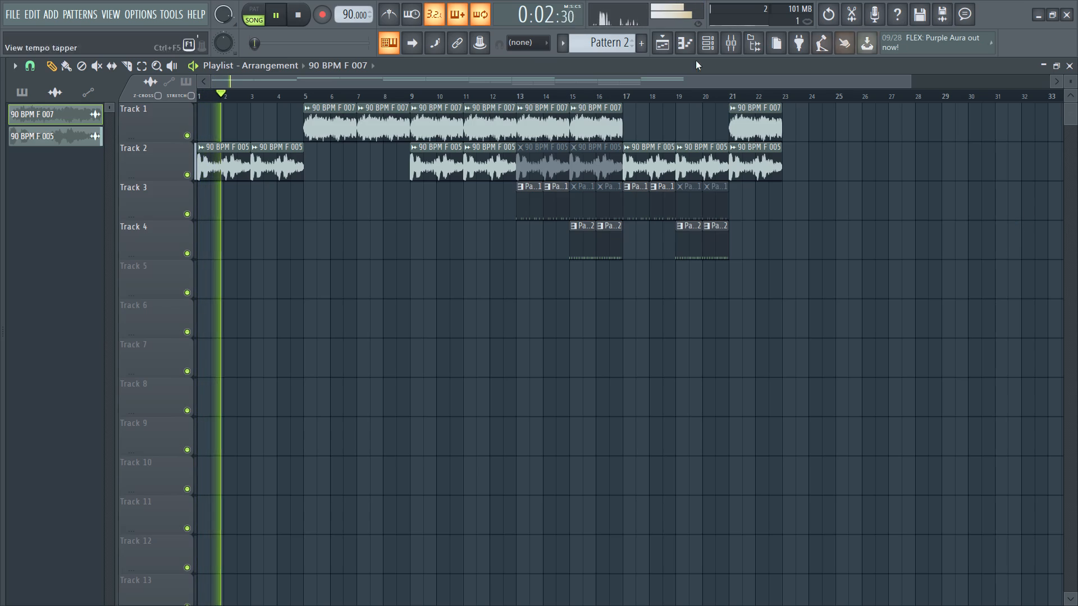
double_click(224, 173)
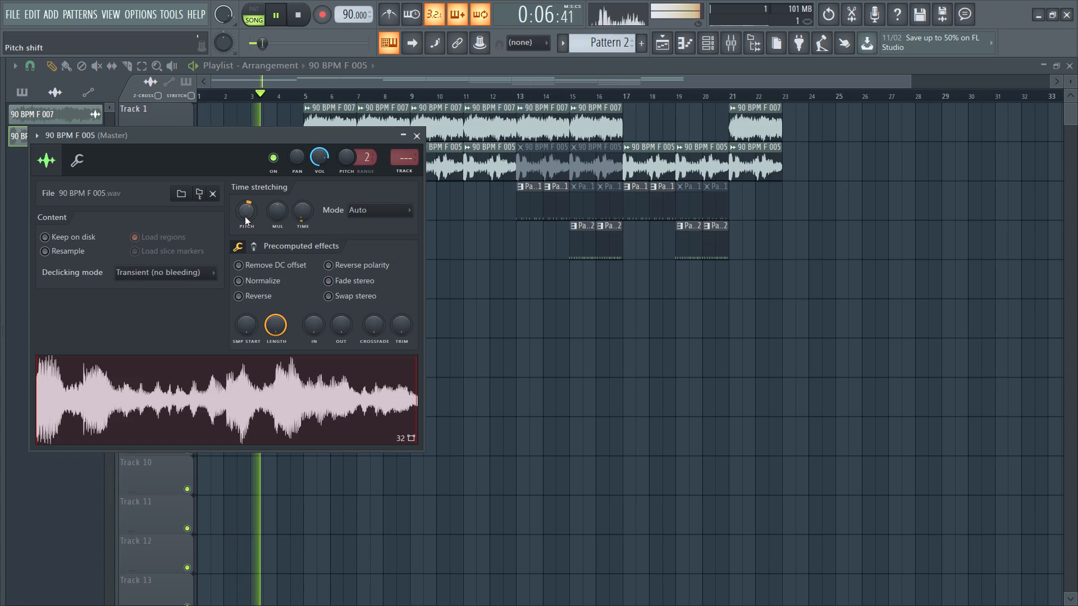
drag(245, 217, 242, 199)
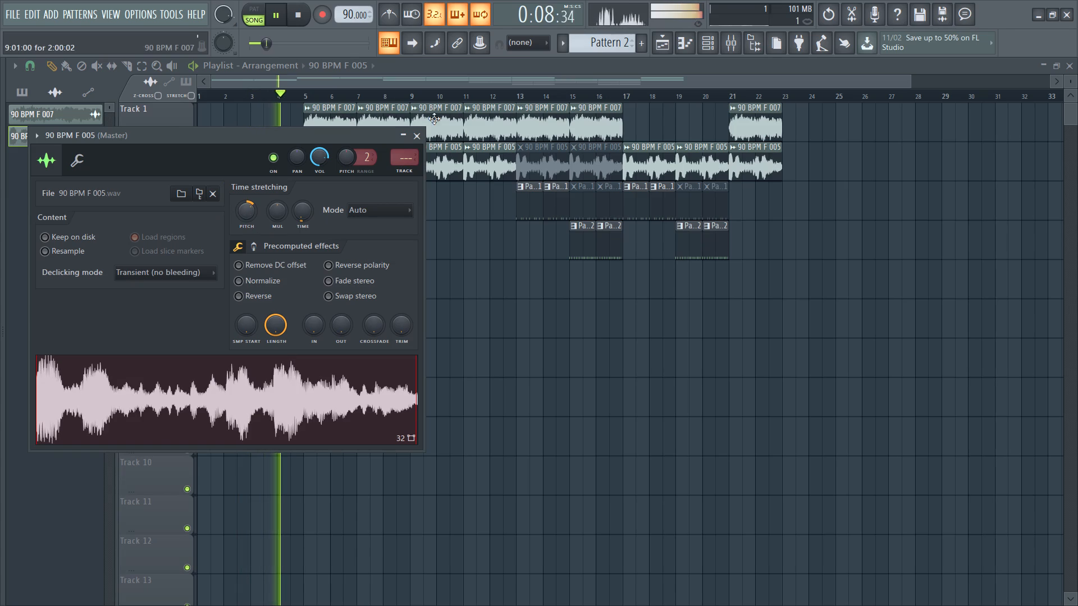
click(421, 137)
Raise the time-stretching pitch of the 90 BPM F 007 sample to about +300 cents, close its settings, and briefly replay the arrangement.
double_click(332, 130)
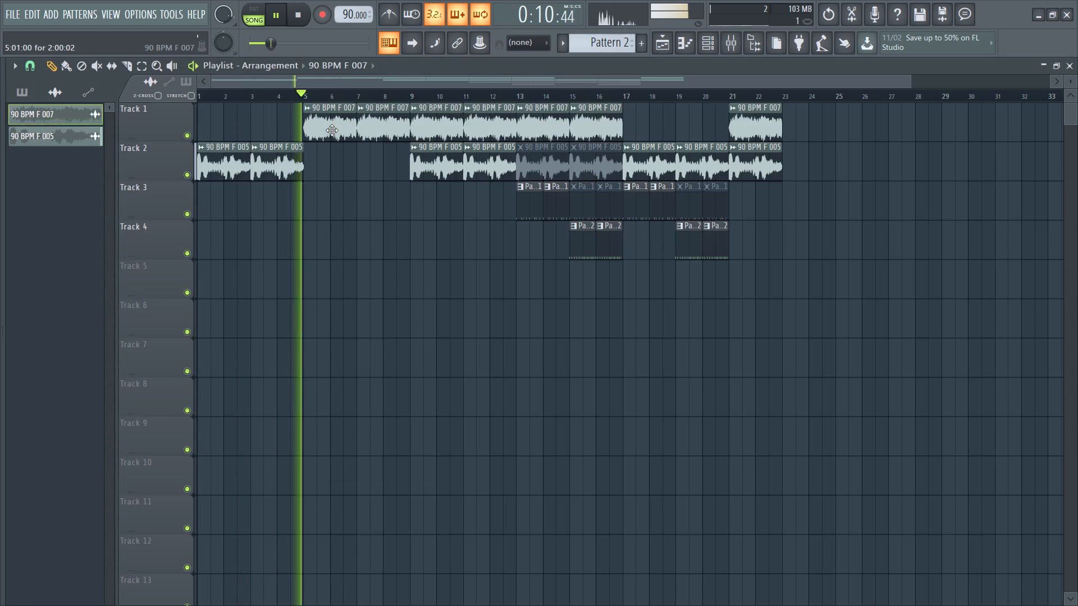
drag(226, 192, 225, 180)
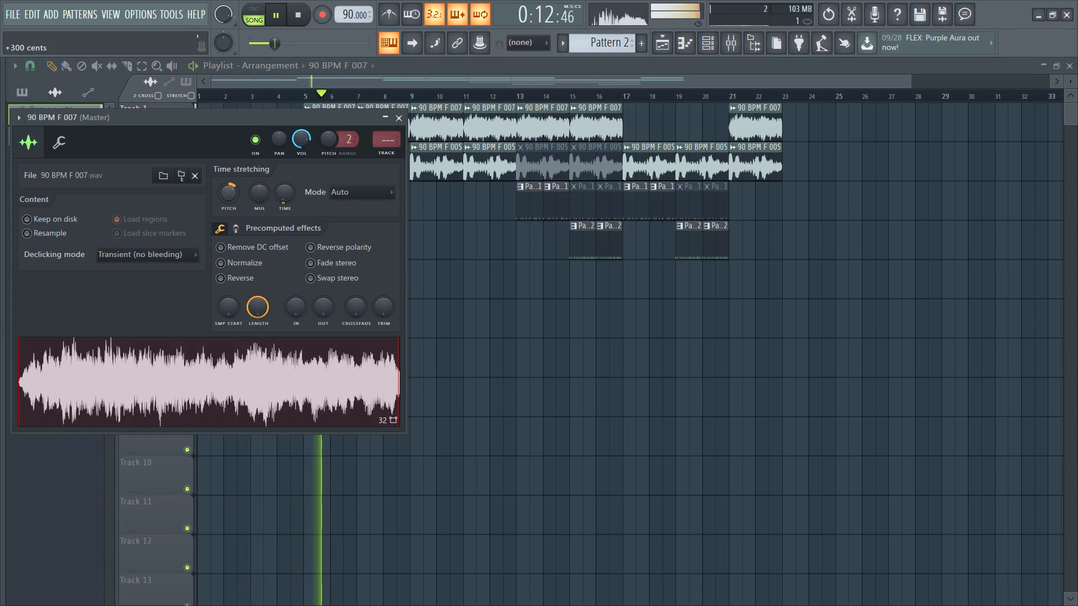
drag(225, 180, 224, 177)
key(space)
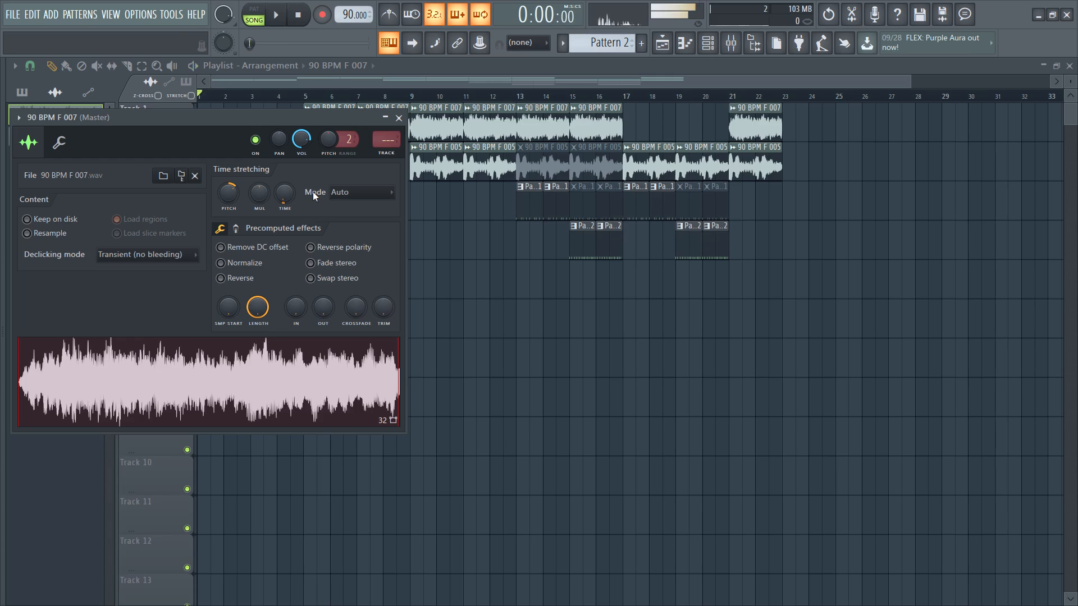
key(space)
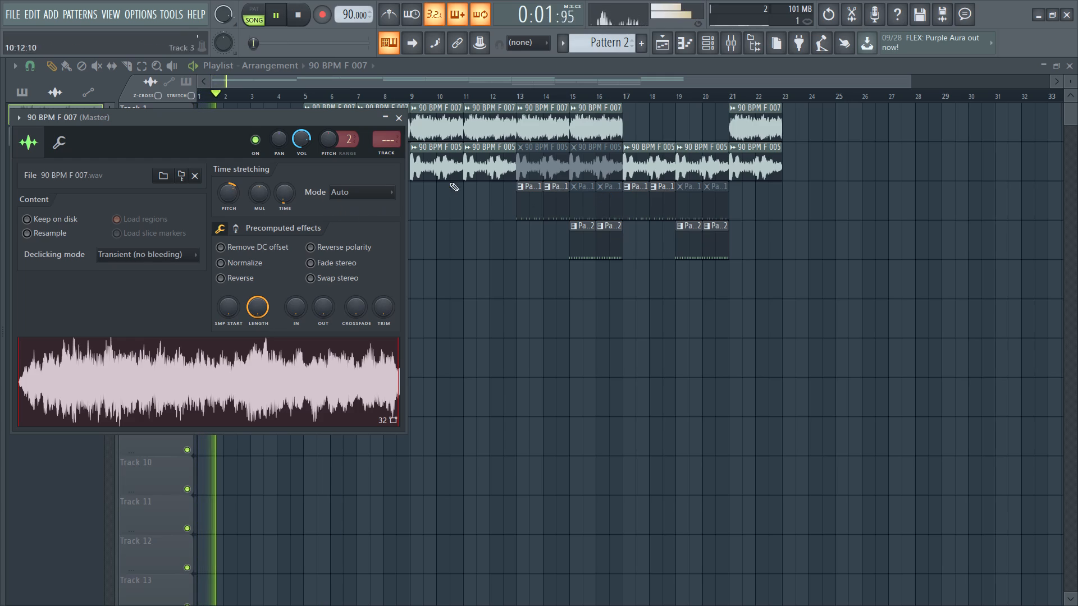
click(398, 120)
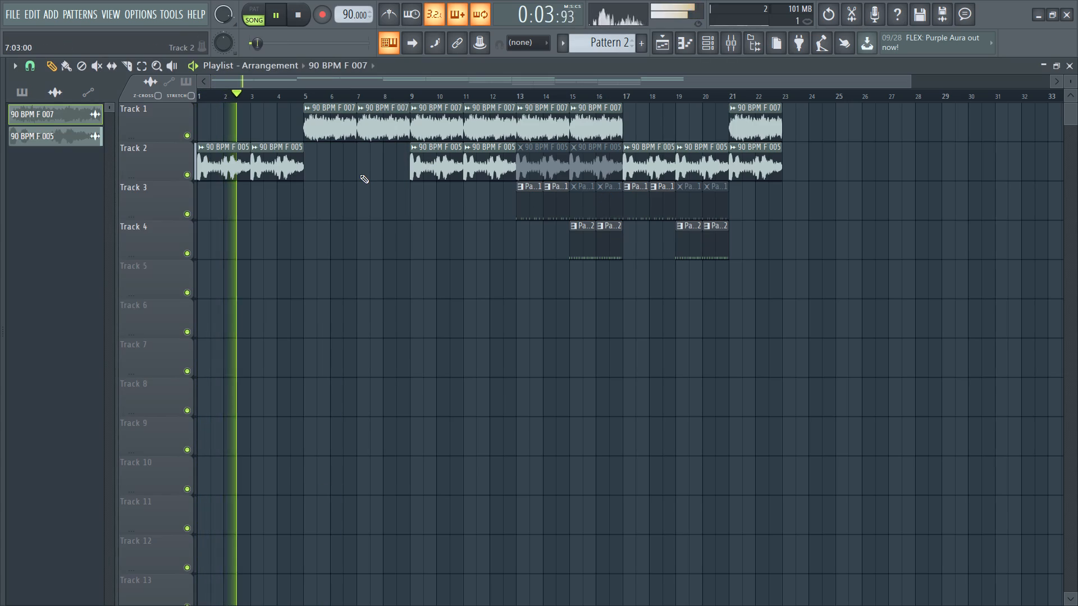
key(space)
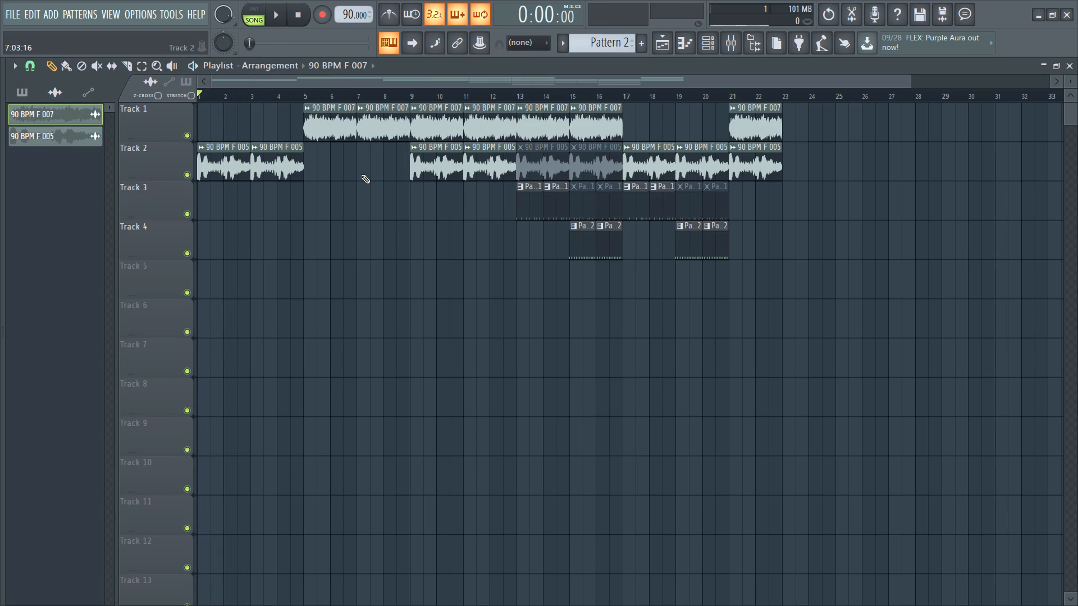
Route the 90 BPM F 007 sample to mixer track Insert 8 and close its settings.
double_click(324, 130)
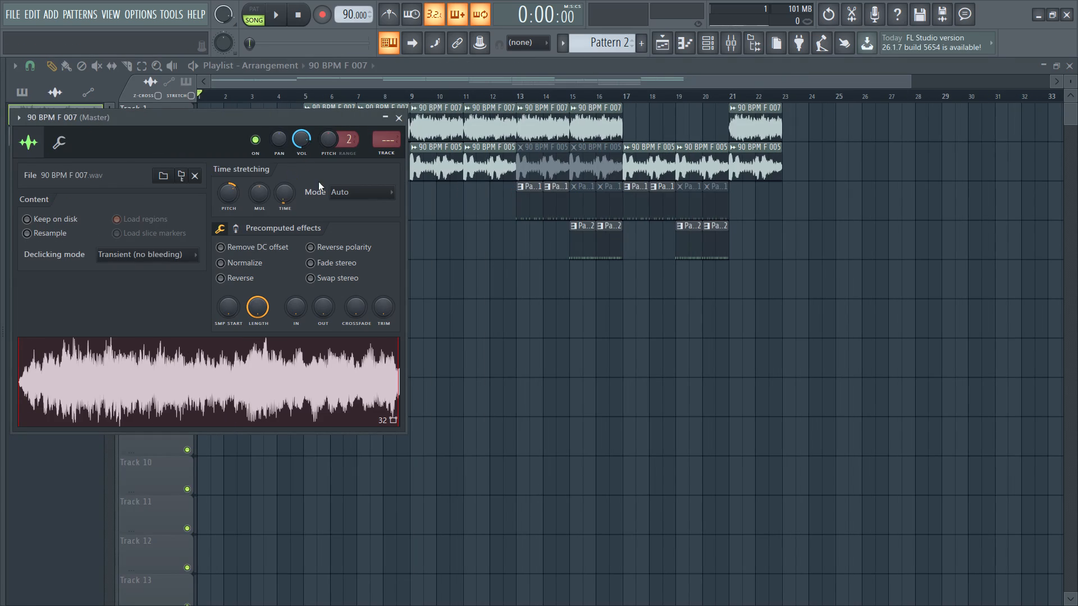
scroll(383, 140, up, 8)
click(402, 114)
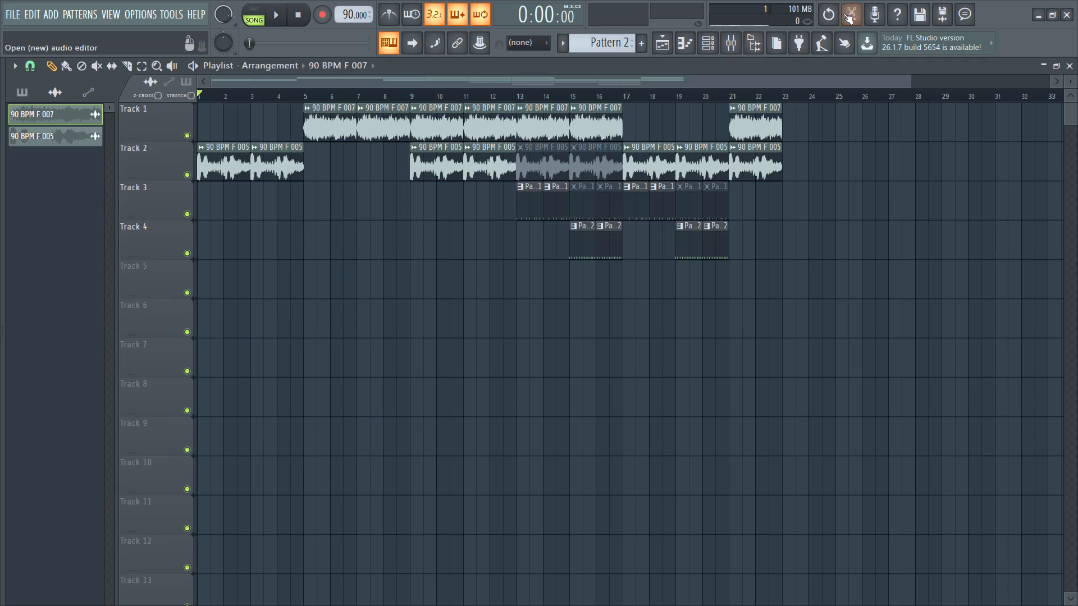
Open the mixer, load HalfTime-64bit into the first effect slot of Insert 8 in place of Auto-Tune Pro, and run its demo.
click(728, 43)
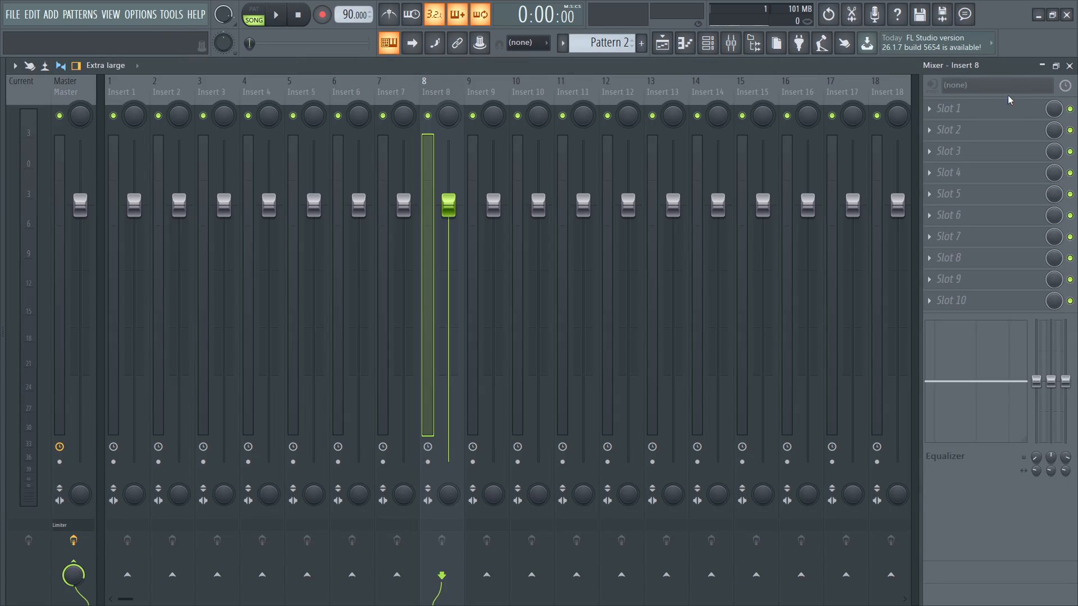
click(997, 112)
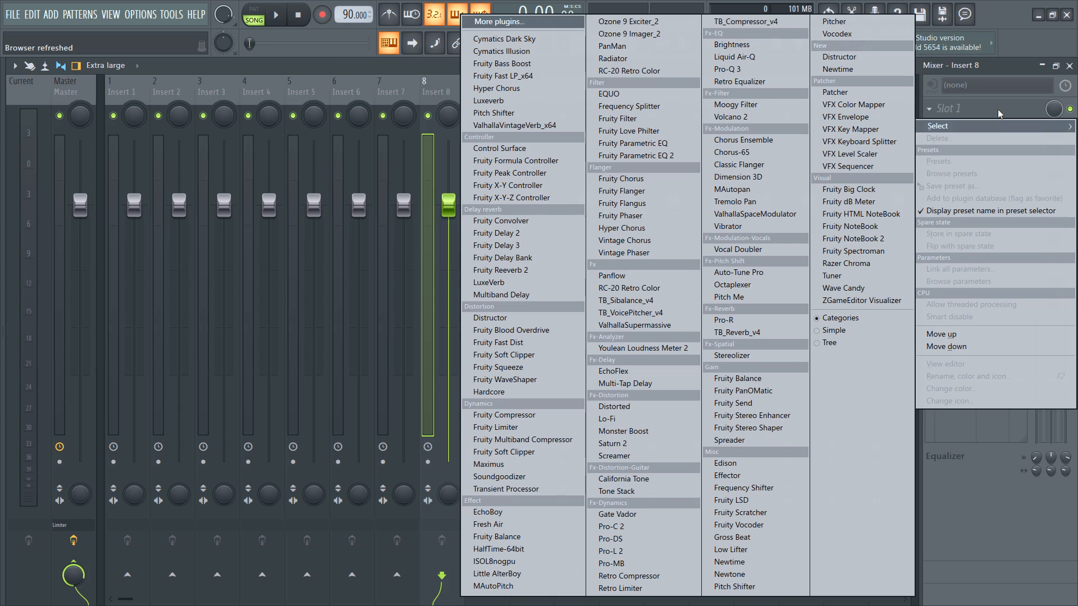
text(HA)
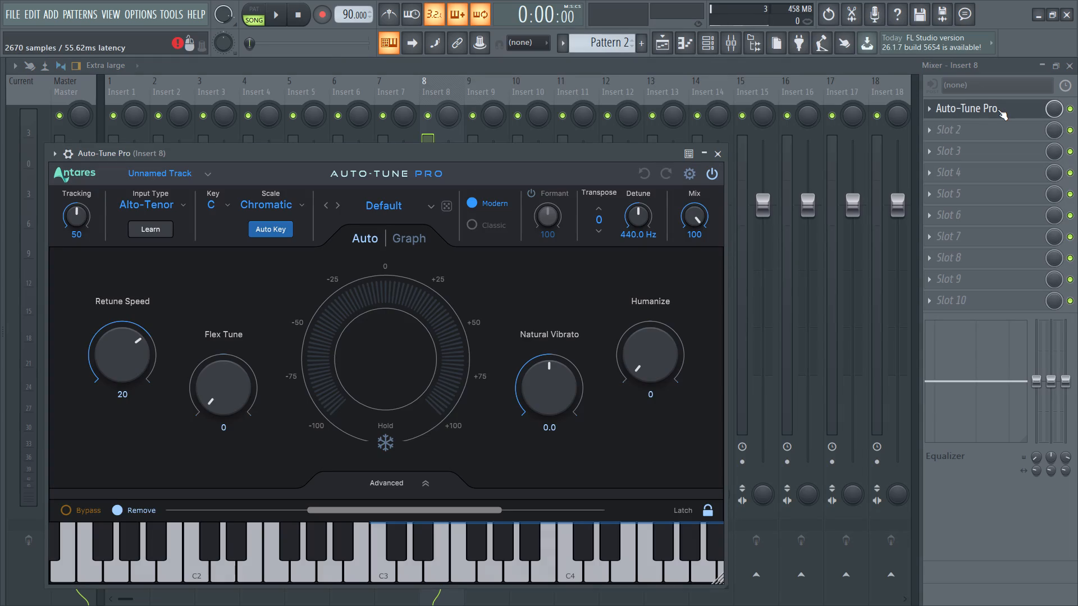
click(926, 105)
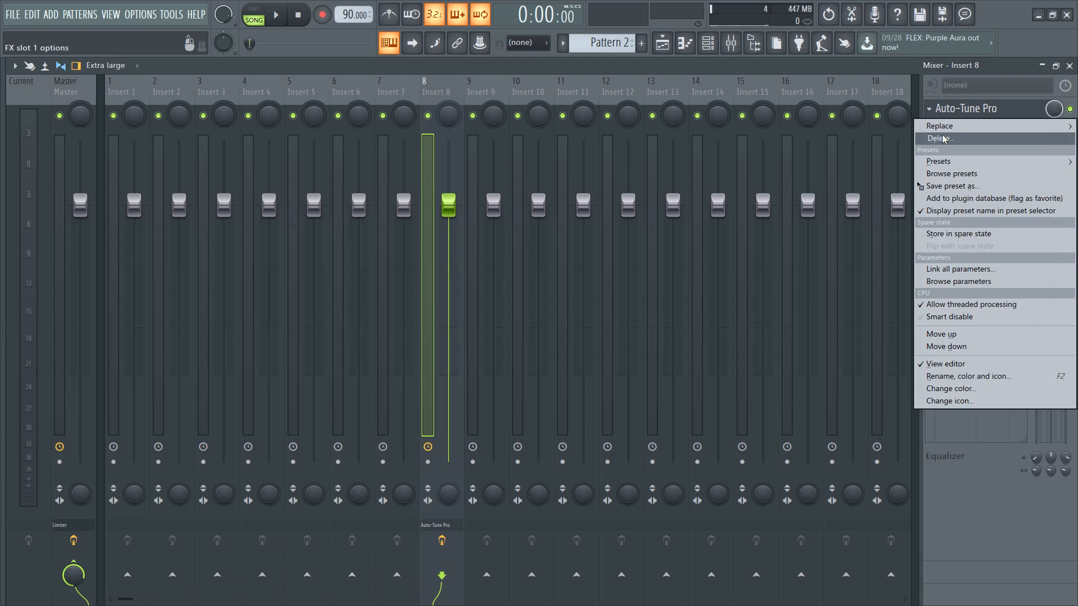
click(944, 130)
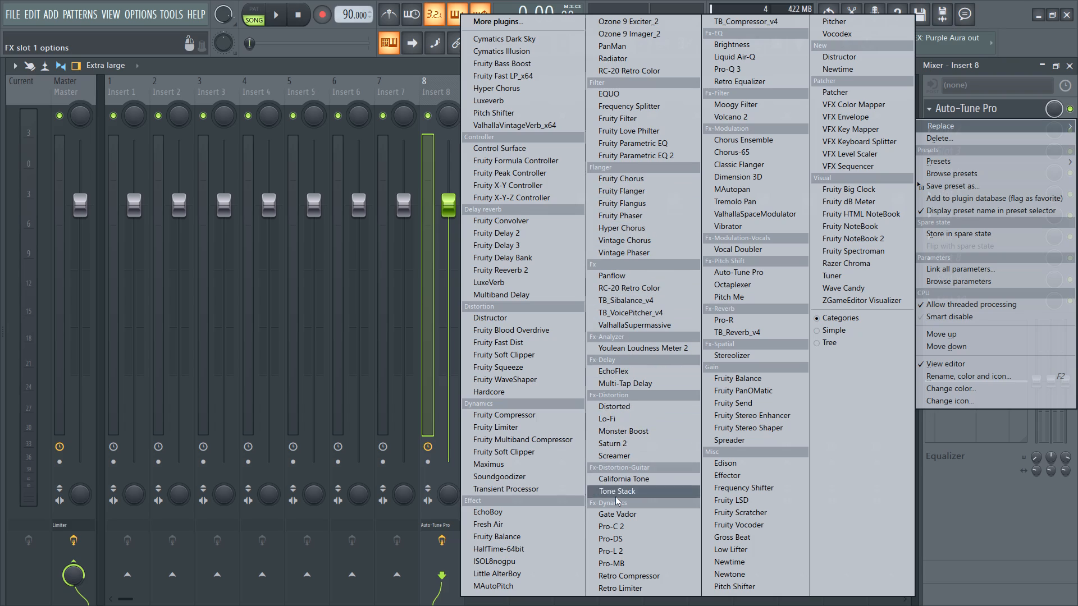
click(481, 551)
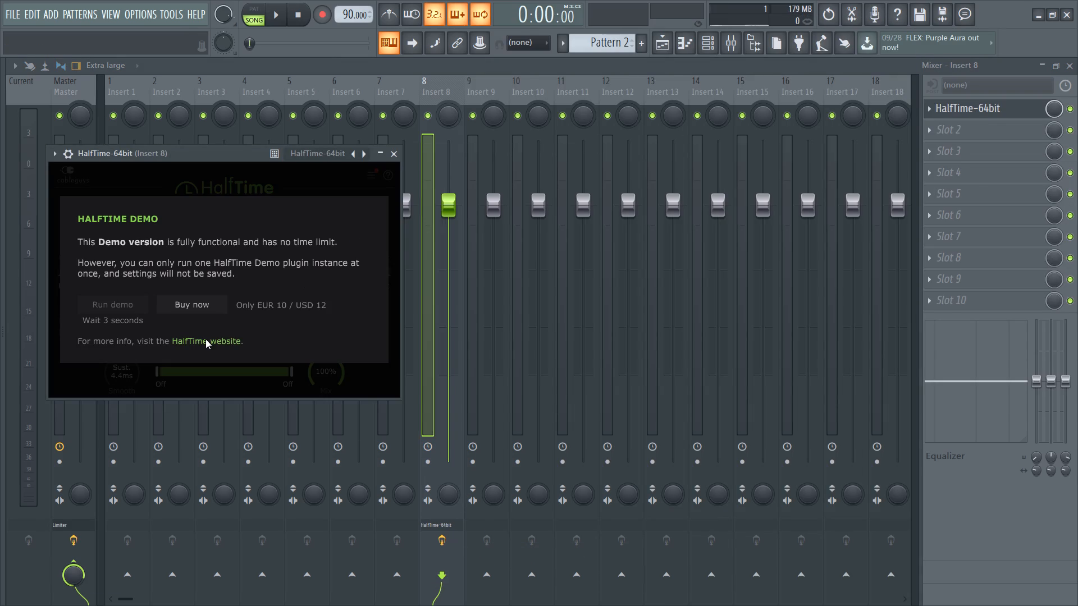
click(127, 301)
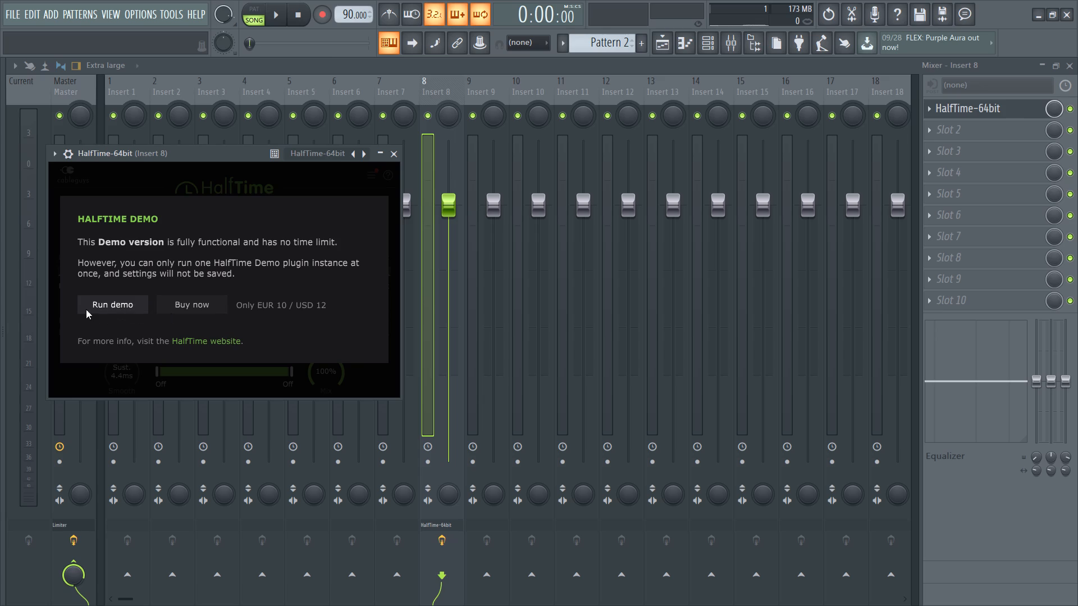
click(98, 306)
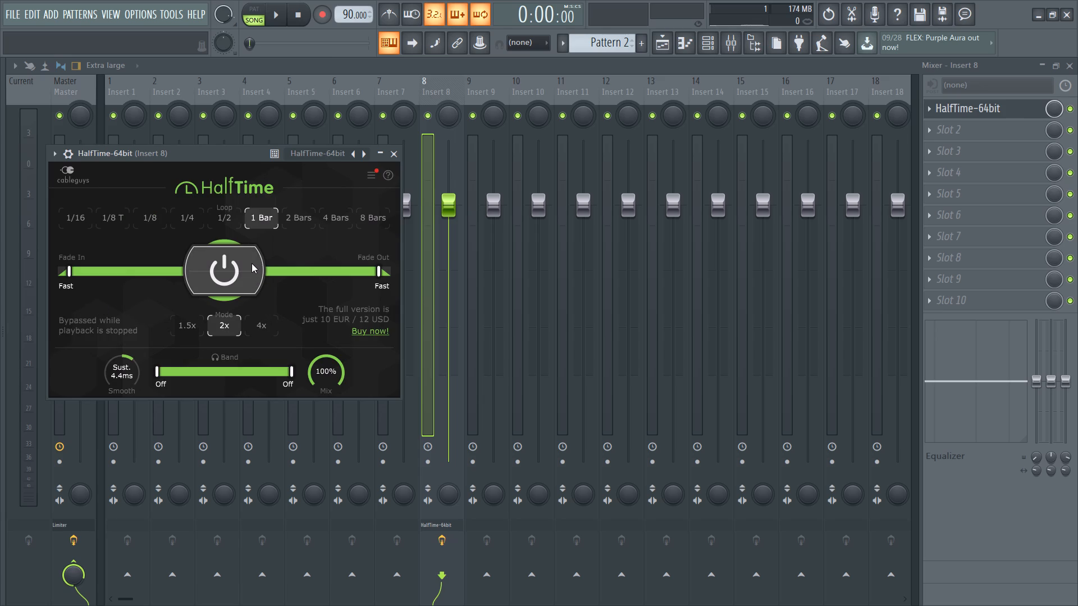
Play the arrangement from bar 1 with HalfTime set to a 1 Bar loop in 2x mode.
key(space)
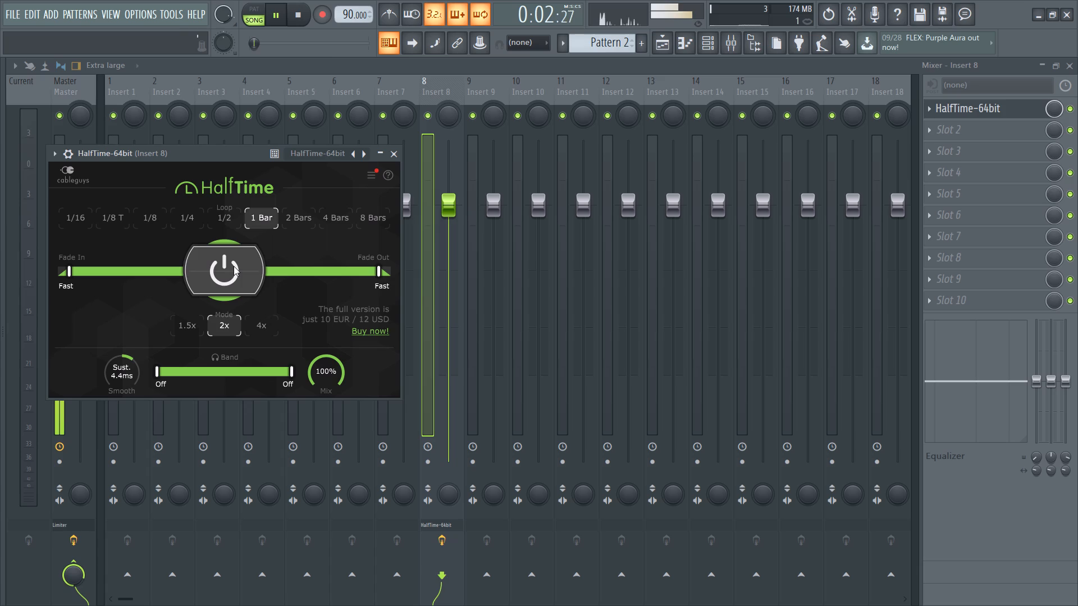
Bypass HalfTime on Insert 8 and re-enable it to compare the sound during playback.
click(217, 263)
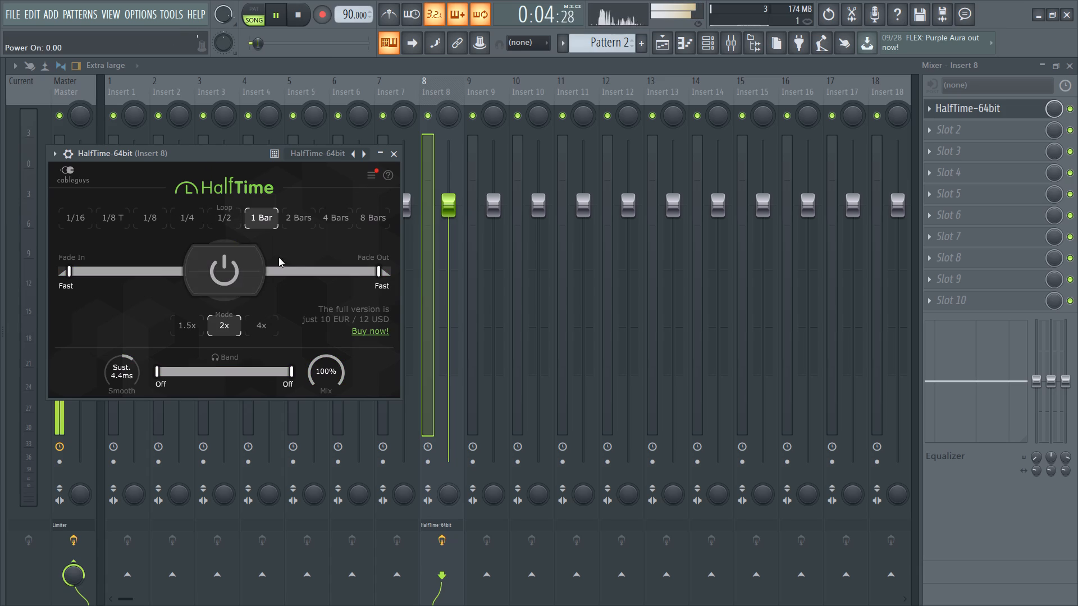
click(238, 261)
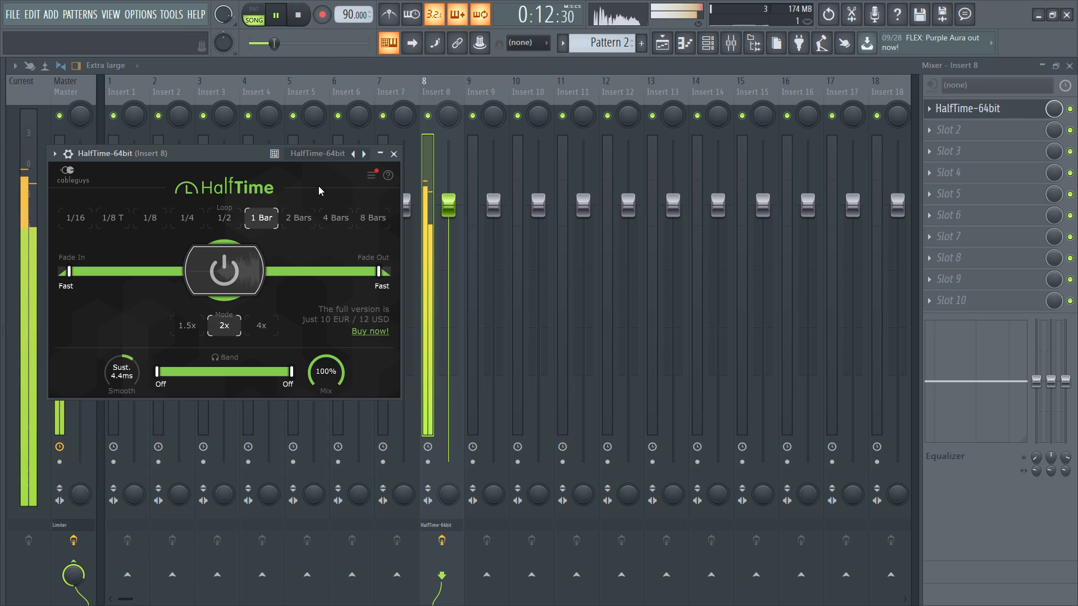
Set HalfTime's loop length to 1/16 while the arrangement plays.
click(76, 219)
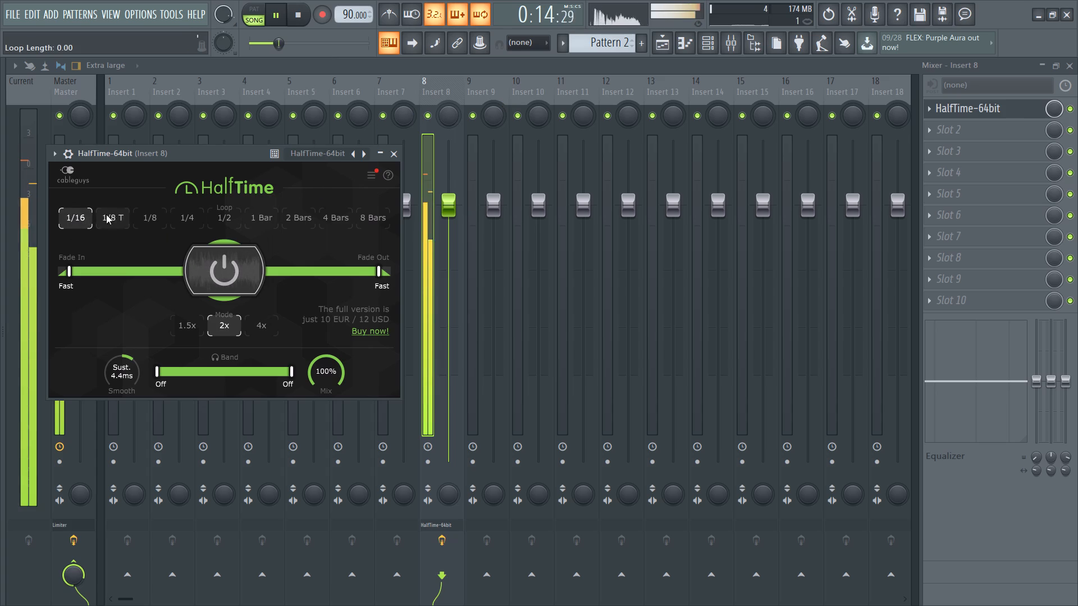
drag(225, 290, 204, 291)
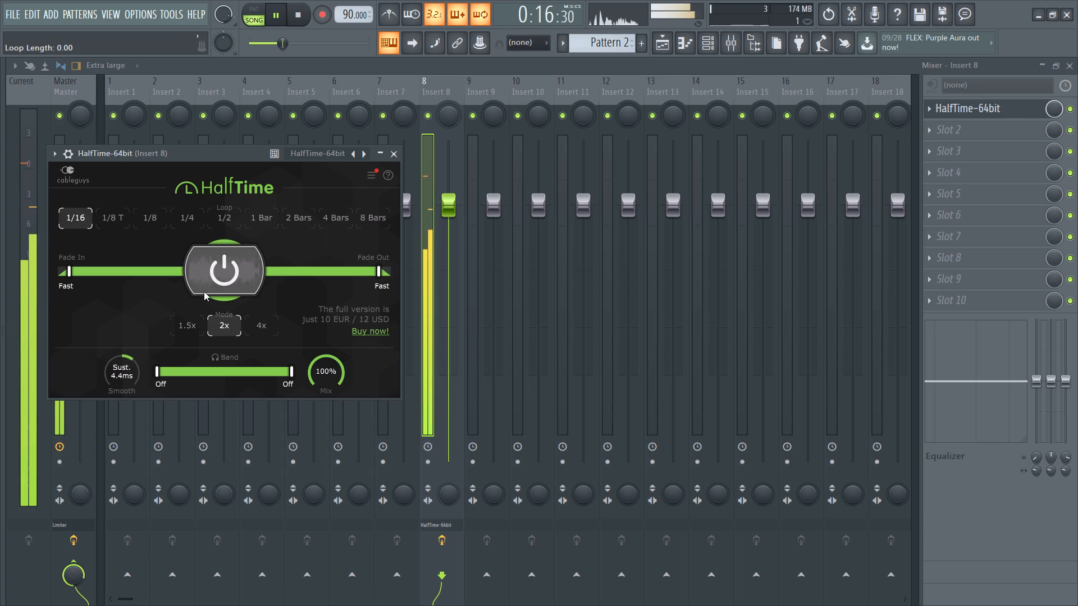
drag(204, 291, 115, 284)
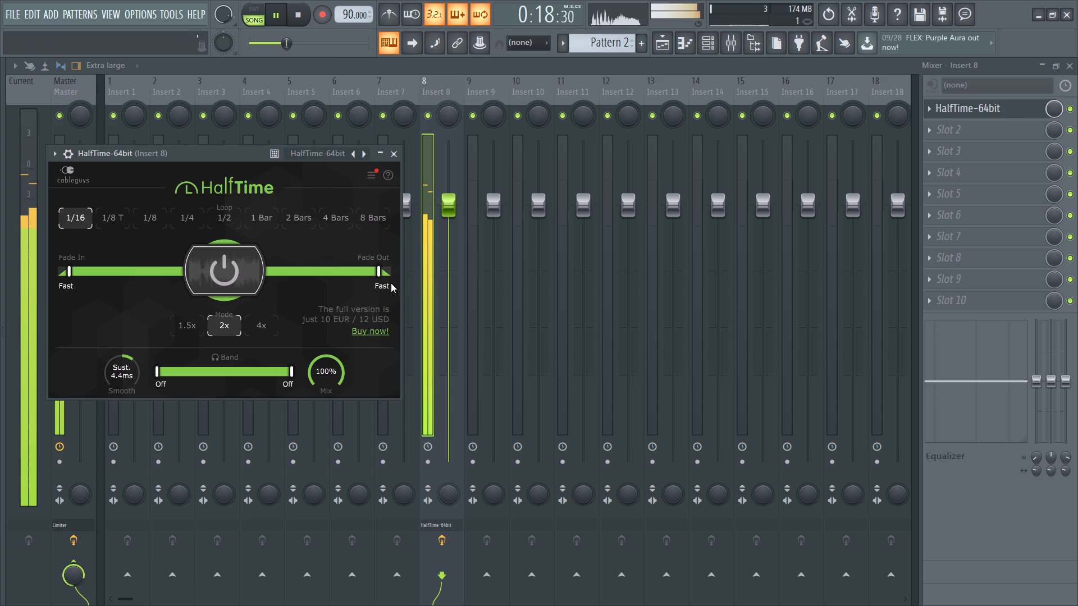
Try longer fade times in HalfTime, and set both Fade Out and Fade In to Instant.
drag(376, 273, 270, 290)
drag(272, 270, 272, 270)
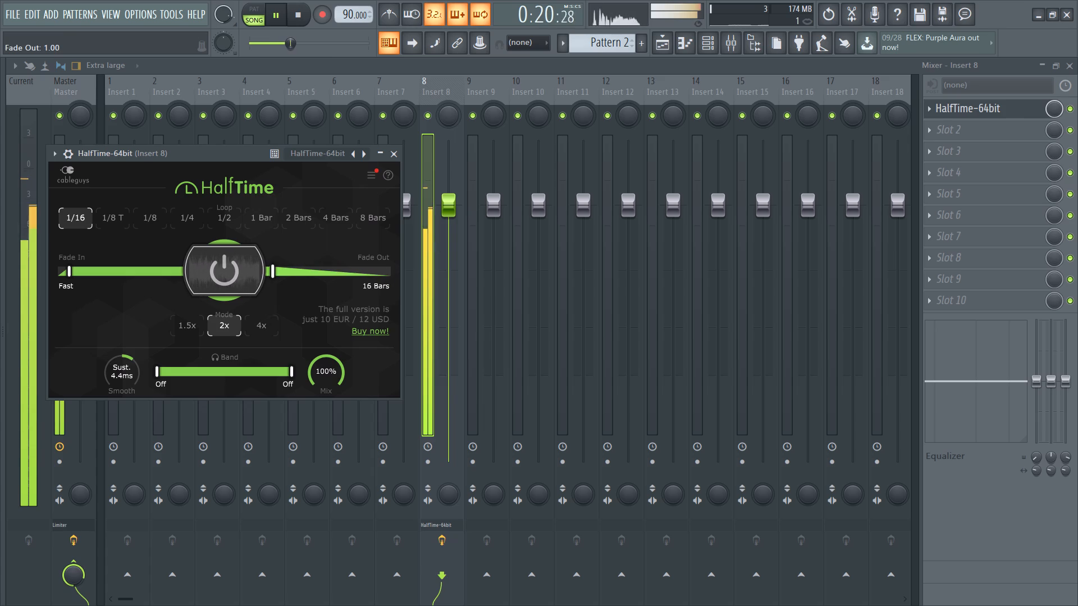
drag(272, 270, 447, 289)
drag(66, 272, 125, 276)
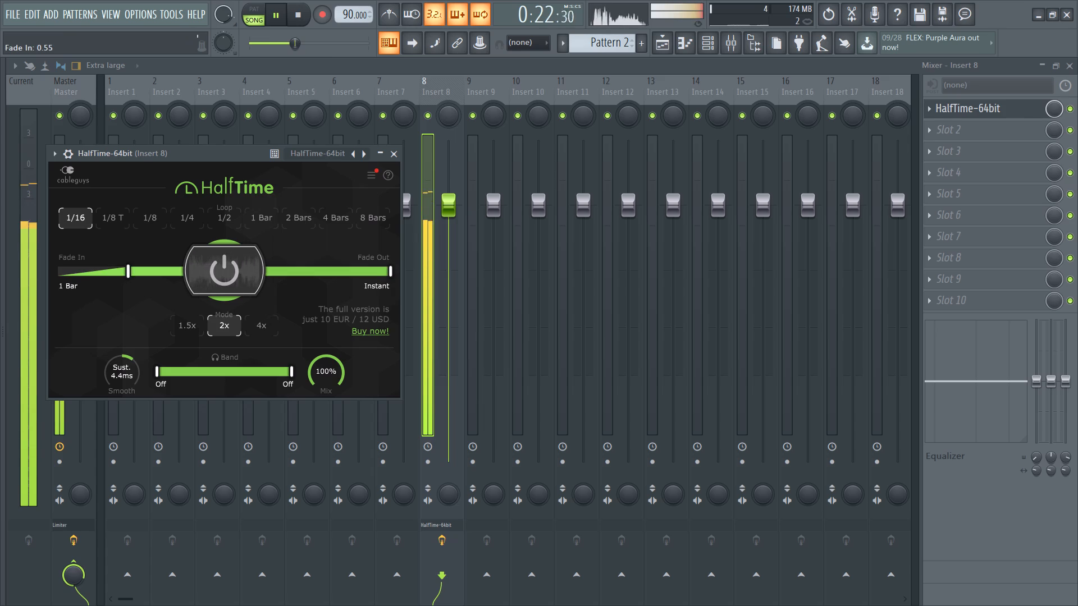
drag(125, 276, 163, 279)
drag(162, 269, 49, 281)
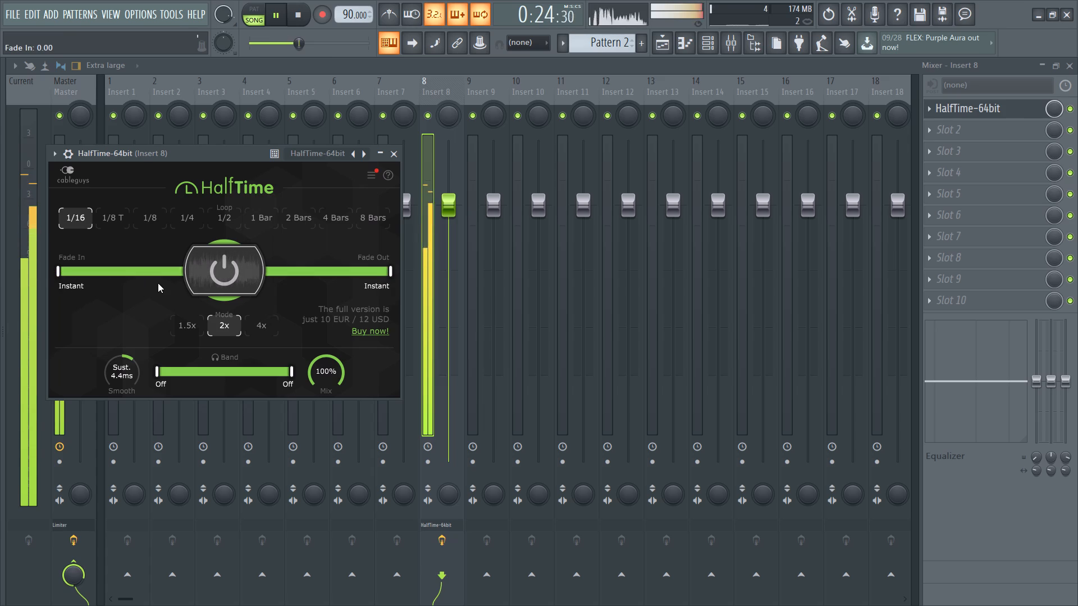
Narrow HalfTime's band to 497 Hz–2.38 kHz, replay the arrangement from the start to hear it, and stop playback.
click(161, 373)
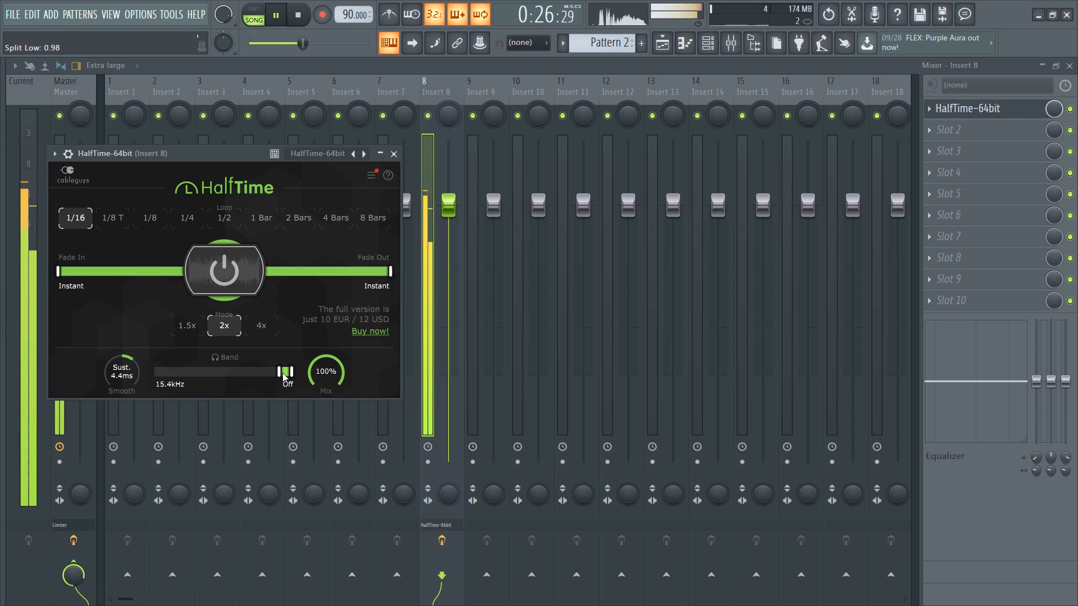
drag(282, 373, 260, 374)
drag(257, 371, 214, 373)
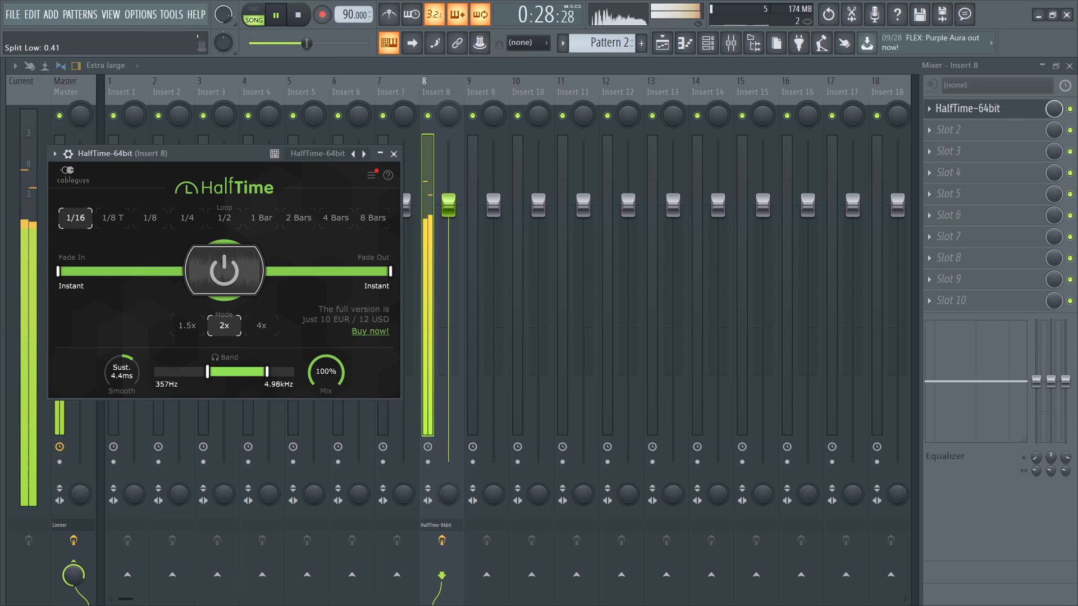
drag(214, 373, 208, 372)
drag(200, 370, 216, 370)
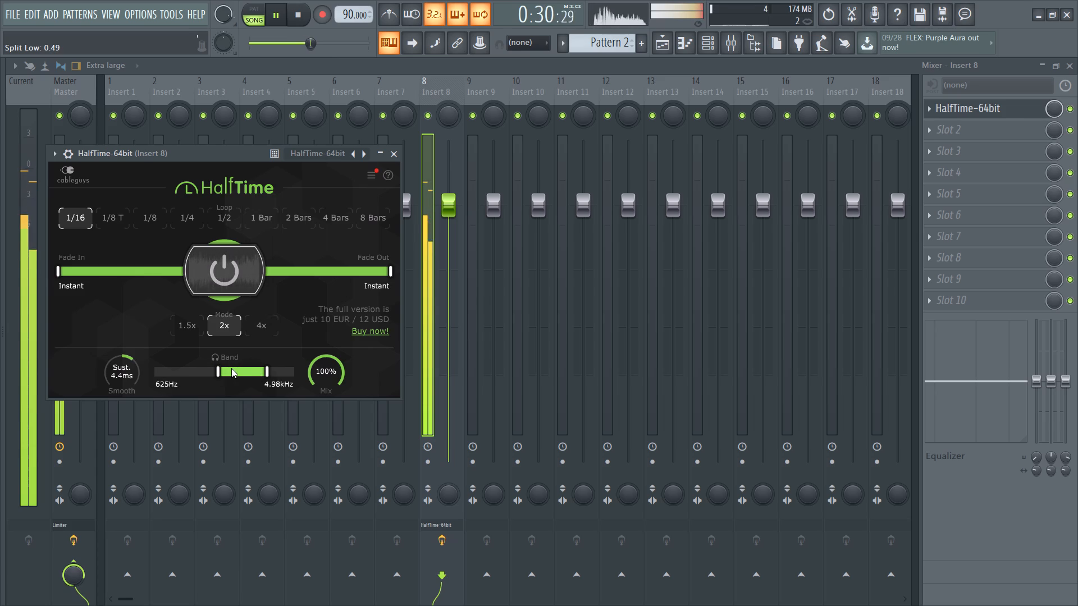
drag(217, 368, 227, 368)
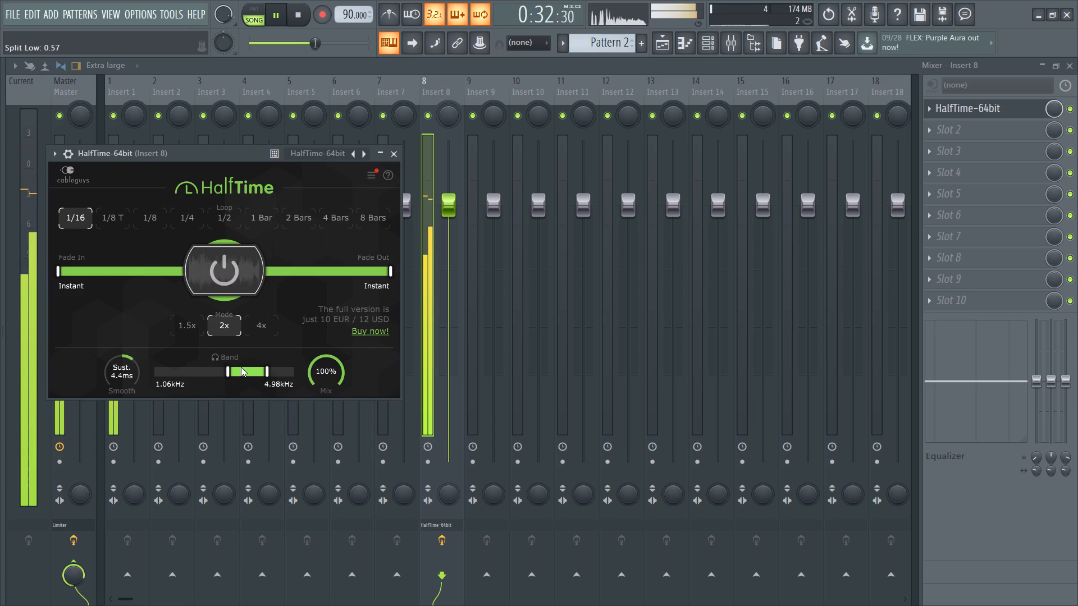
key(space)
key(space)
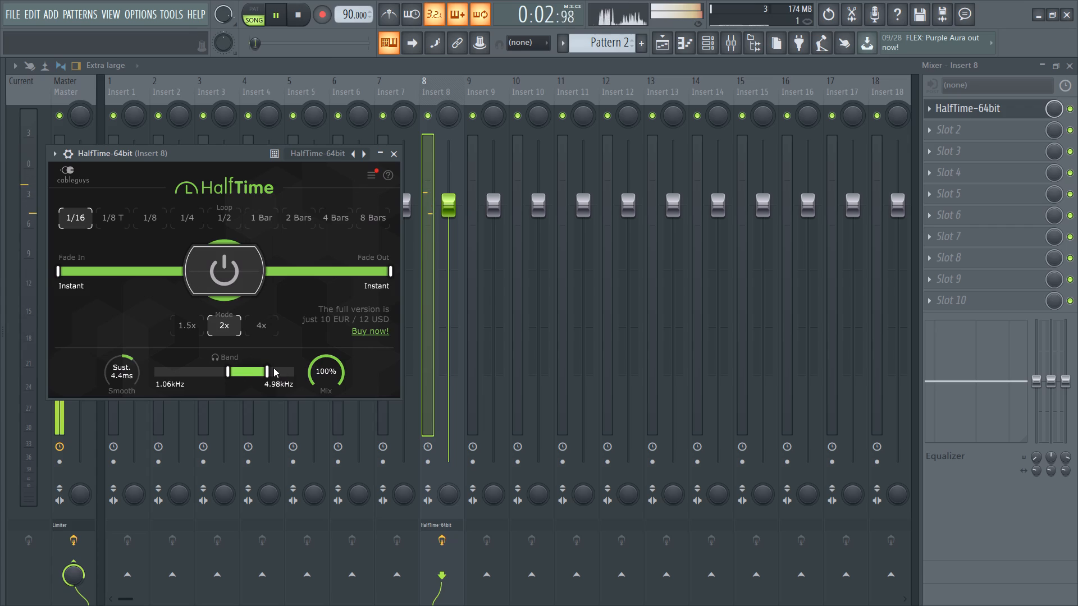
drag(252, 368, 227, 376)
drag(224, 366, 237, 368)
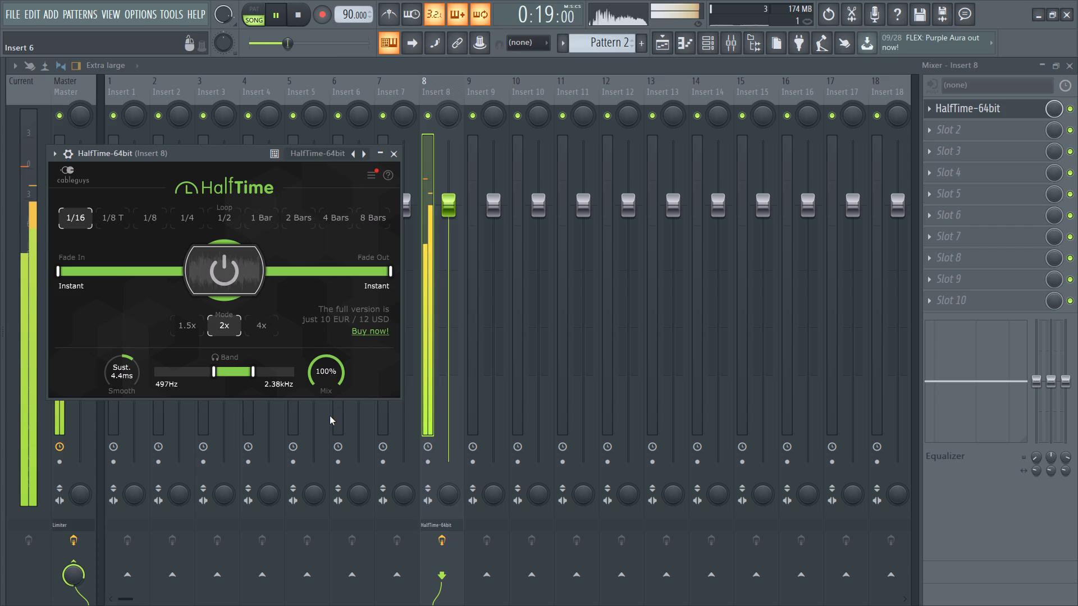
key(space)
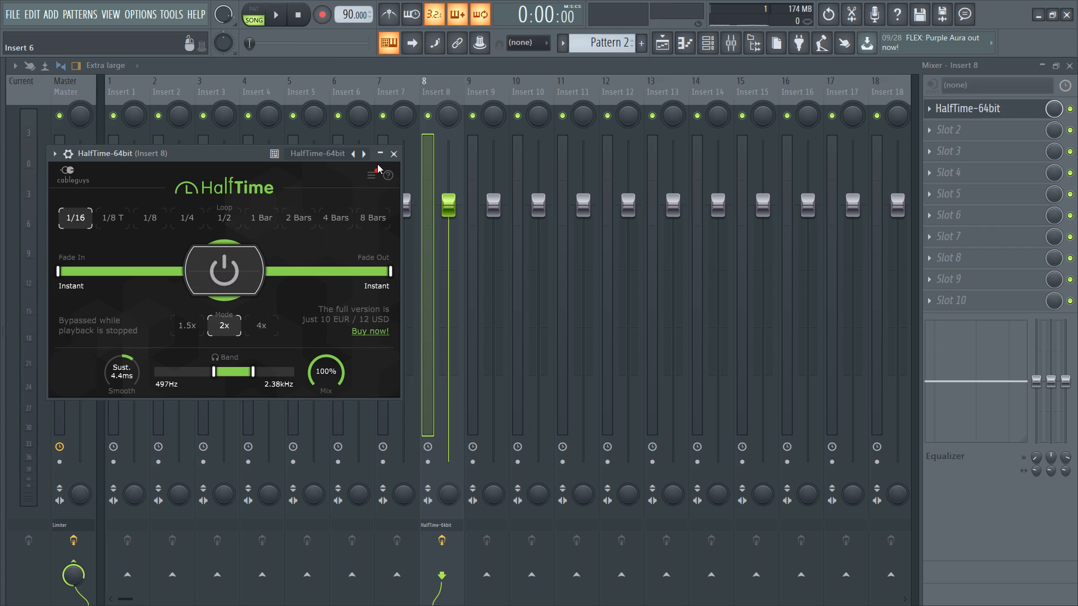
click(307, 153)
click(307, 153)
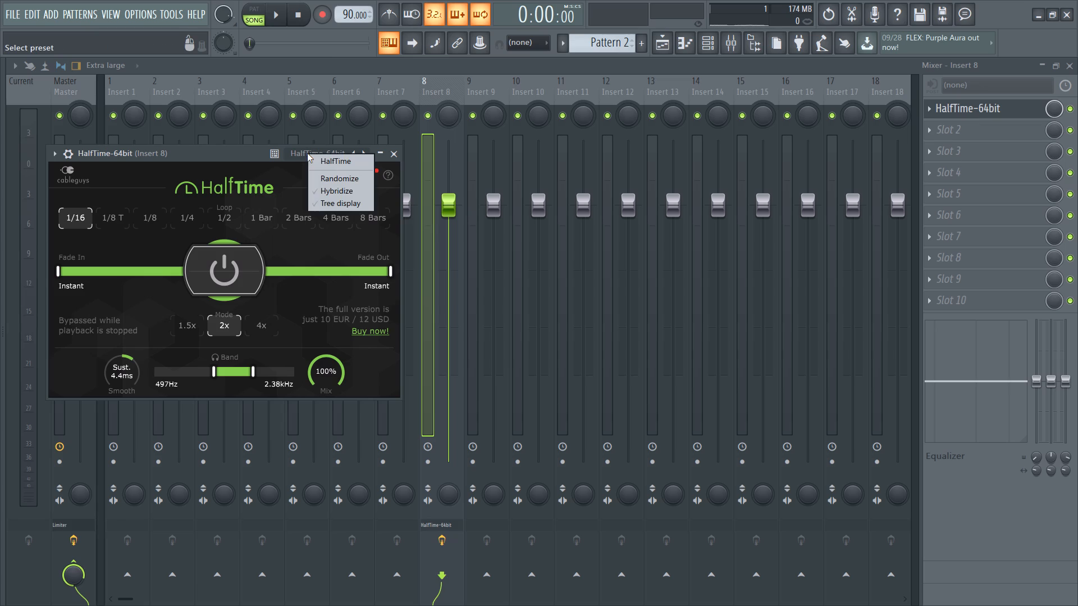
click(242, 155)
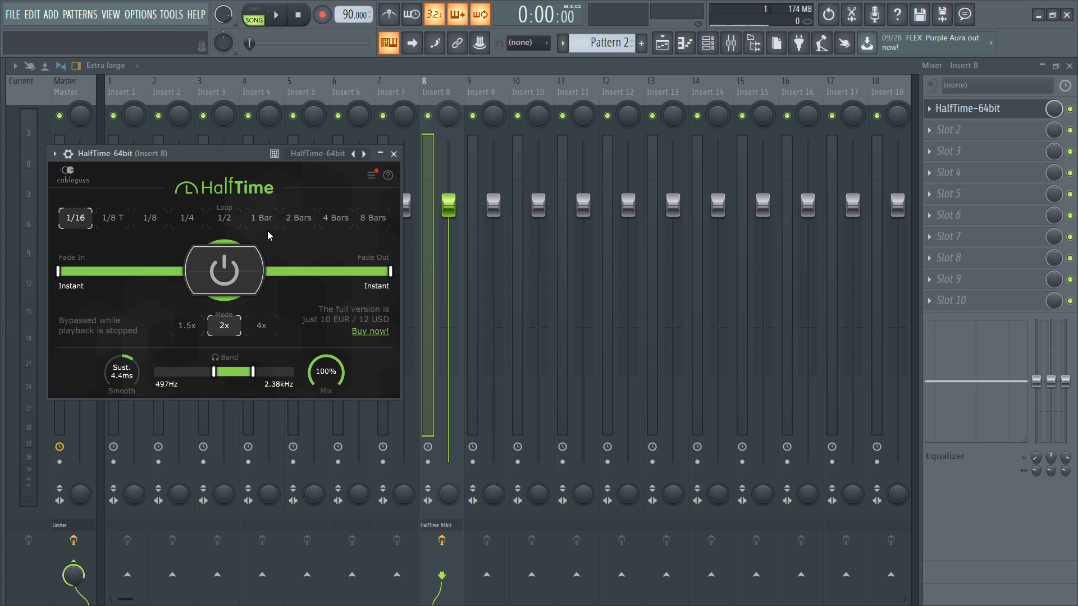
Set HalfTime's loop length to 1/2 and play the arrangement from the start.
click(218, 221)
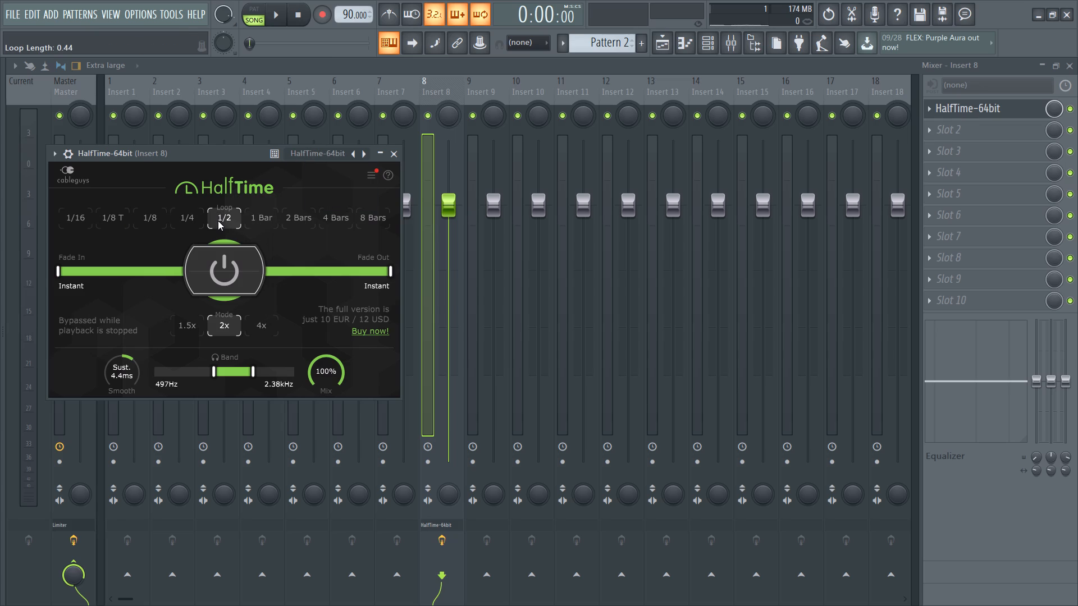
key(space)
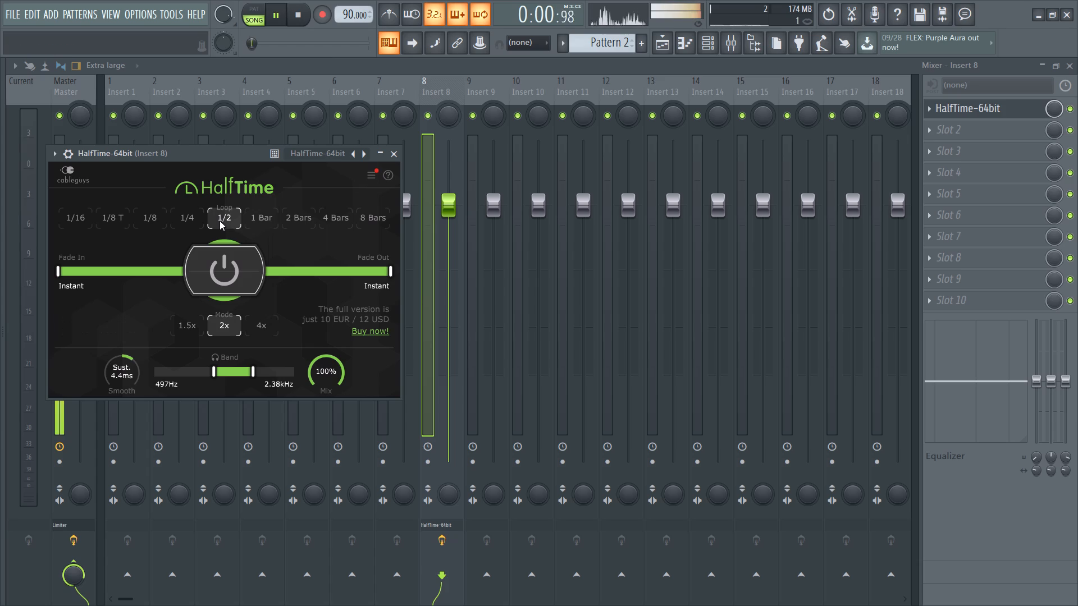
click(220, 221)
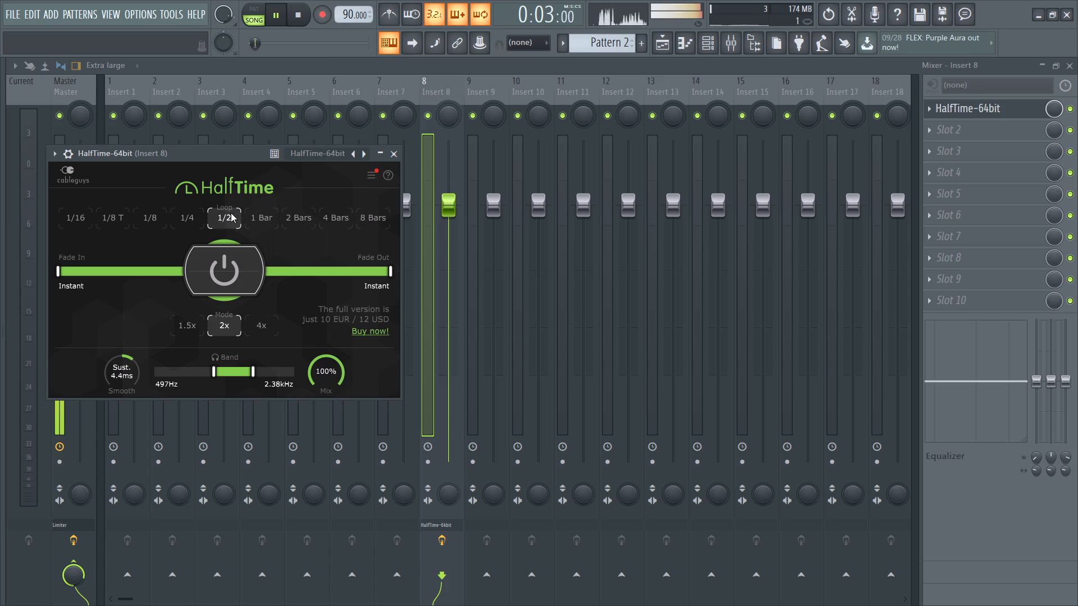
click(222, 218)
click(225, 215)
click(372, 179)
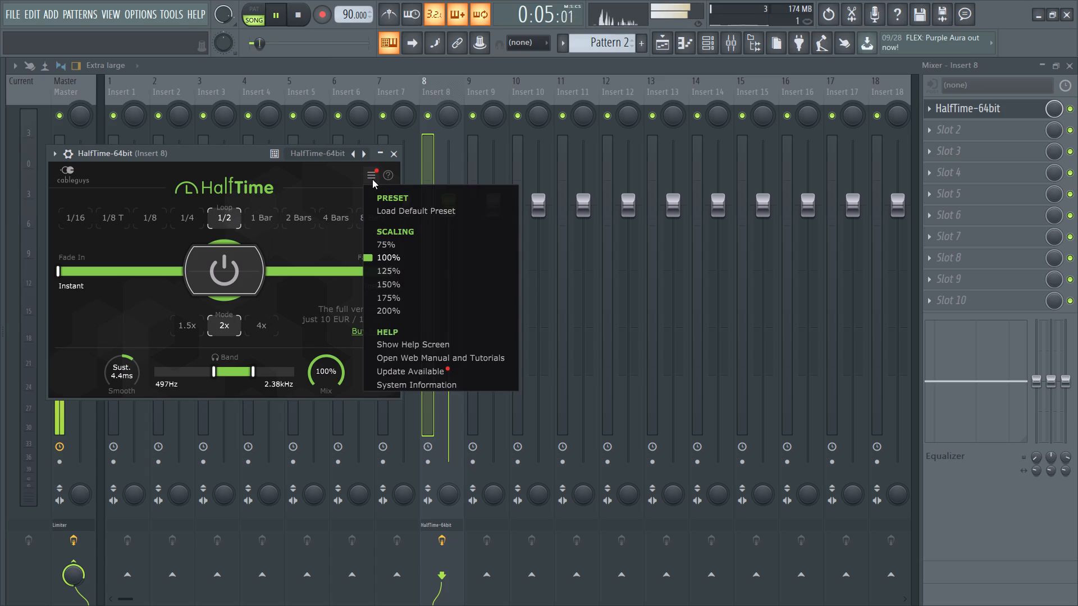
click(265, 172)
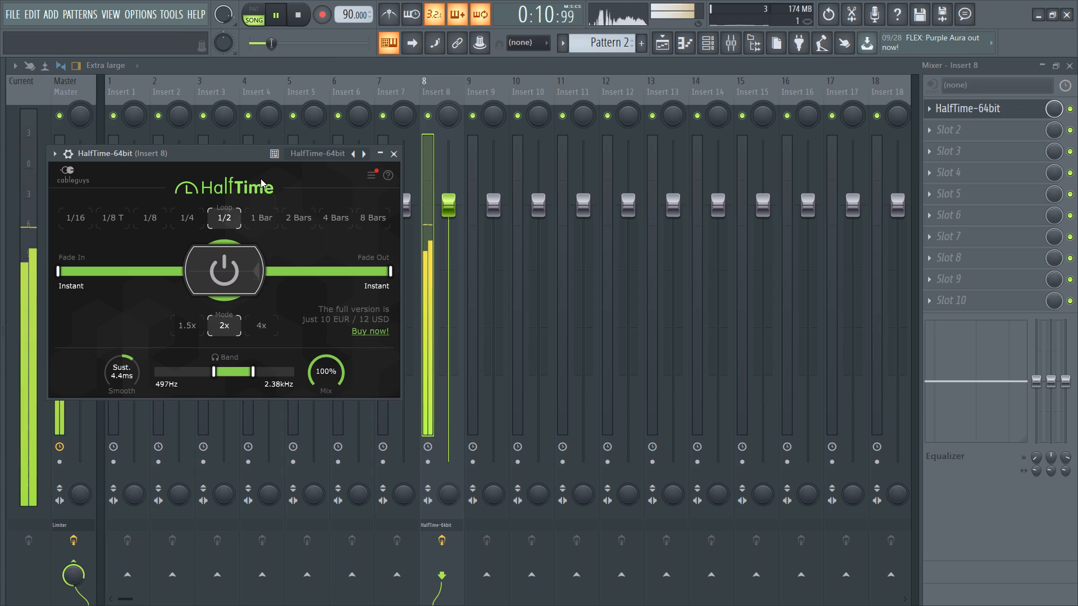
Lower the Insert 8 mixer volume to about -4 dB while the arrangement plays.
scroll(443, 208, down, 2)
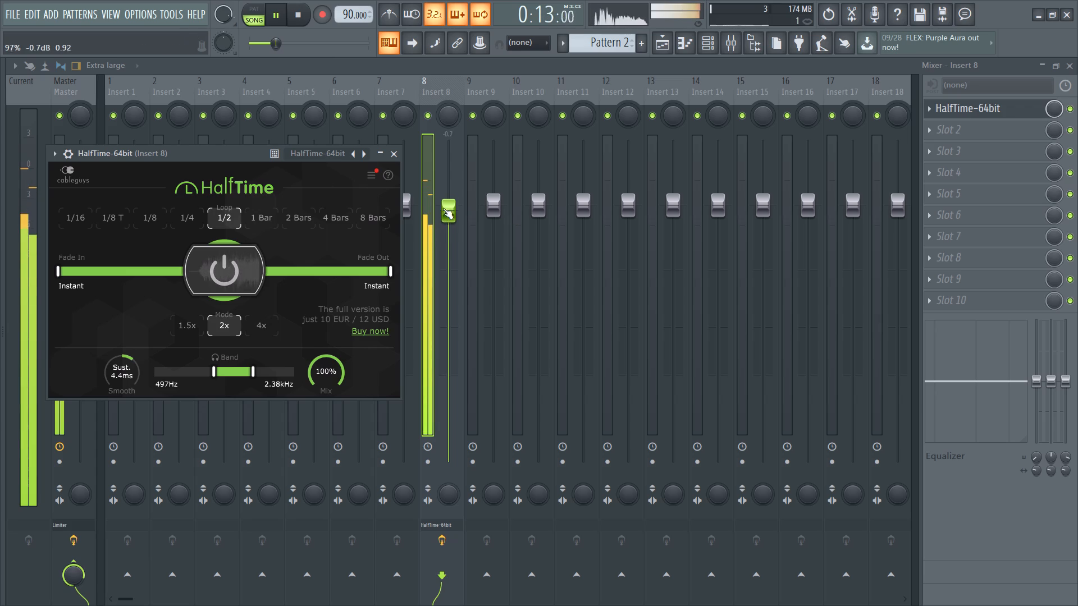
scroll(443, 208, down, 7)
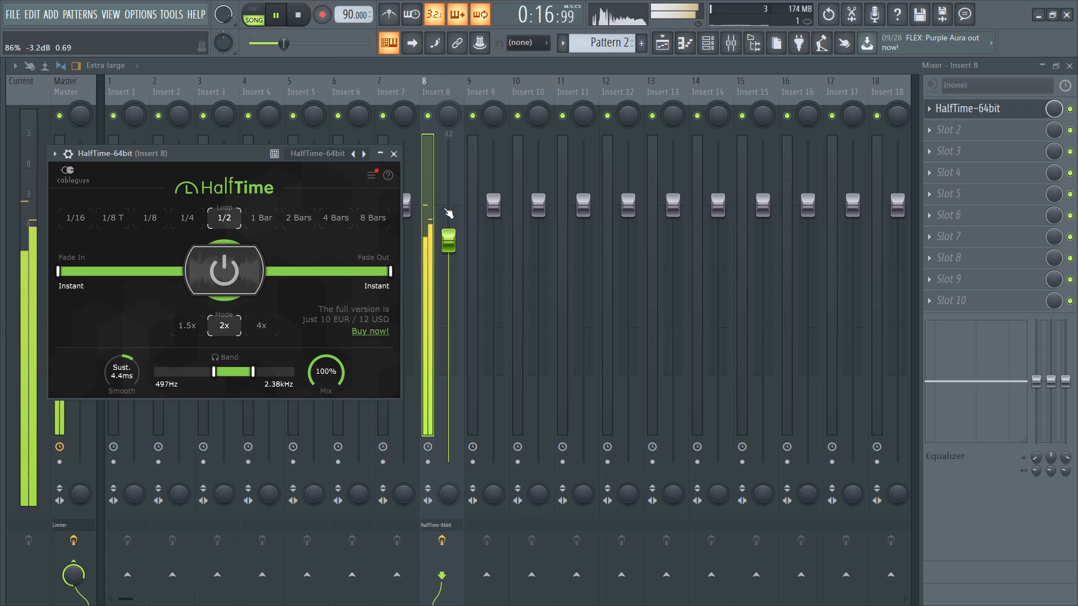
scroll(444, 208, down, 3)
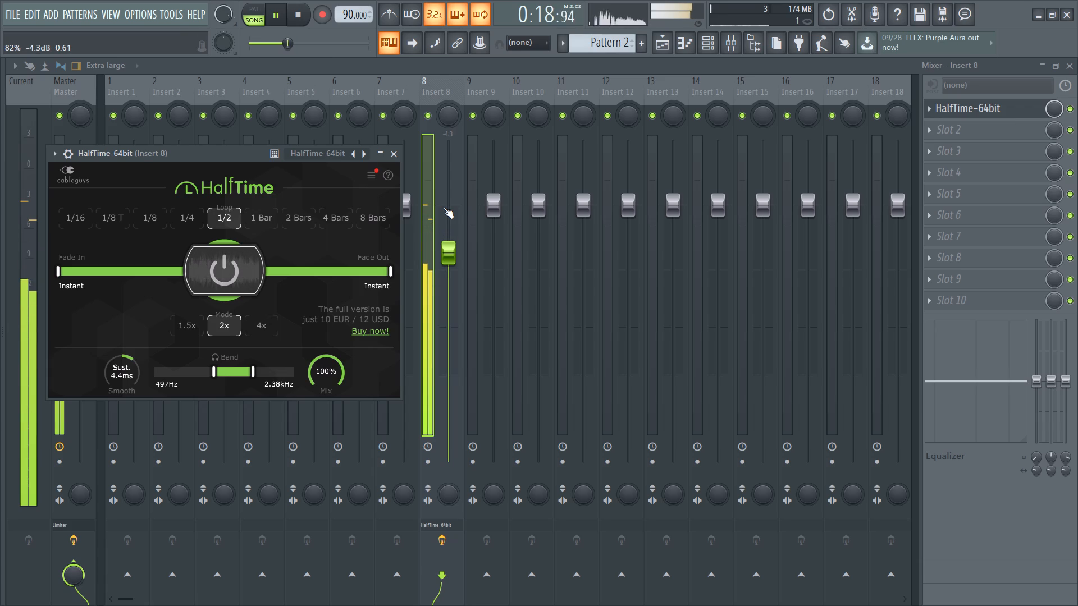
scroll(444, 207, up, 2)
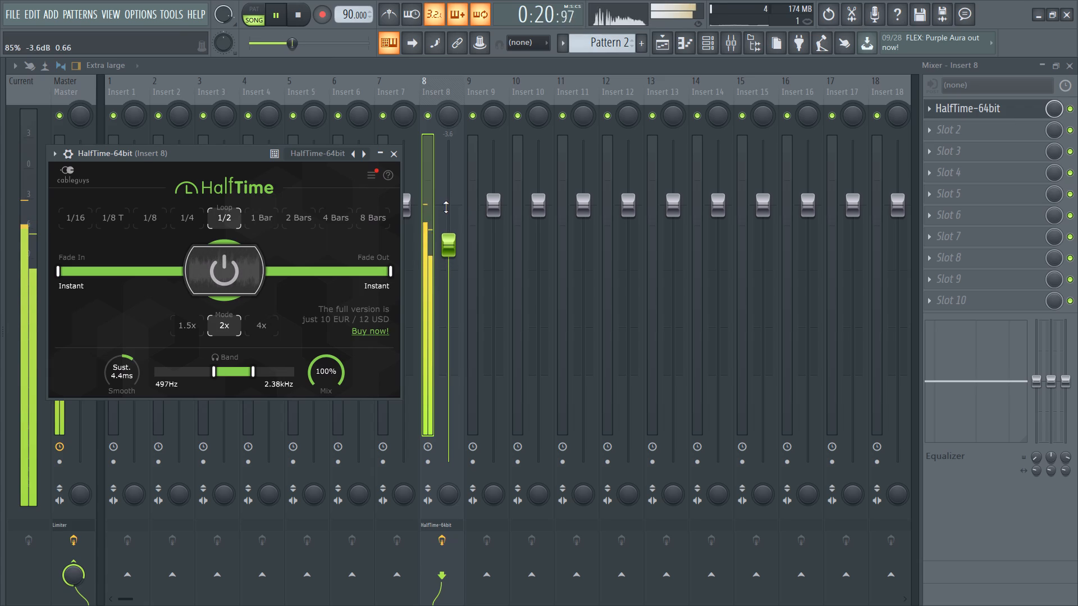
scroll(446, 207, down, 1)
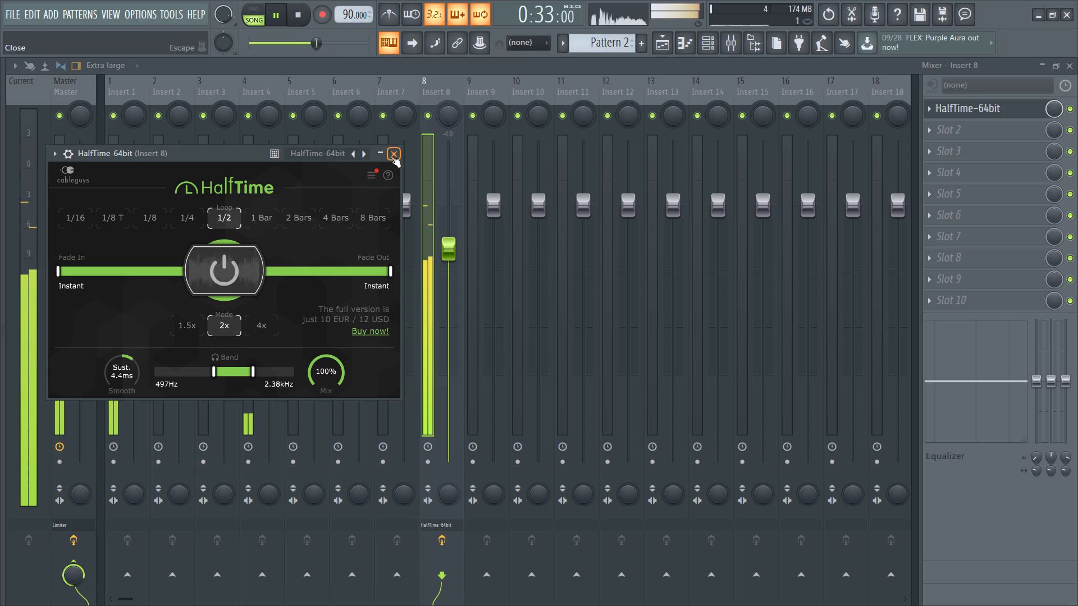
Compare HalfTime's 4x, 2x and 1.5x modes, restarting the arrangement once, and leave the mode on 1.5x.
click(255, 327)
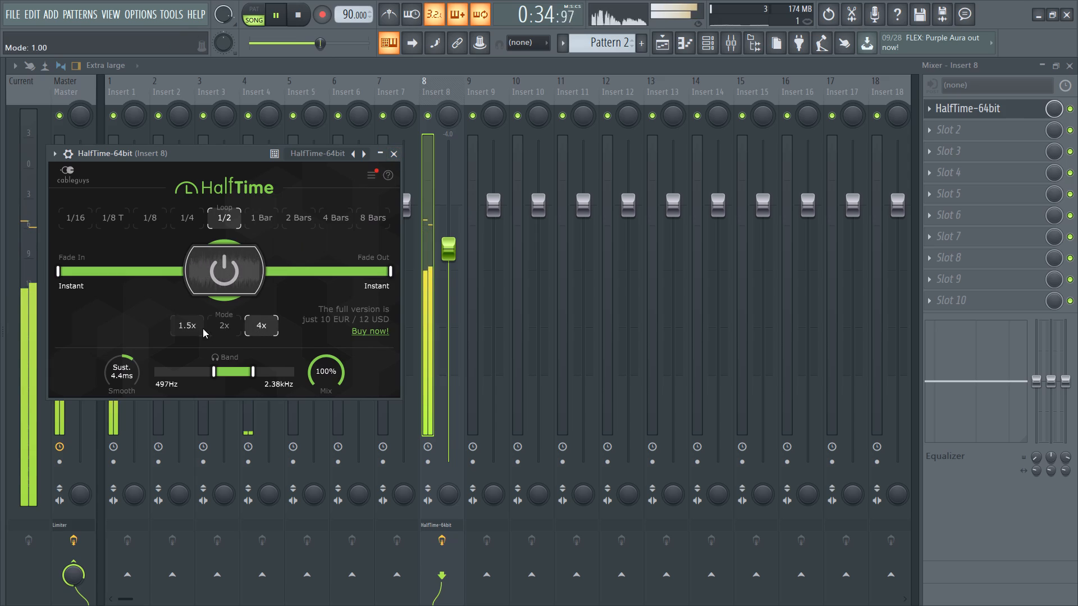
click(194, 329)
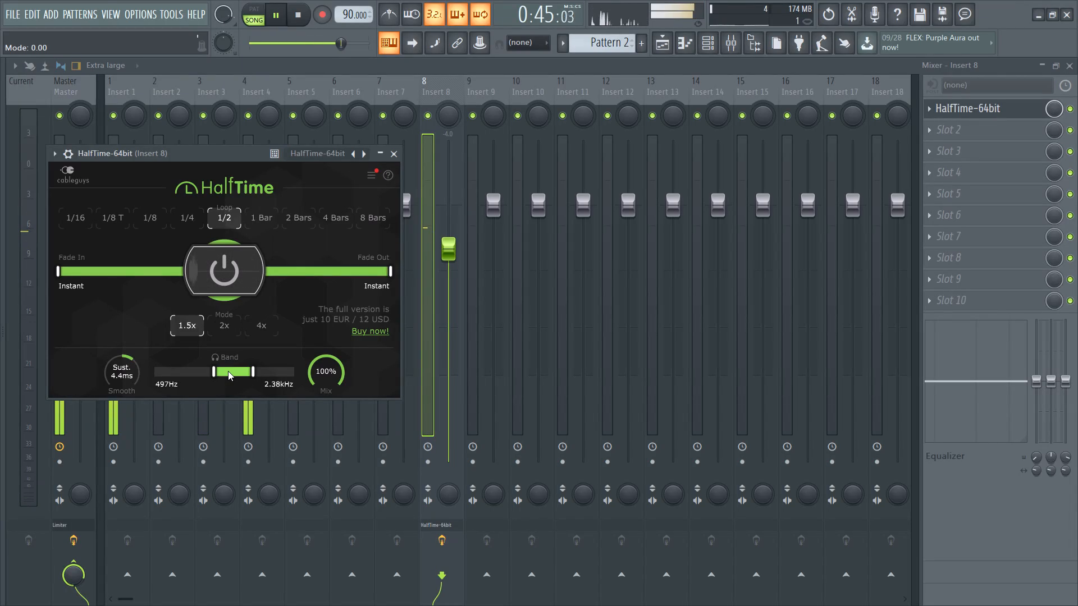
key(space)
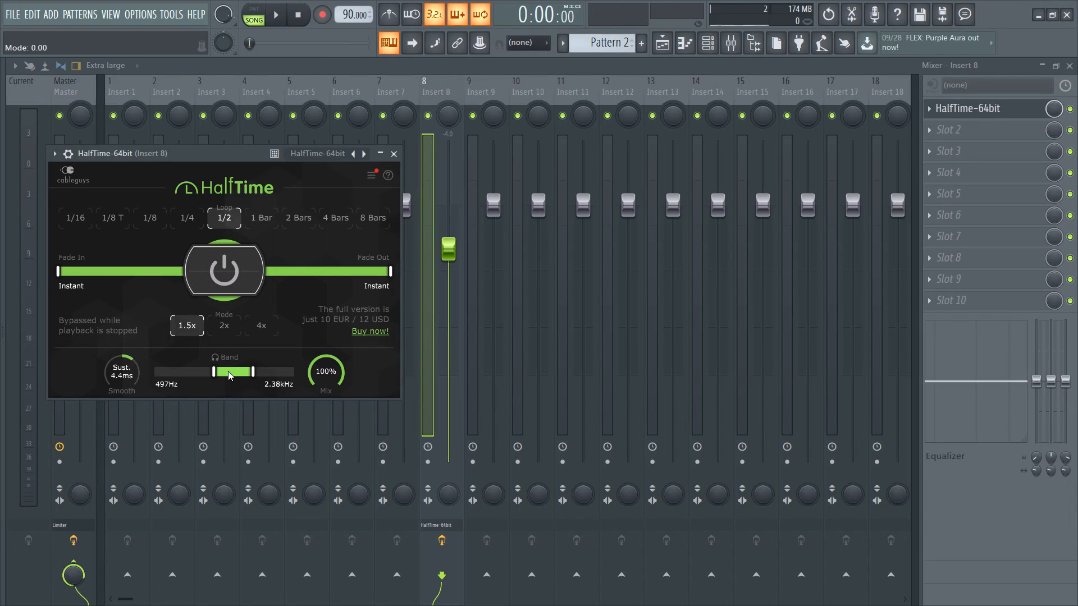
key(space)
click(234, 325)
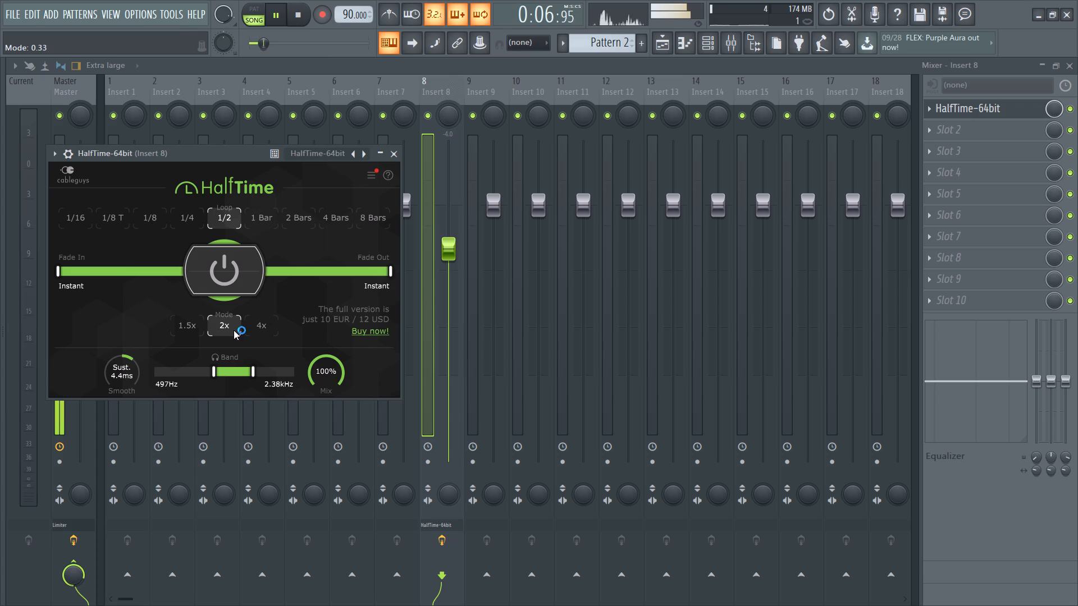
click(250, 326)
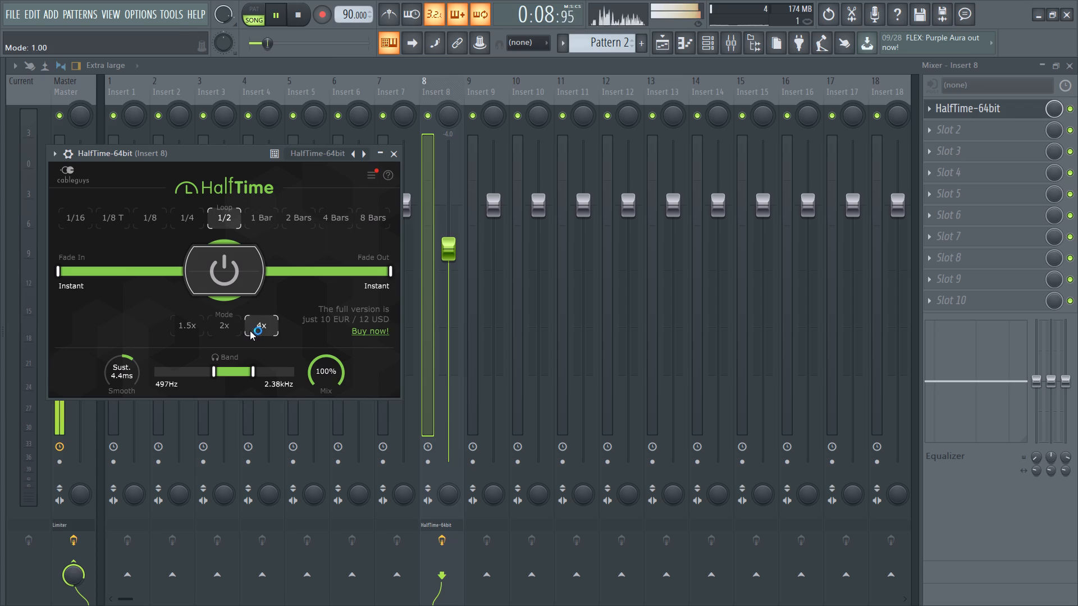
click(225, 326)
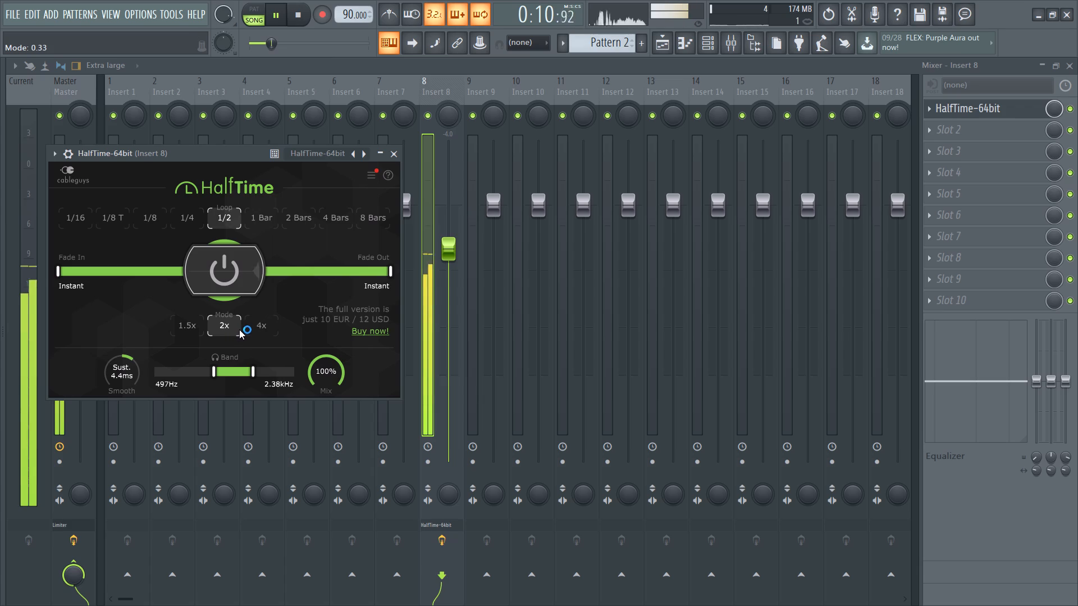
click(257, 329)
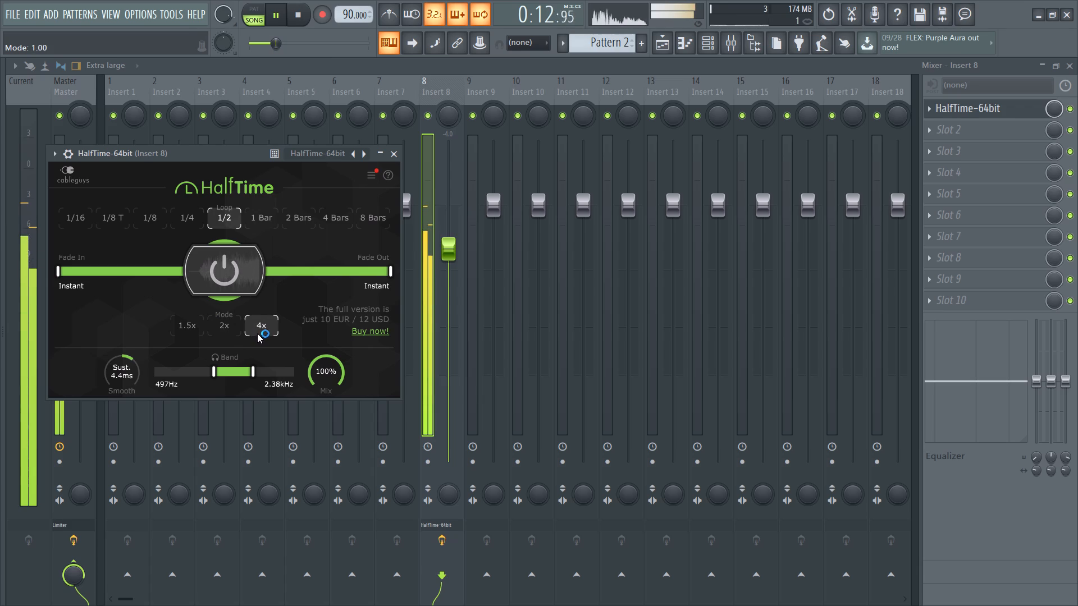
click(186, 327)
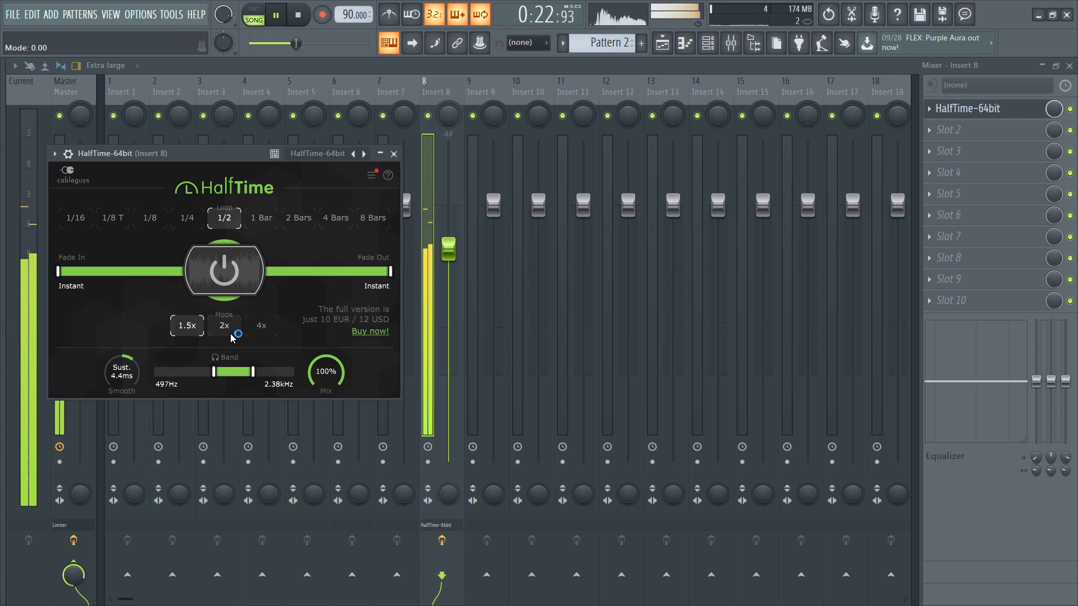
Set HalfTime's mode to 2x, restart the arrangement from the beginning, and close HalfTime and the mixer.
click(236, 334)
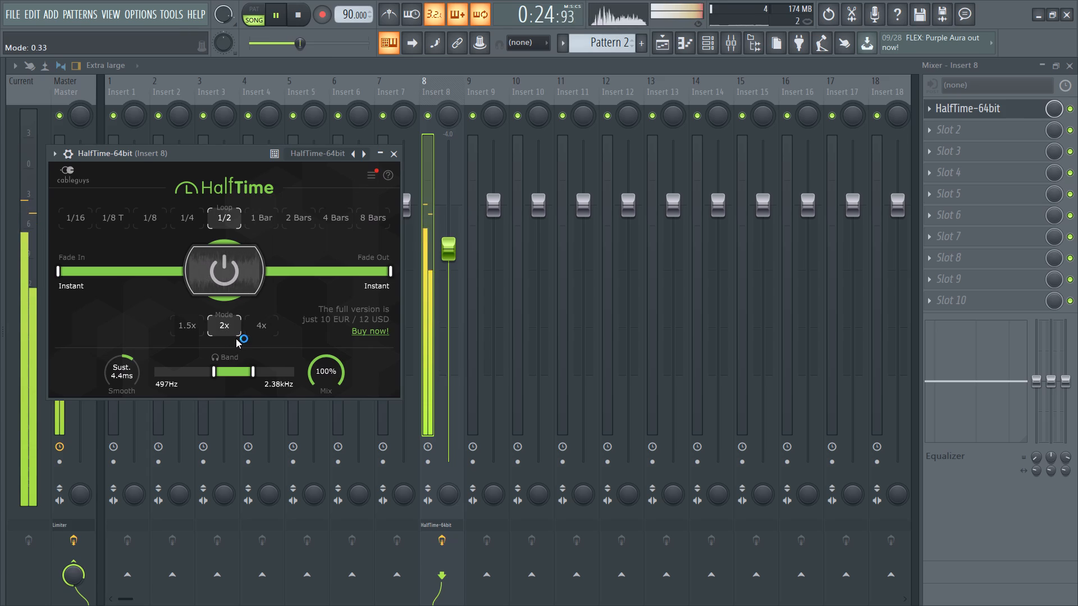
key(space)
key(space)
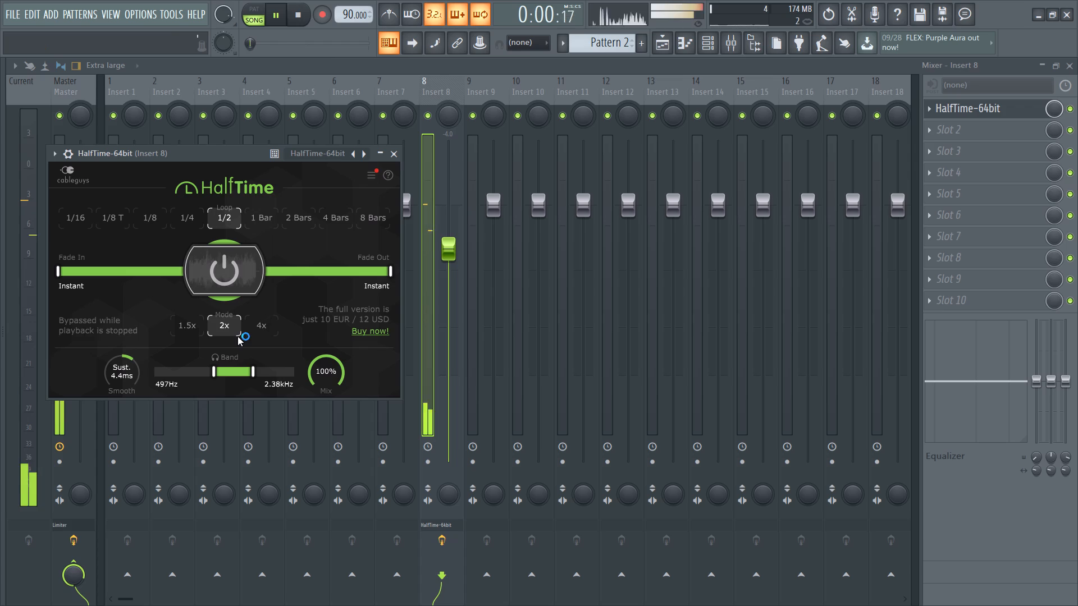
click(401, 160)
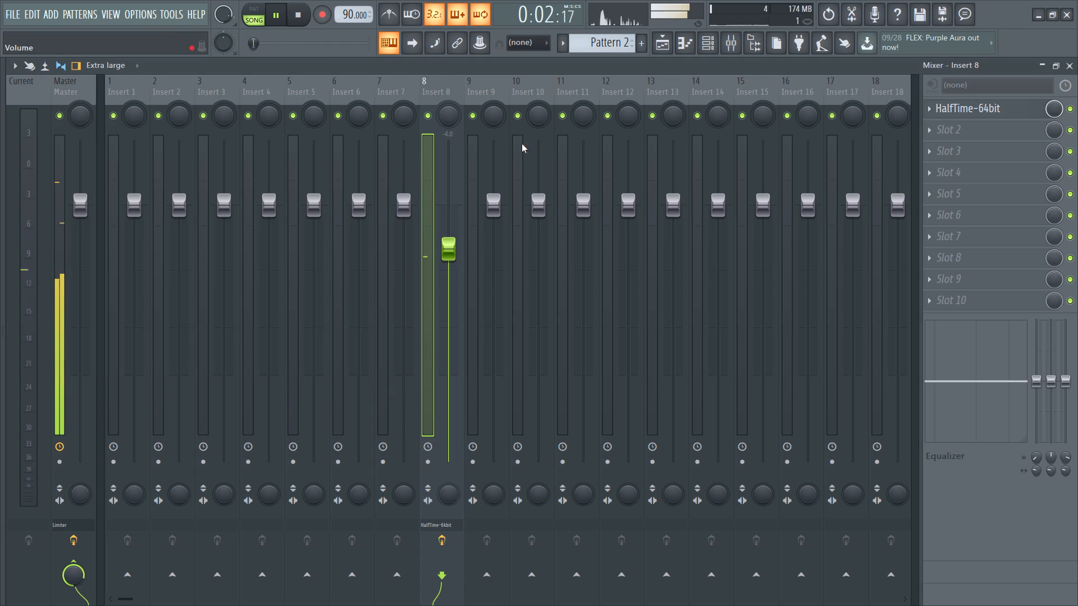
click(1072, 70)
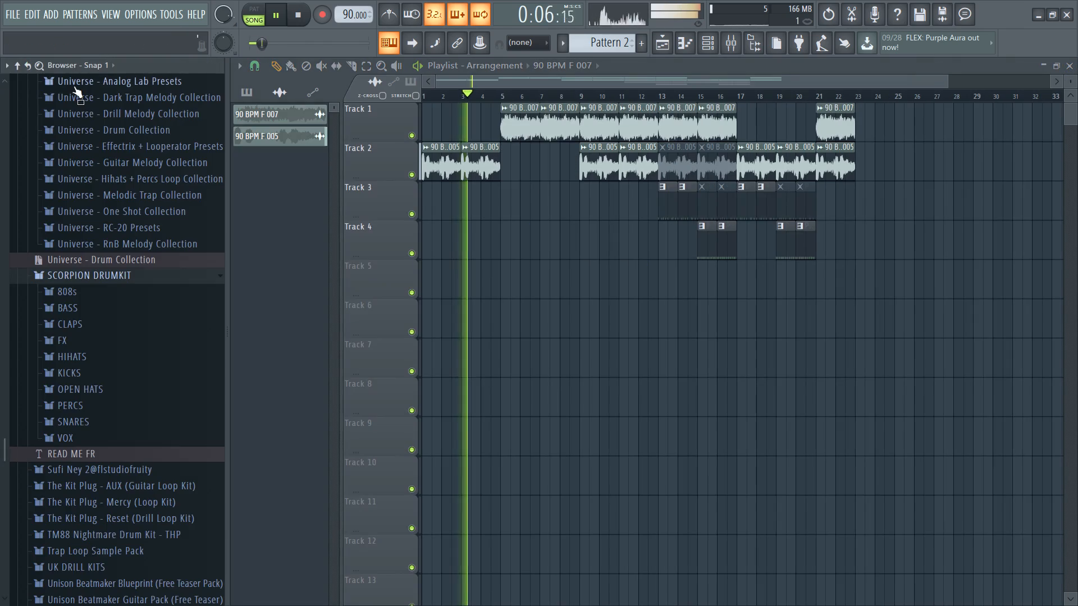
In Pattern 2's Unsorted channels, clear all Kick and Hat steps and place a single kick on step 1.
click(14, 87)
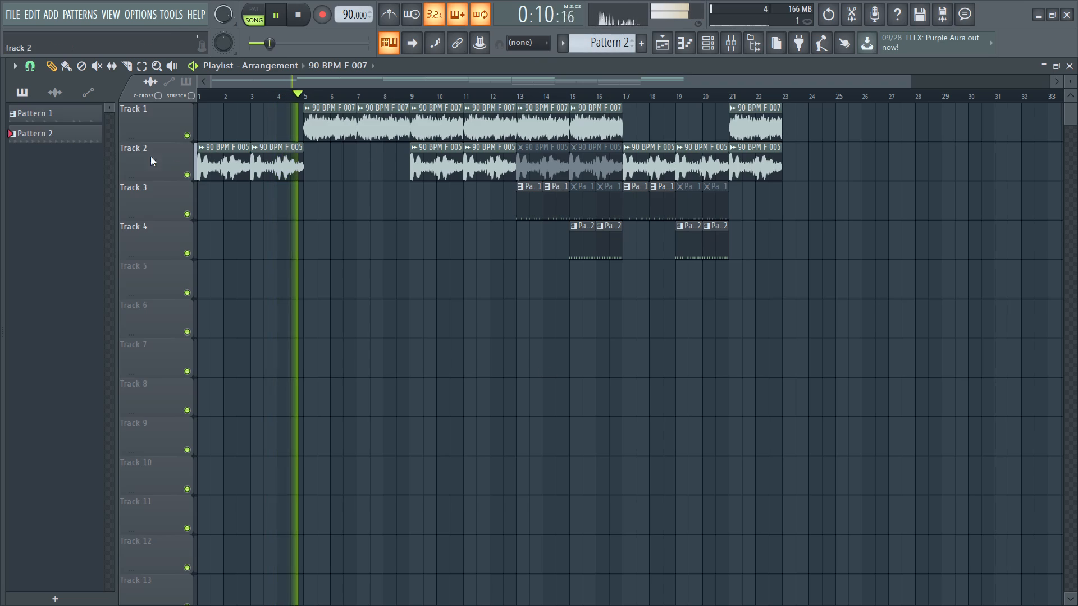
click(92, 137)
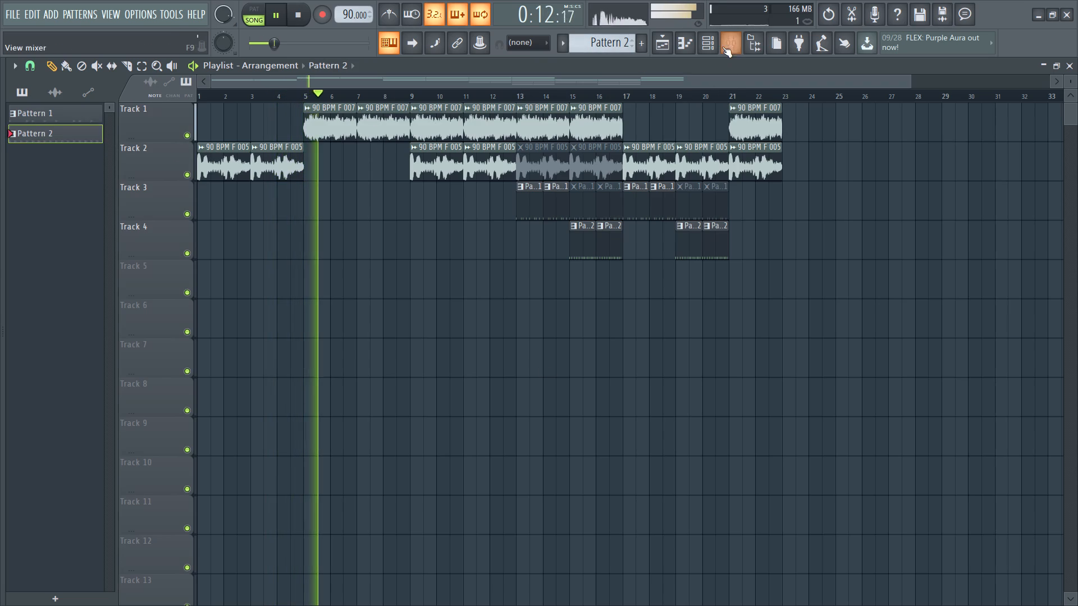
click(702, 49)
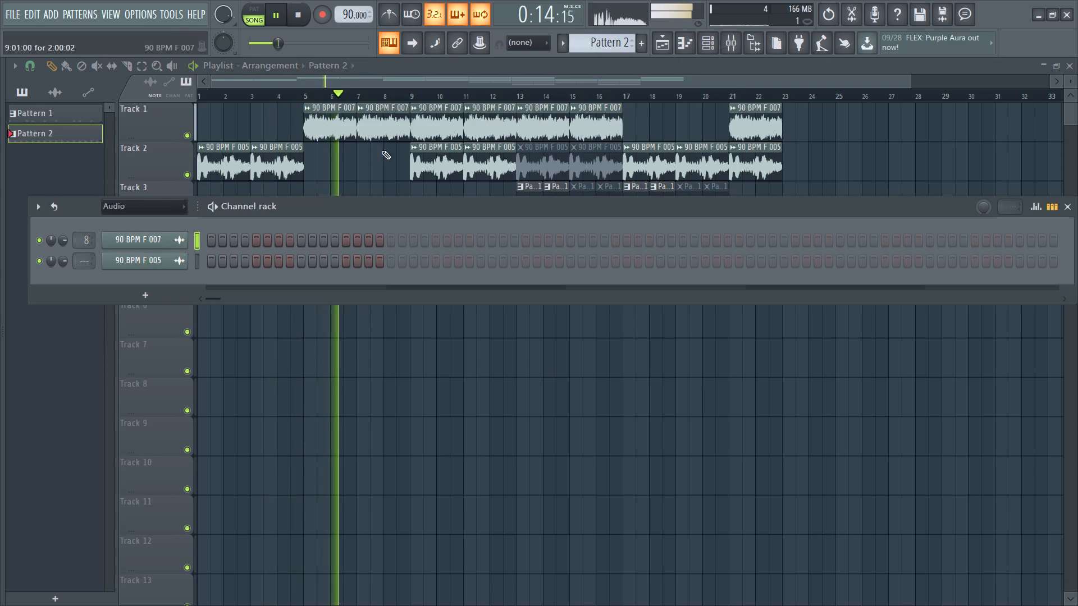
click(143, 205)
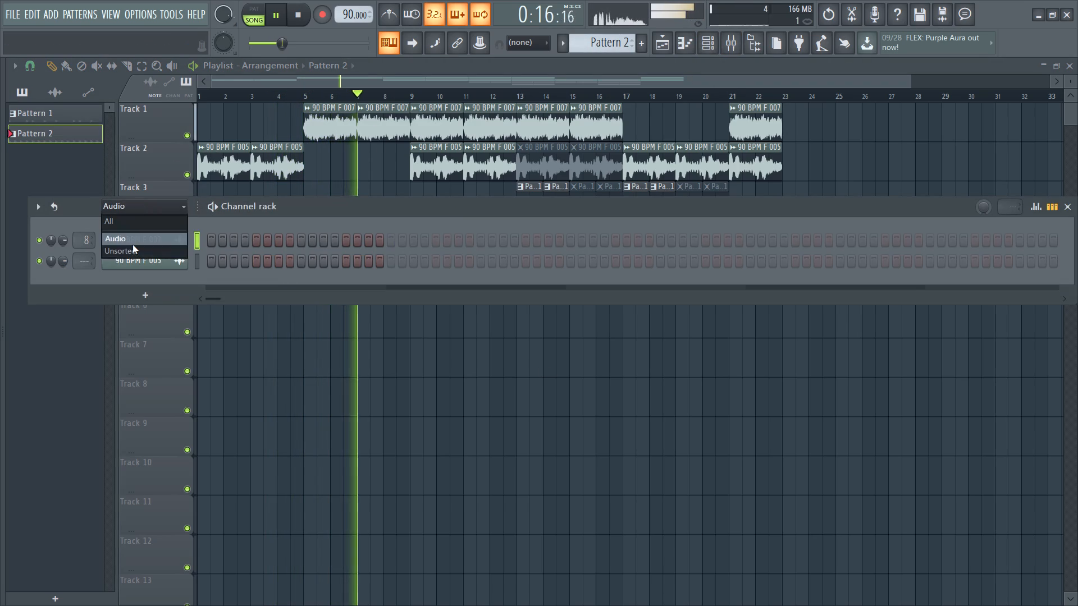
click(133, 251)
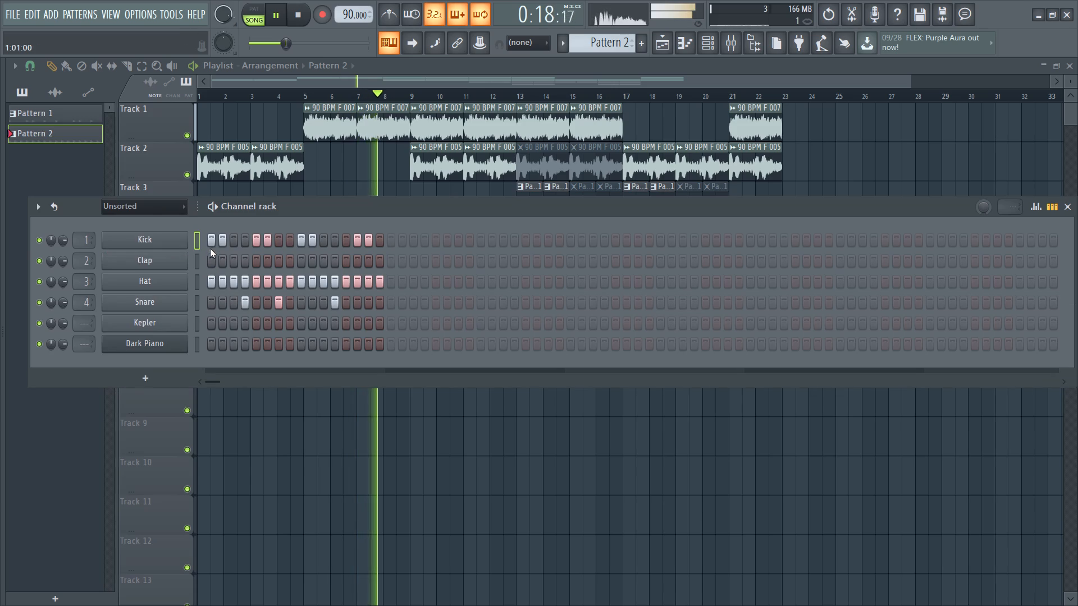
right_drag(210, 246, 231, 283)
right_drag(229, 283, 380, 283)
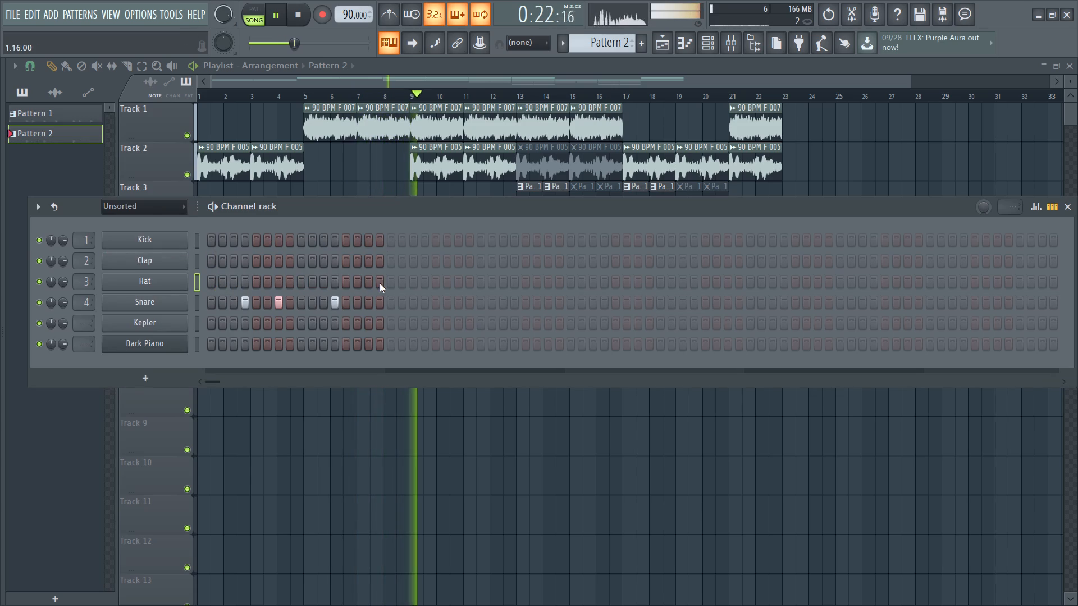
right_drag(380, 283, 376, 282)
click(215, 240)
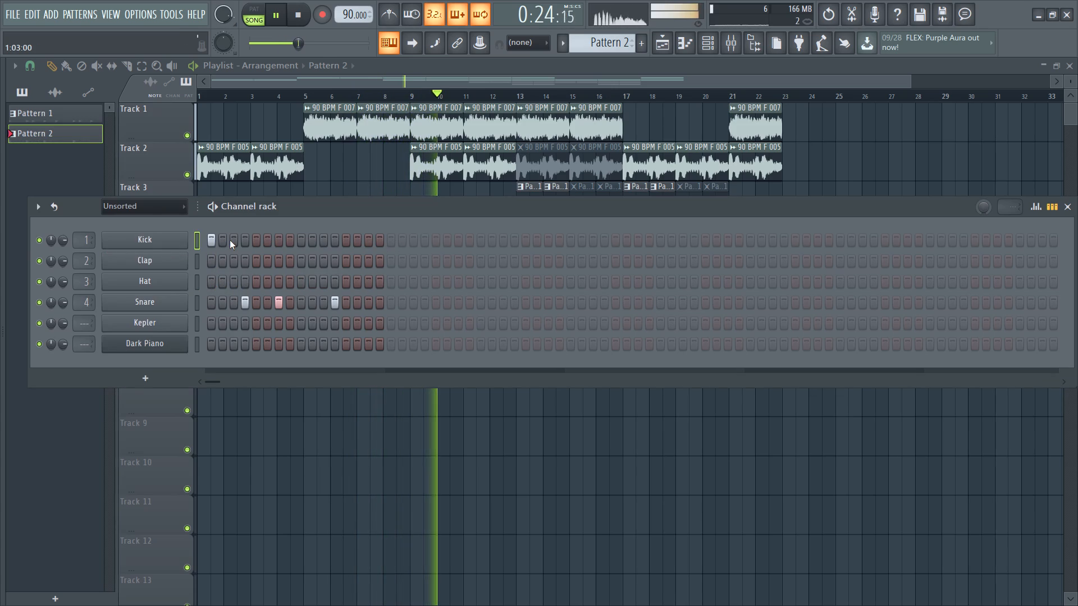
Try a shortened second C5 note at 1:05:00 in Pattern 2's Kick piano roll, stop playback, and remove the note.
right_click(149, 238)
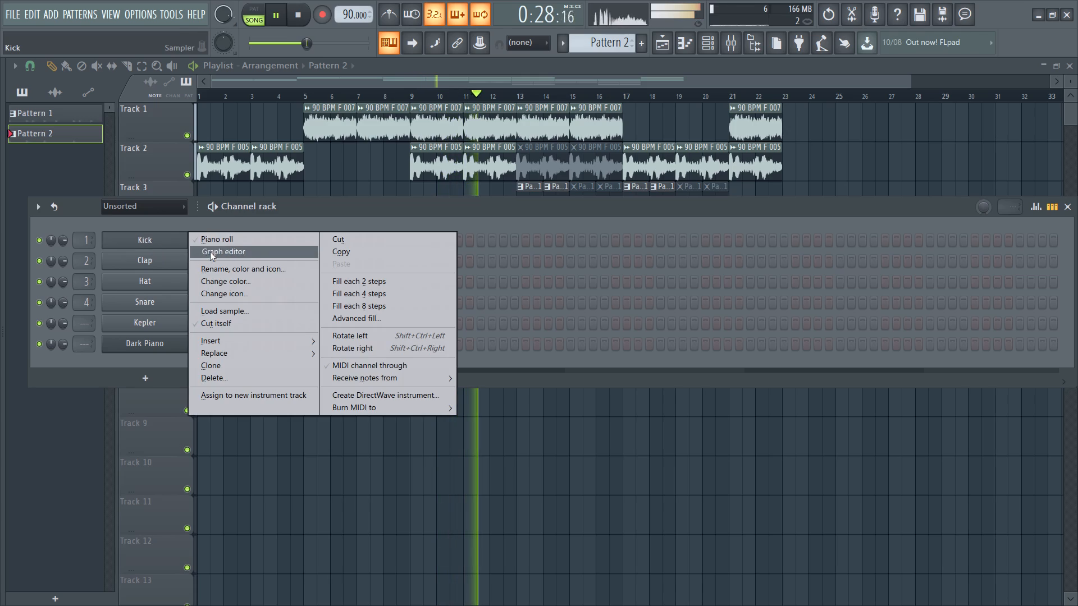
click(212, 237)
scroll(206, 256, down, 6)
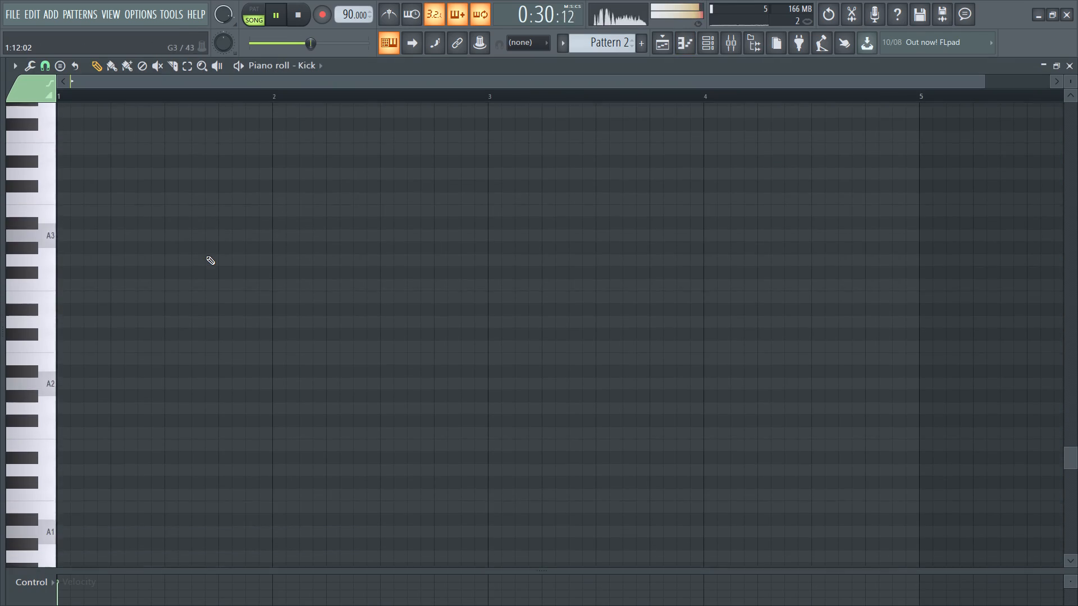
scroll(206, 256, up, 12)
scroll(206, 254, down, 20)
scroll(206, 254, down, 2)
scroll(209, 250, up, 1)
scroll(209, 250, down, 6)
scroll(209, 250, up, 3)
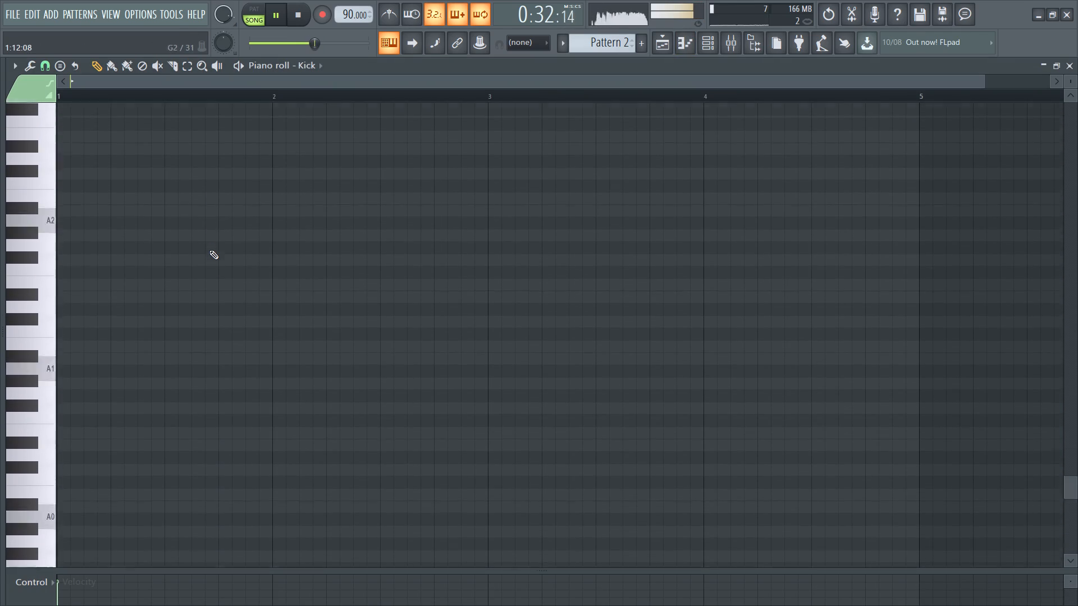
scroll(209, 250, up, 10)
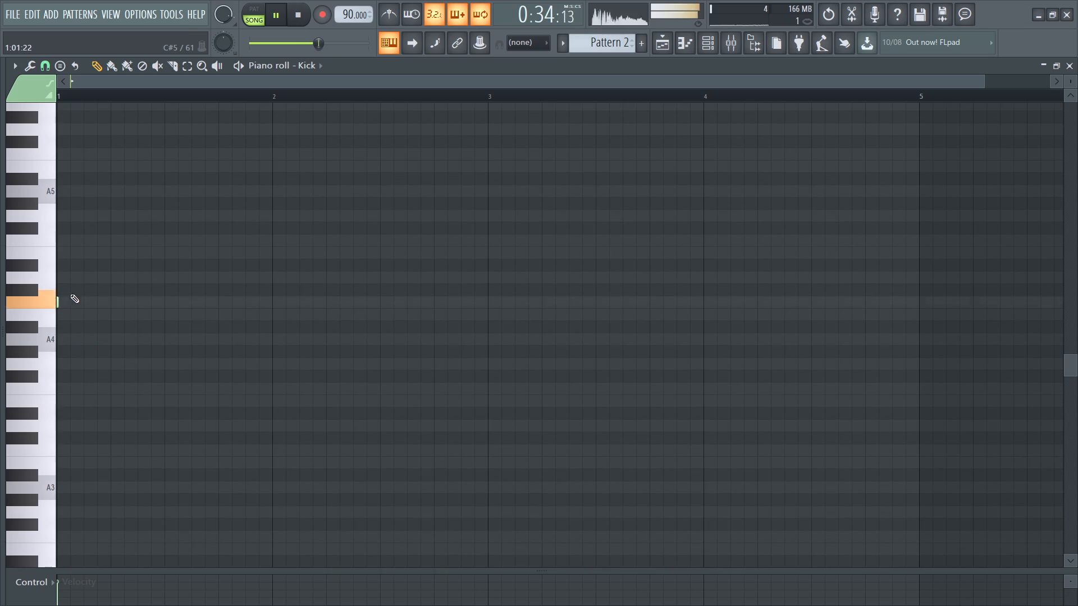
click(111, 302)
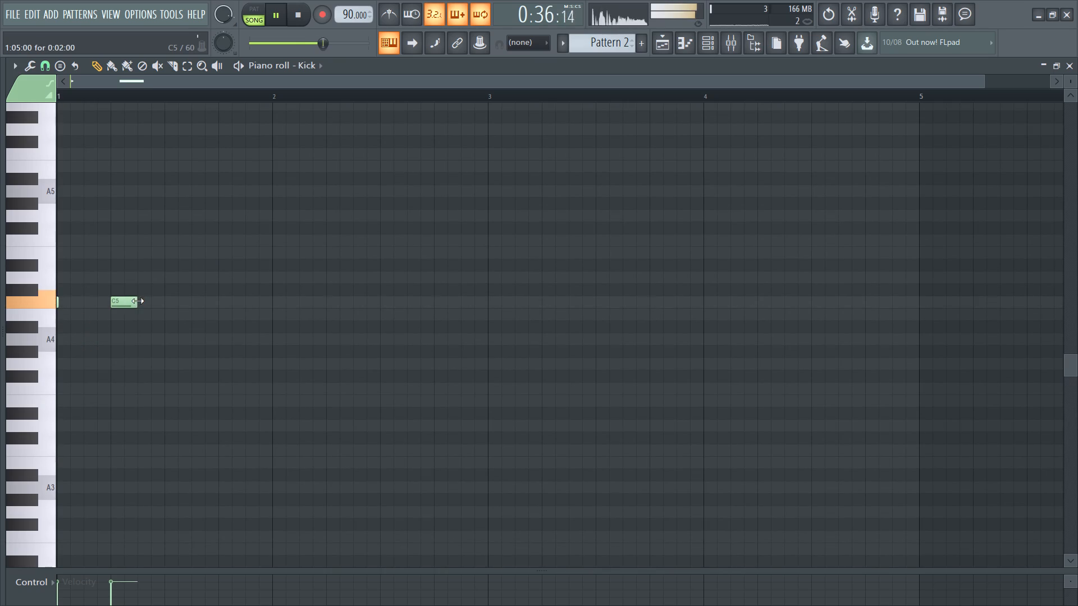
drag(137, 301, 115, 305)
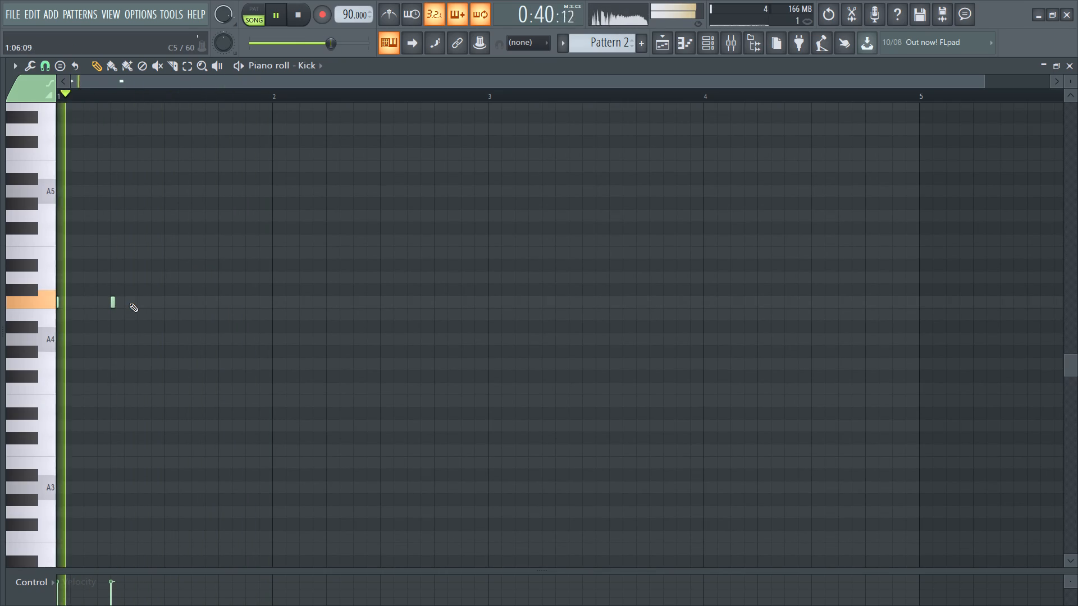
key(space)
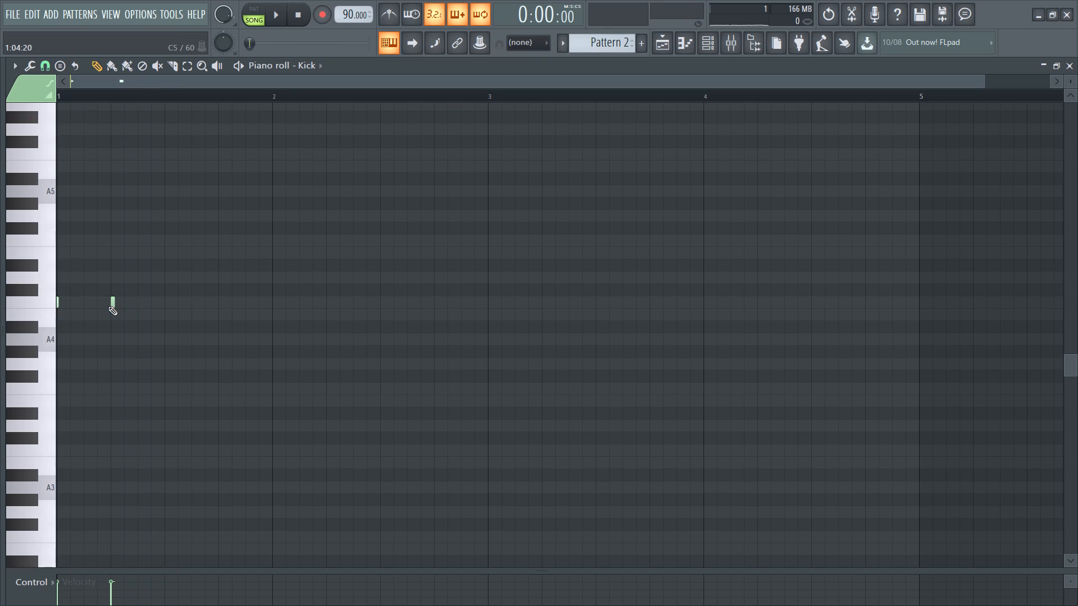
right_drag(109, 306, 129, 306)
Switch playback to pattern mode, close the Kick piano roll, and listen to Pattern 2 on its own.
click(257, 9)
key(space)
key(space)
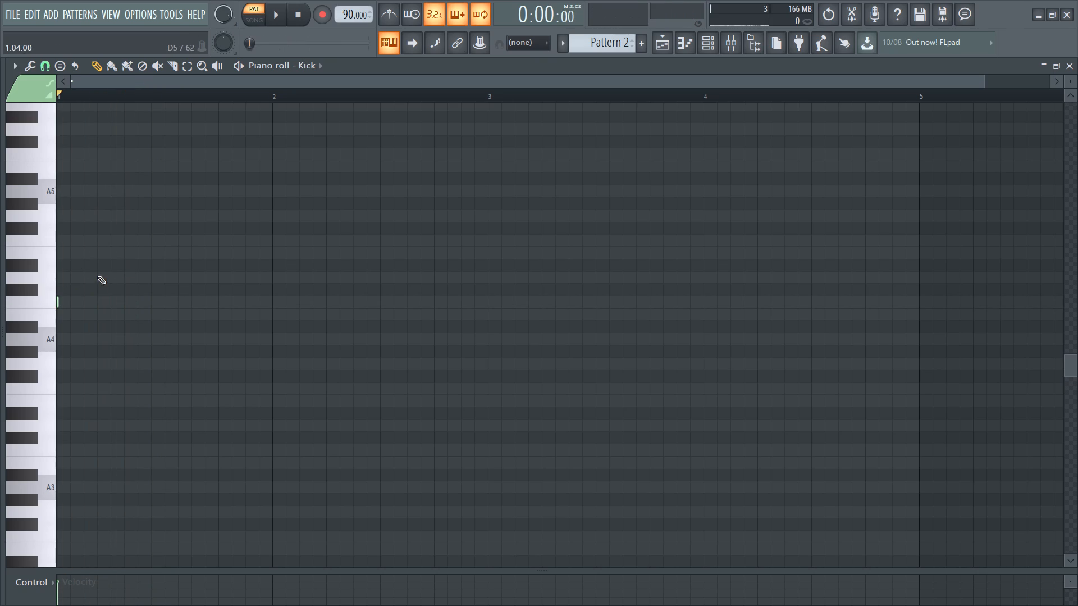
key(space)
key(space)
click(1069, 66)
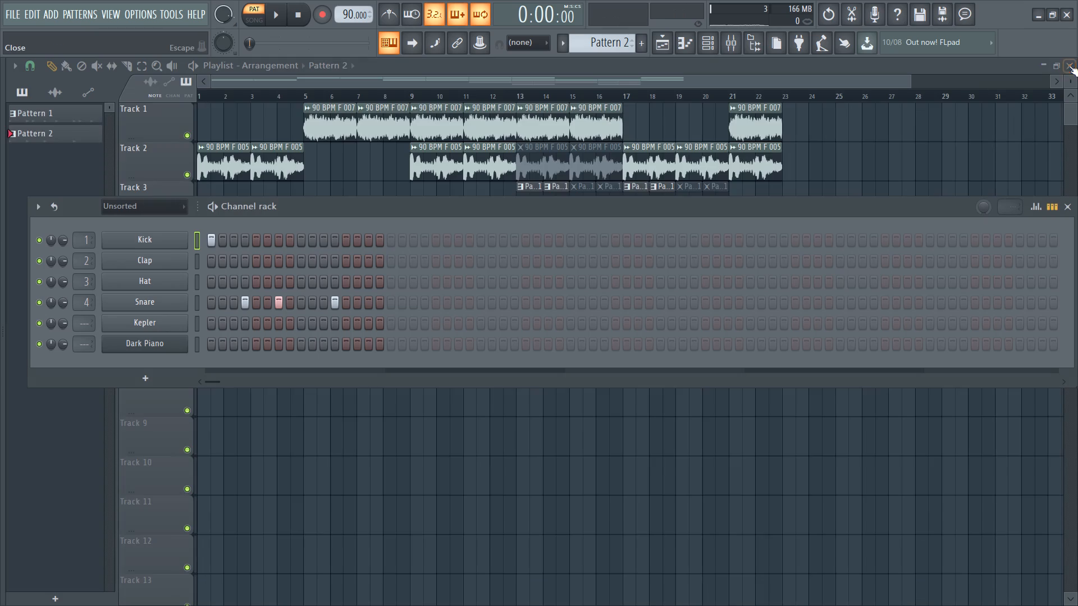
key(space)
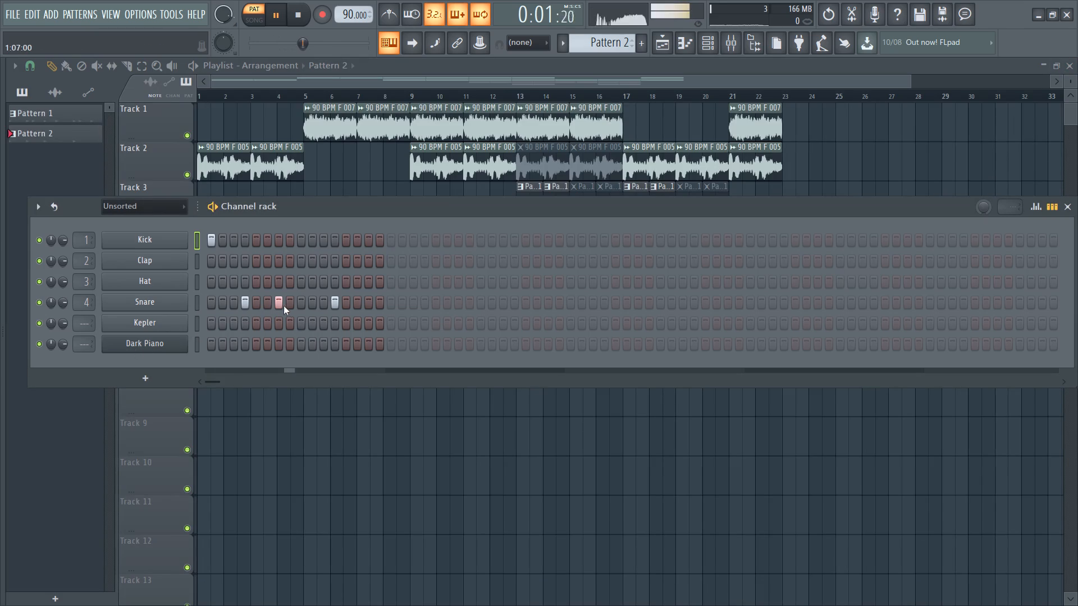
key(space)
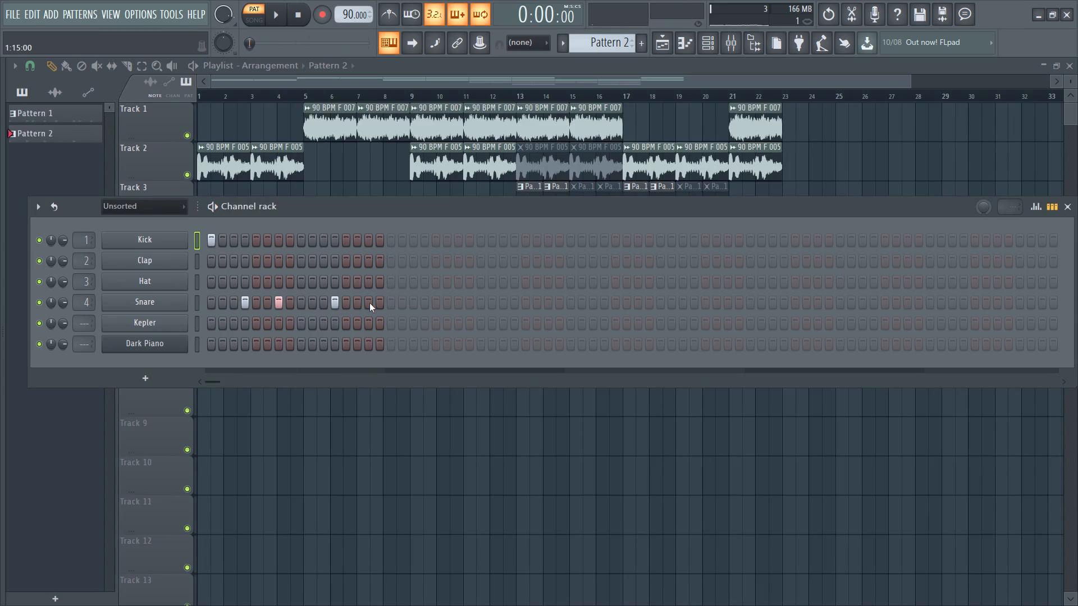
Add a snare hit on step 15 of Pattern 2, play the pattern back, and close the channel rack.
click(369, 303)
key(space)
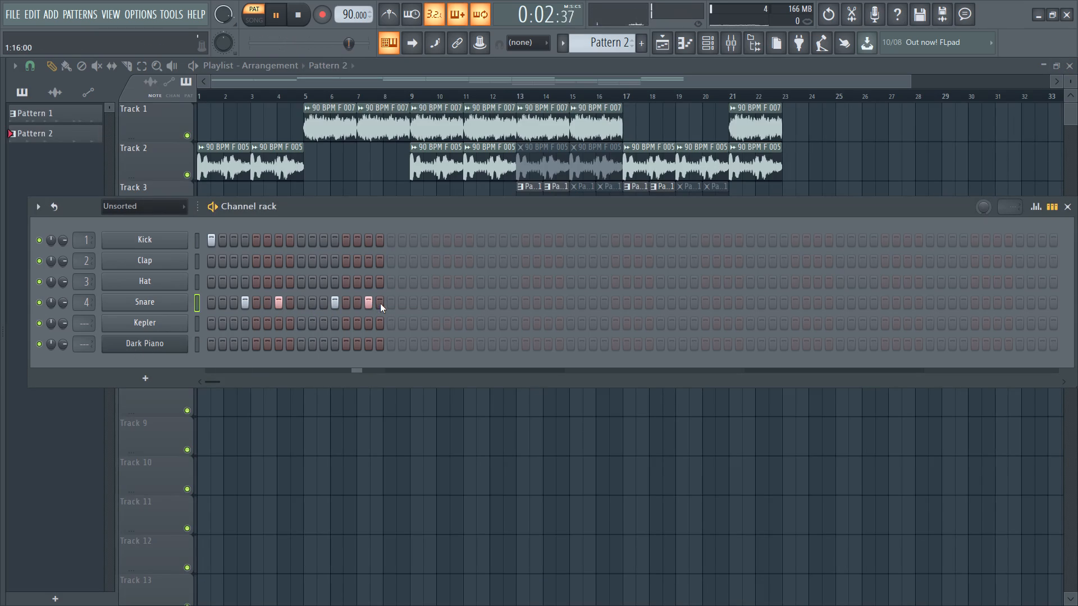
click(1070, 203)
key(space)
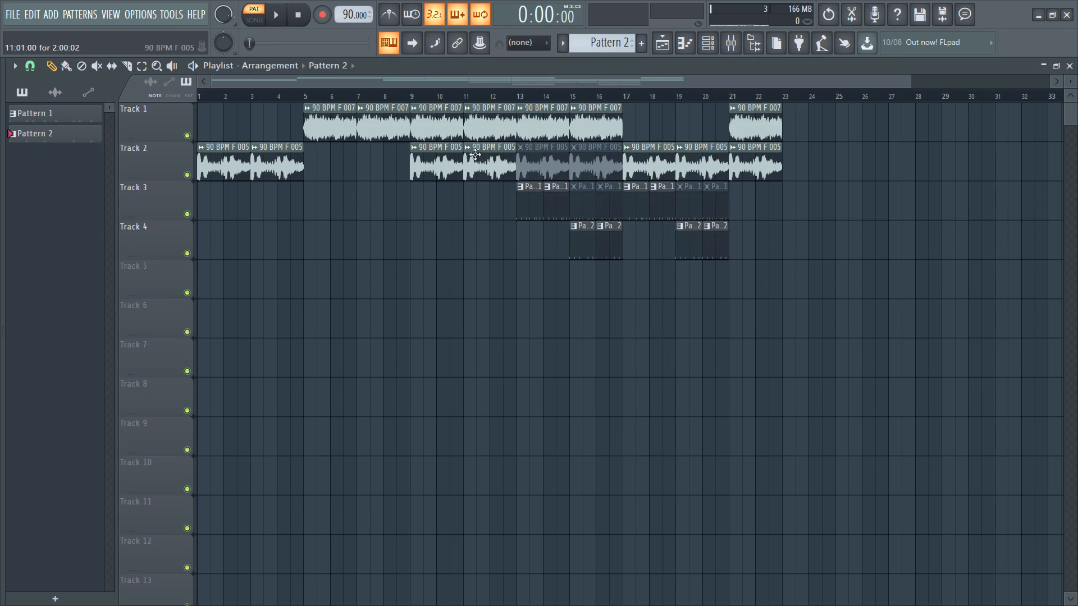
Open Pattern 1 in the channel rack, listen to its kick and snare steps, and close the rack.
click(74, 111)
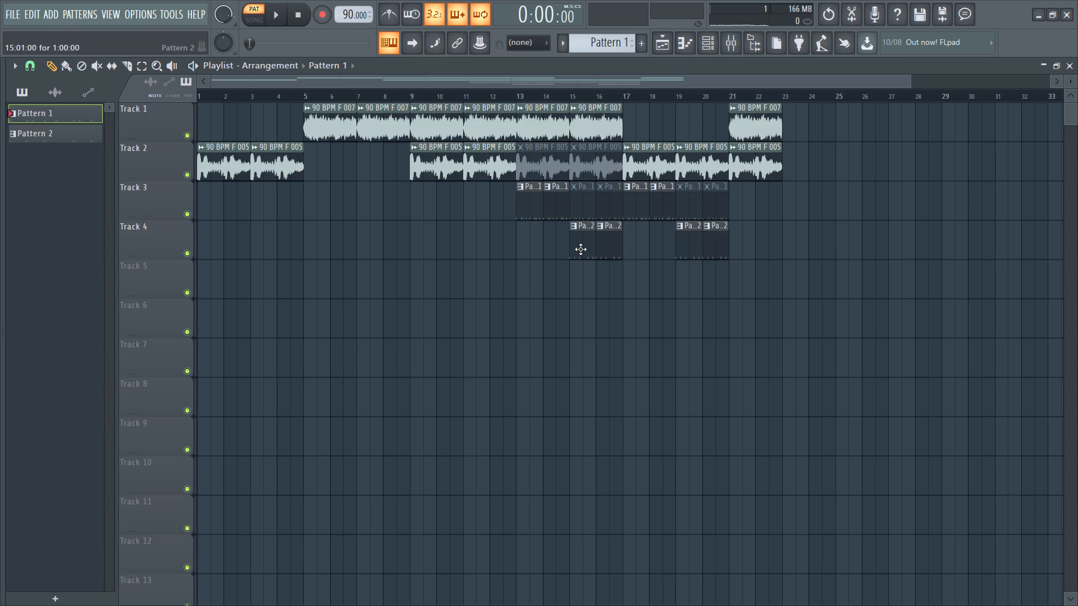
click(707, 44)
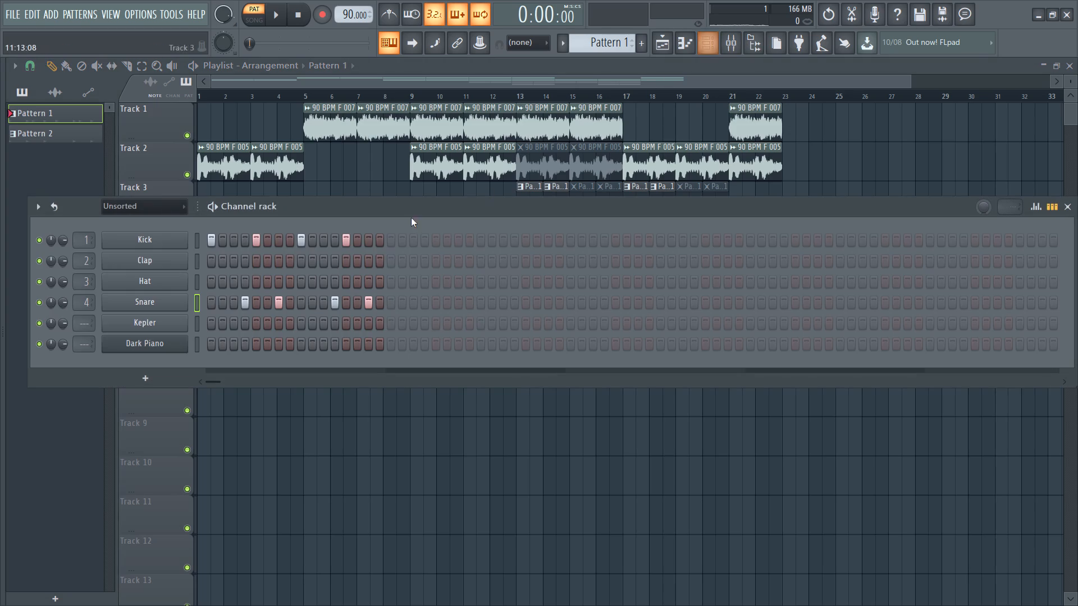
key(space)
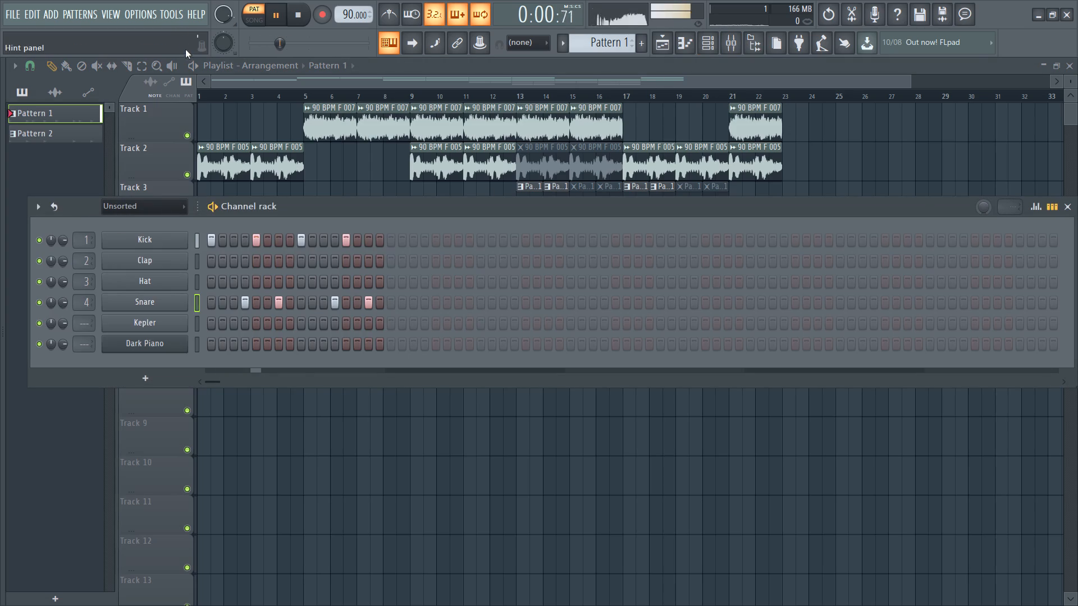
key(space)
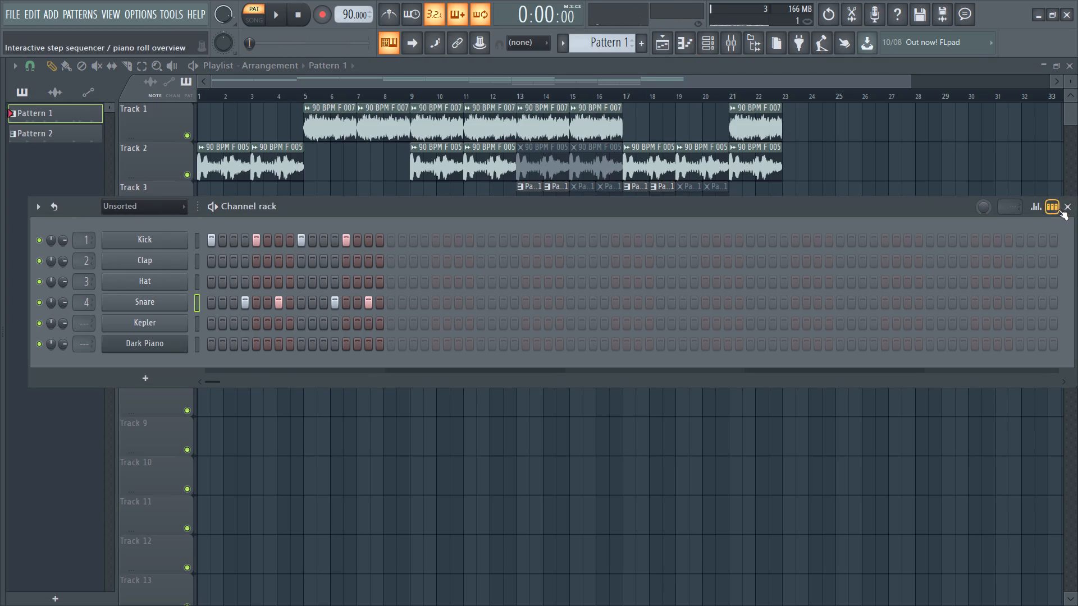
click(1072, 204)
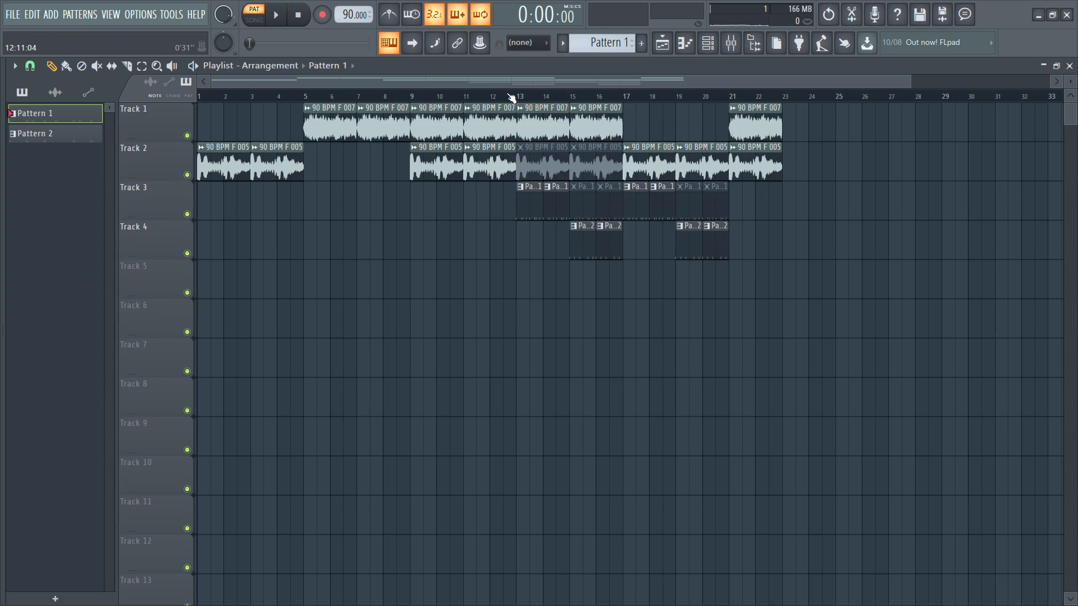
Play the arrangement in song mode from bar 13 to hear the drum patterns with the loops, and stop playback.
click(517, 95)
key(space)
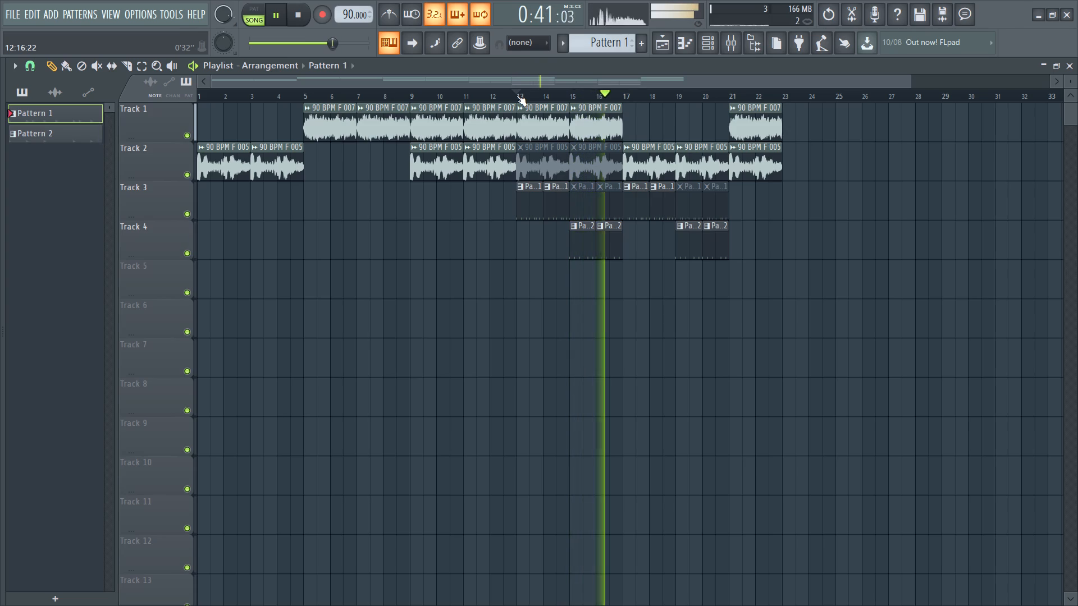
key(space)
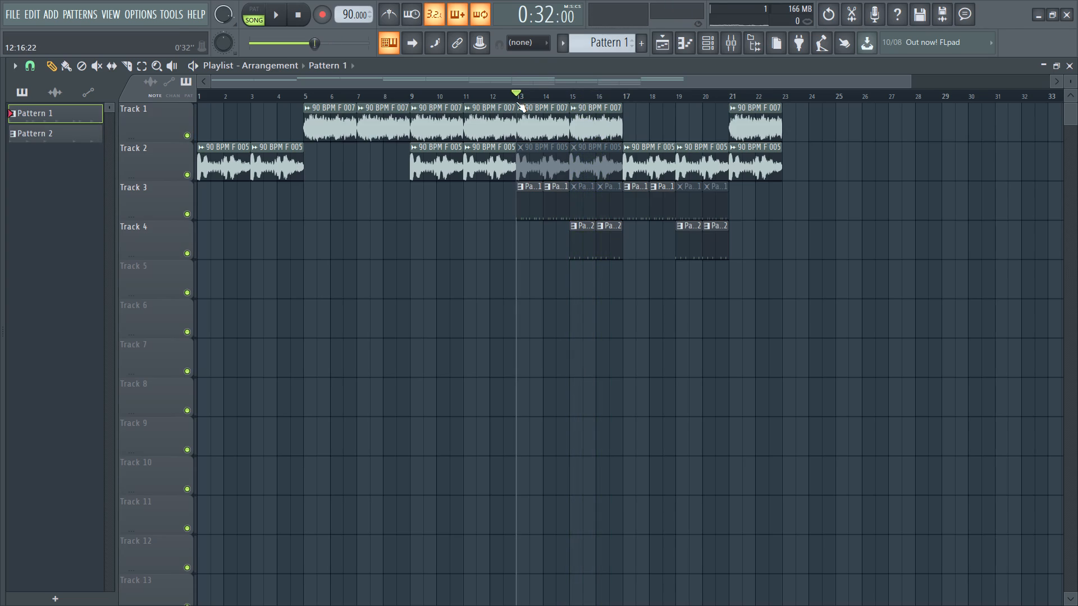
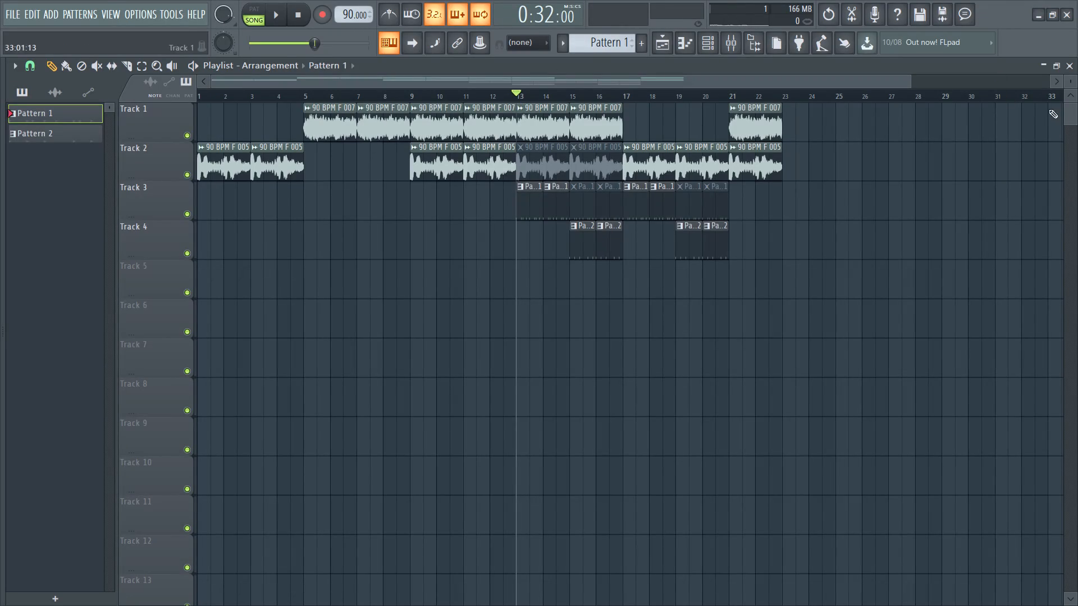
Reverse the 90 BPM F 005 sample, play the arrangement from the start, and close its channel settings.
double_click(218, 167)
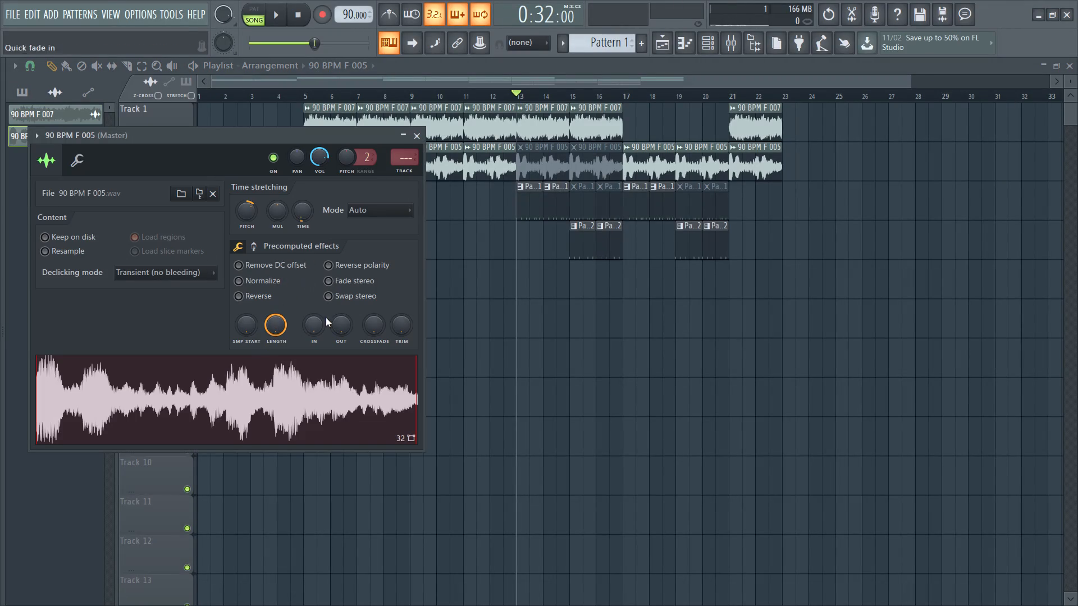
click(241, 300)
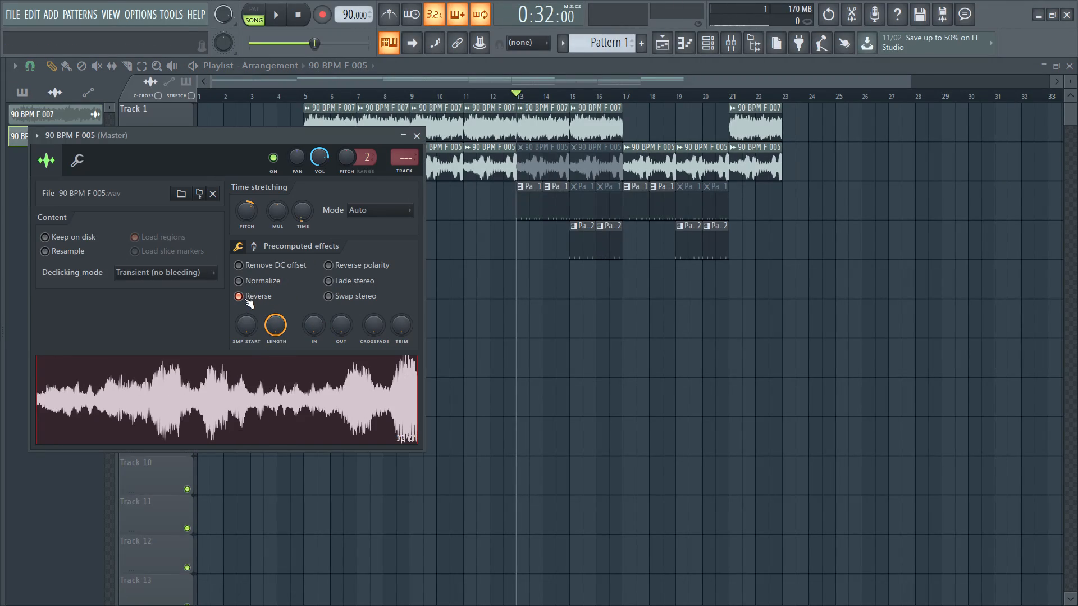
double_click(297, 16)
key(space)
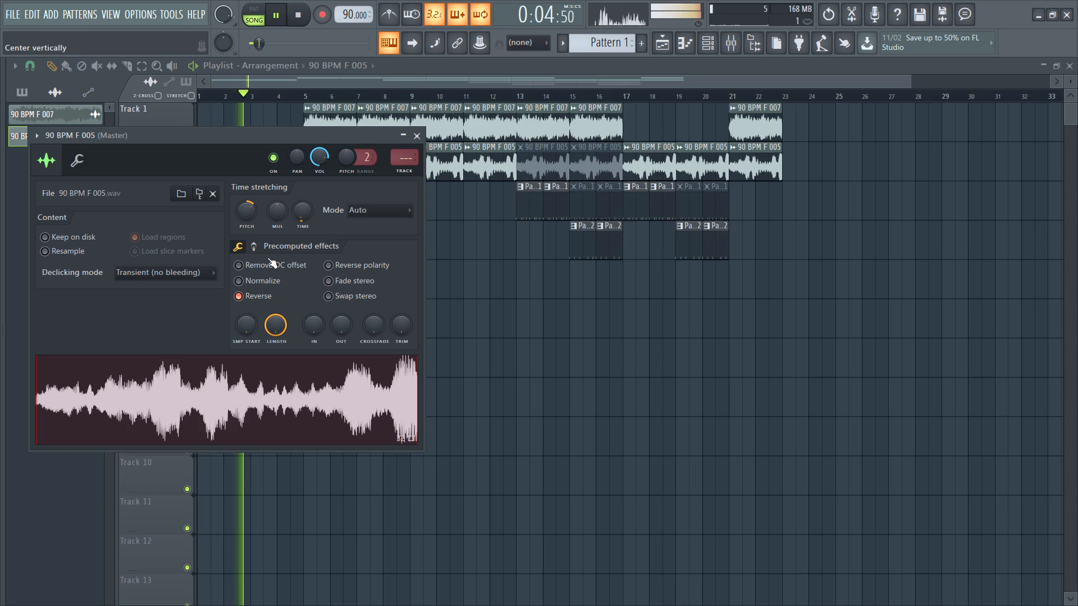
click(414, 139)
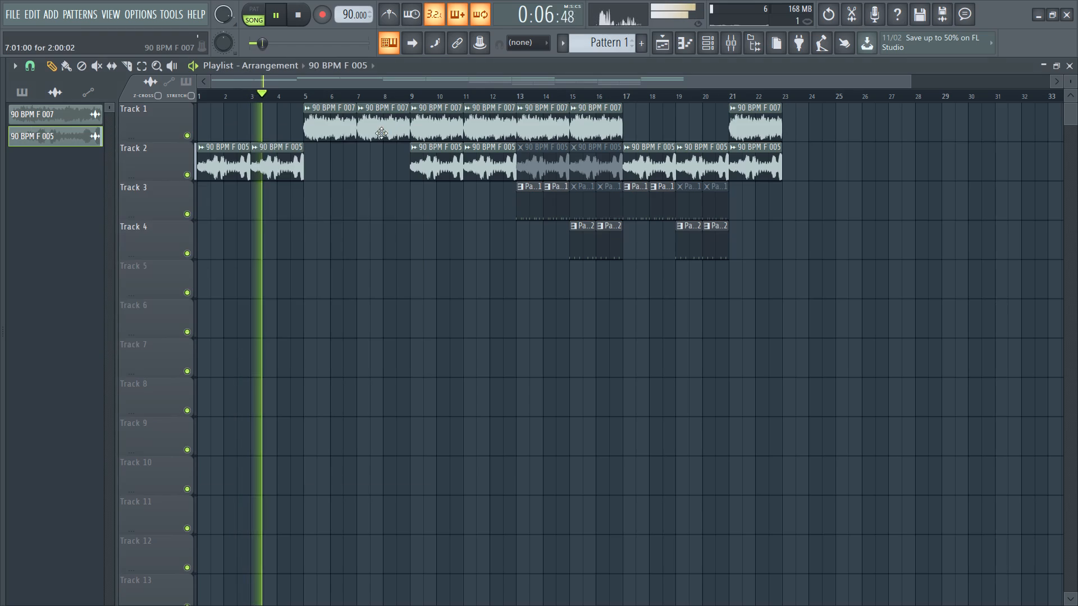
Reverse the 90 BPM F 007 sample, close its channel settings, and listen to the reversed loops in the arrangement.
double_click(342, 126)
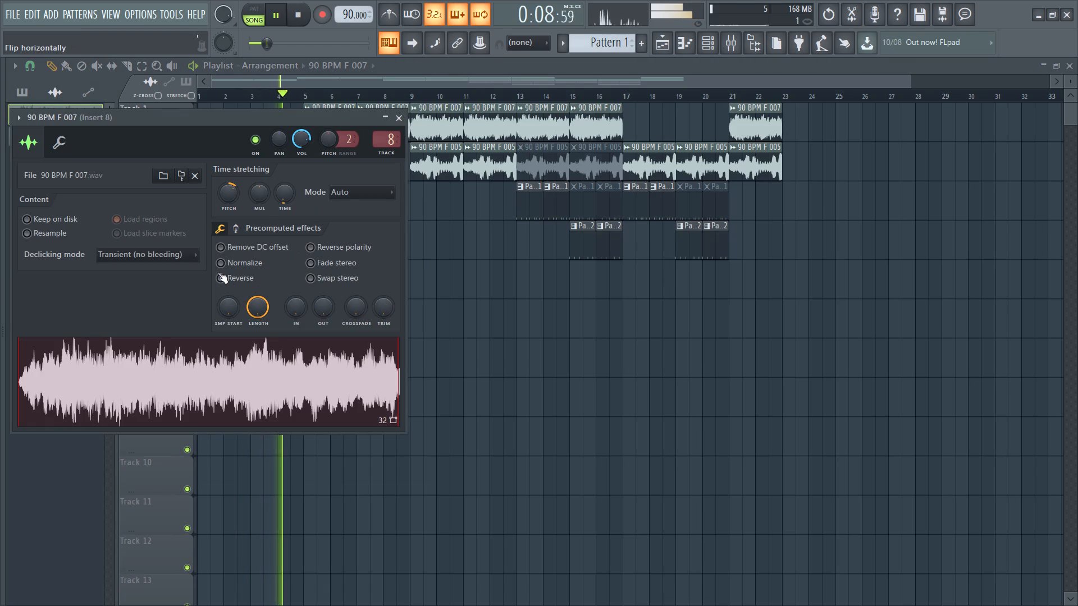
click(217, 276)
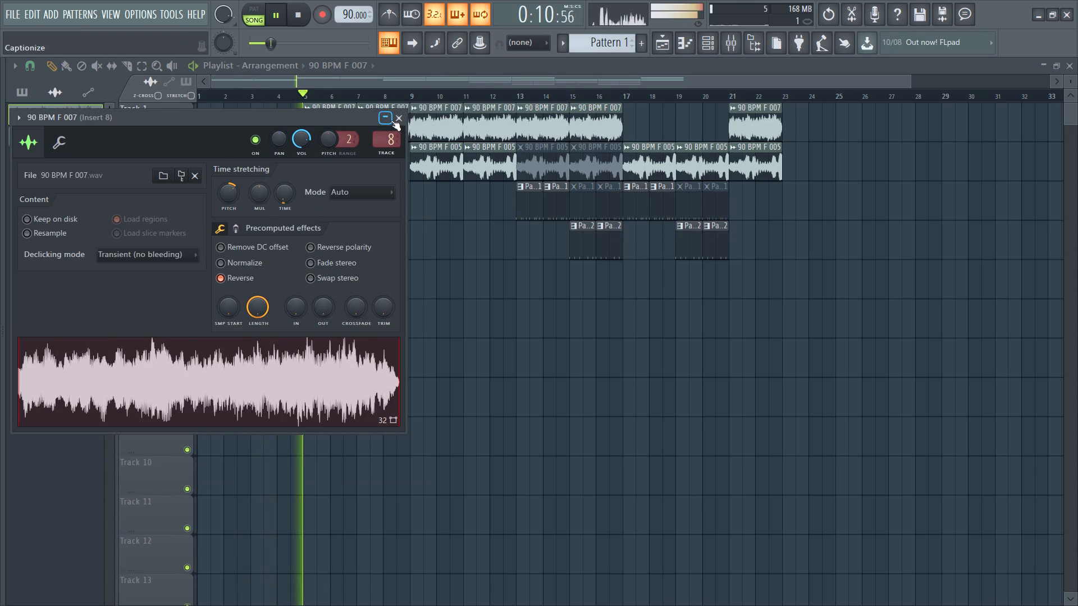
click(392, 120)
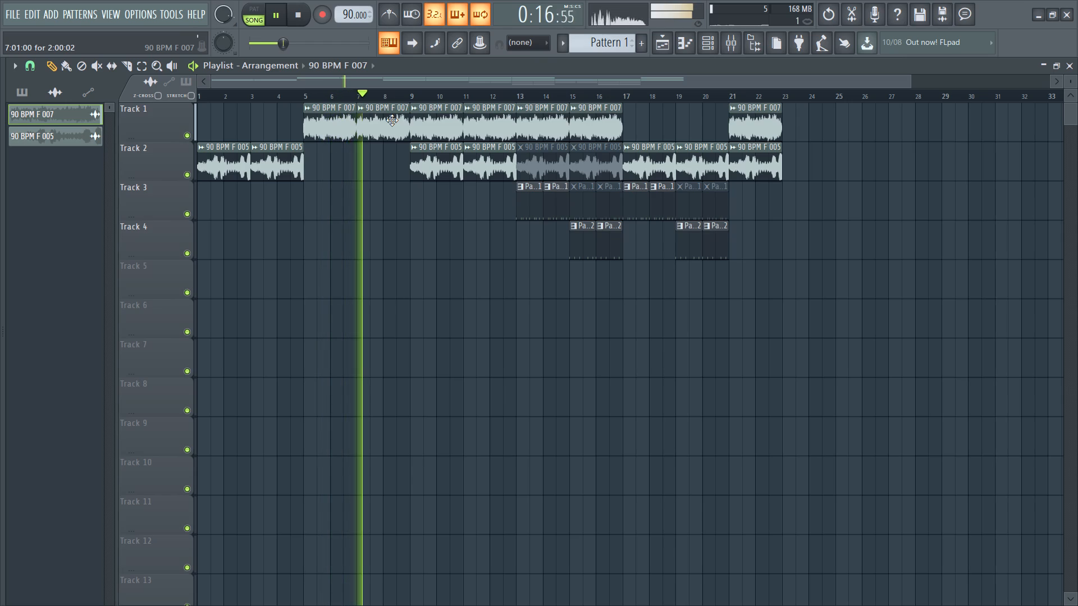
key(space)
key(space)
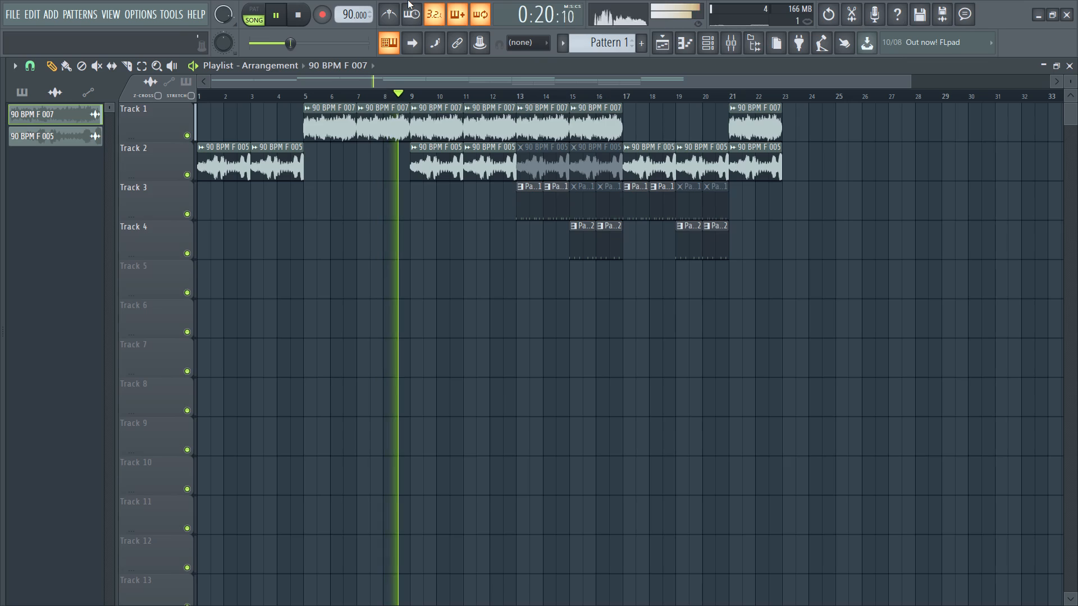
Make the first F 005 clip on Track 2 unique as a sample, saving it in the Trap Loop Sample Pack folder.
right_click(203, 146)
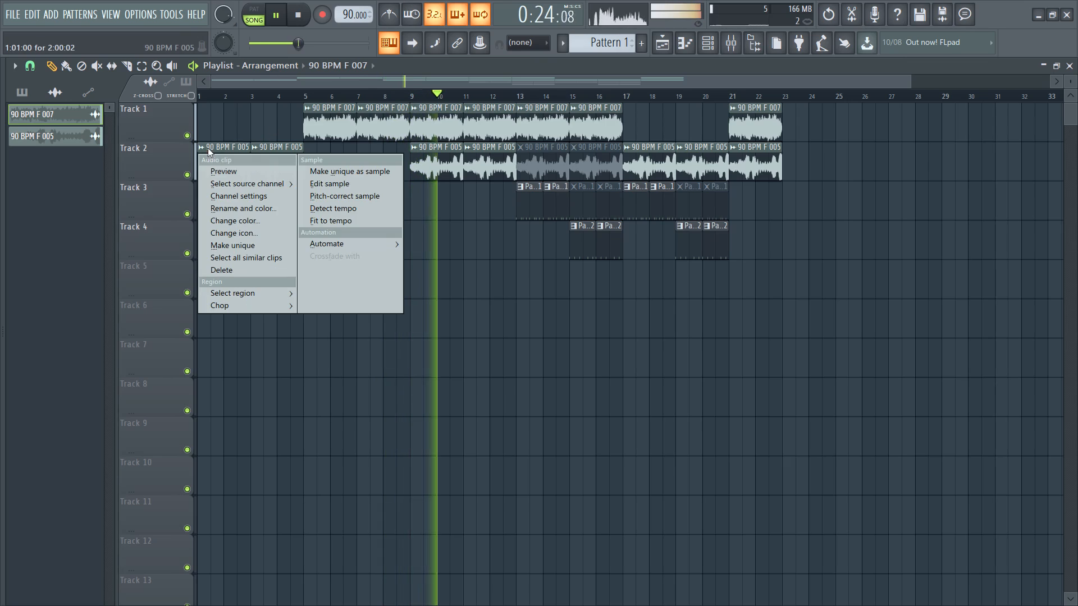
click(327, 177)
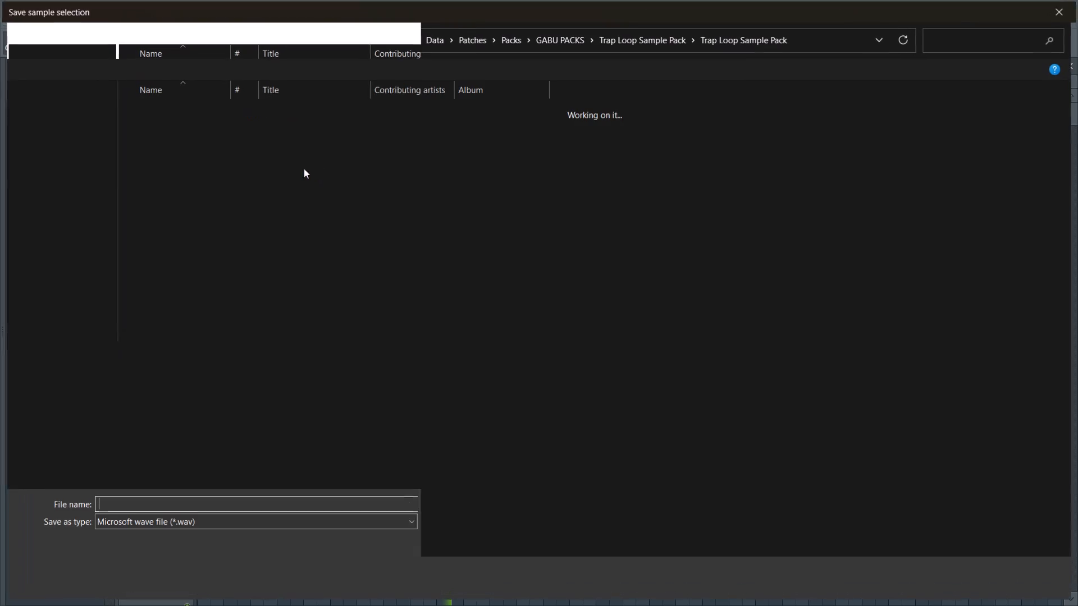
click(955, 575)
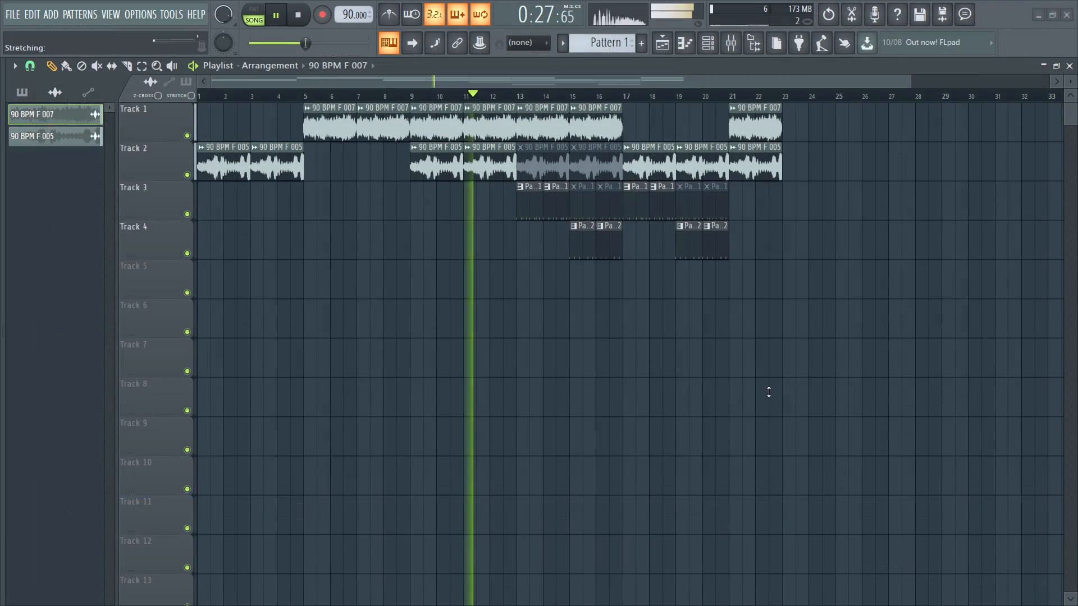
Turn off Reverse for the original 90 BPM F 005 sample and close its channel settings.
double_click(264, 162)
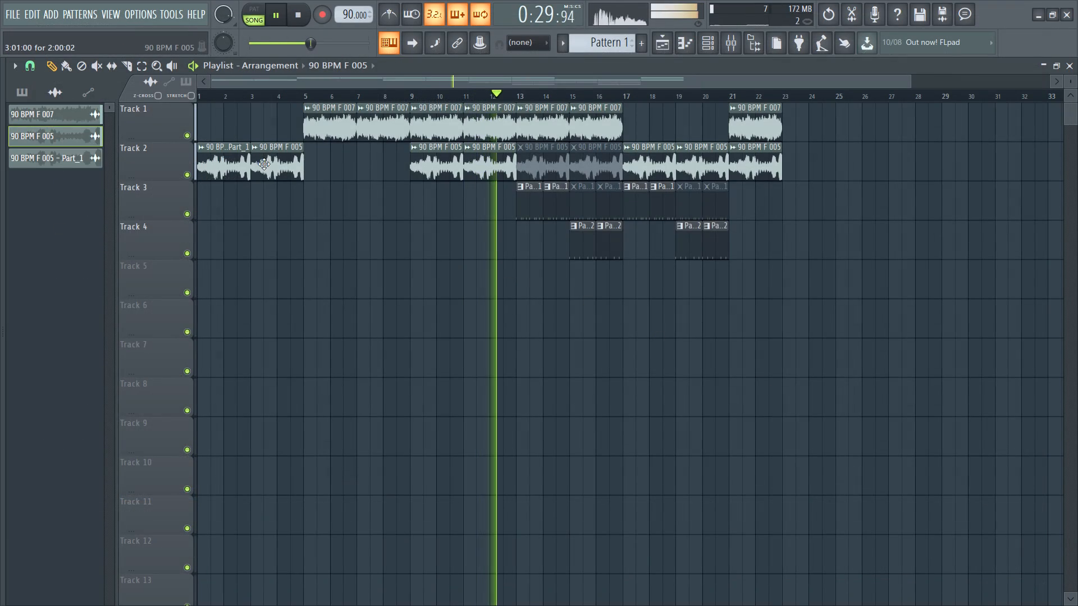
double_click(279, 176)
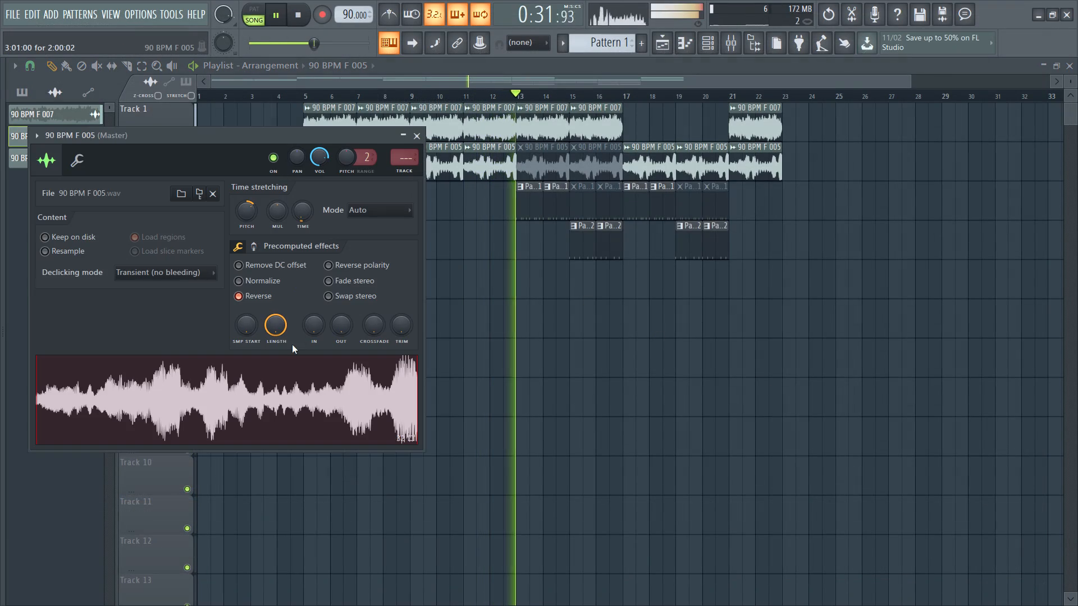
click(248, 292)
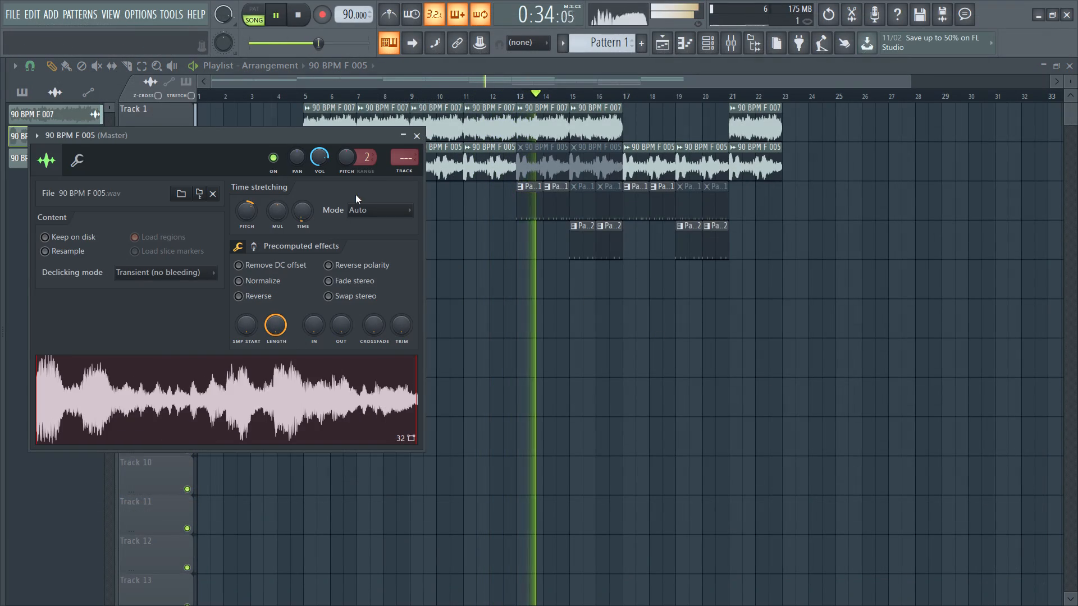
click(420, 134)
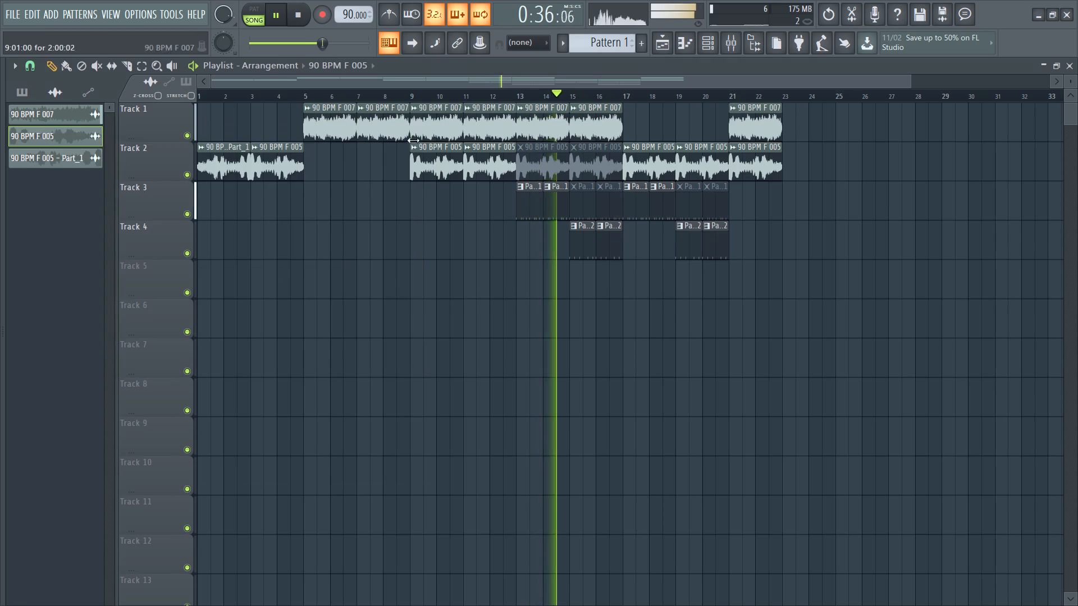
Replay the arrangement from the start to hear the reversed F 005 clip lead into the normal one.
key(space)
key(space)
ctrl+scroll(272, 179, up, 2)
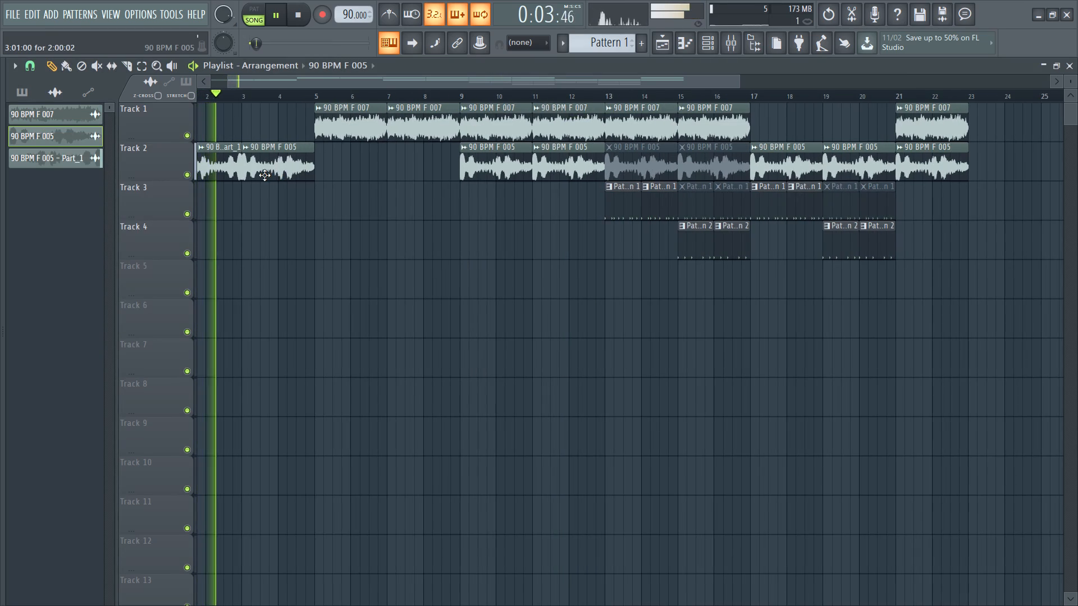
ctrl+scroll(264, 175, down, 2)
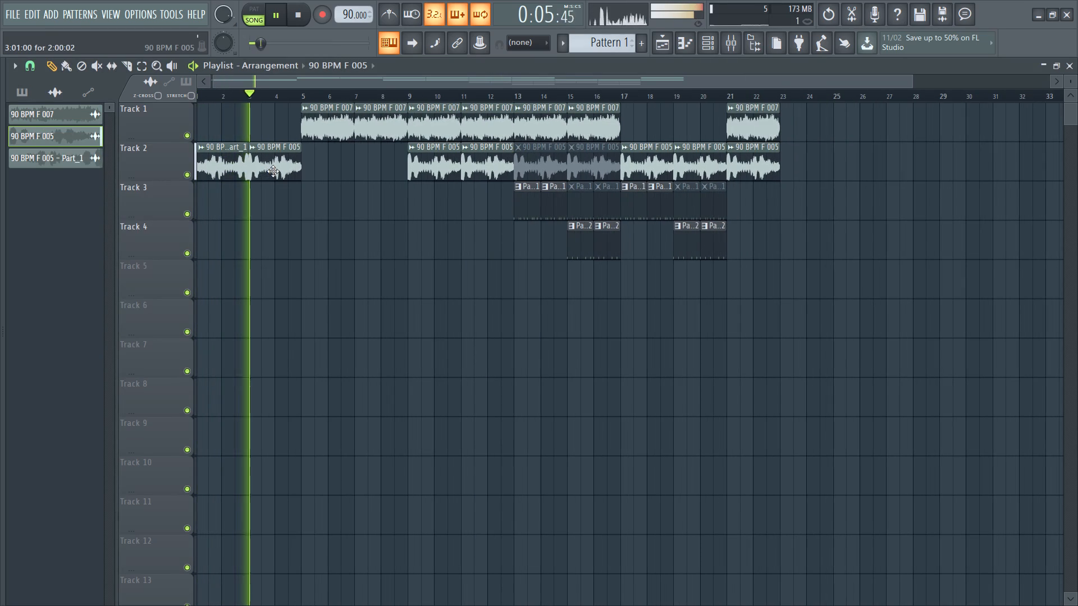
key(space)
key(space)
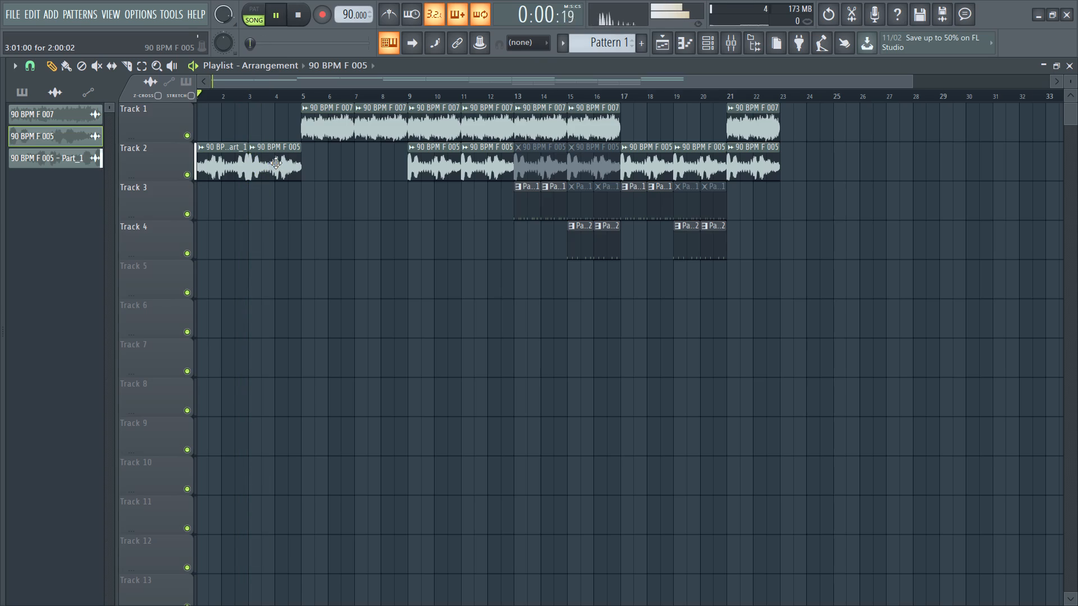
Move all clips from bar 3 onward two bars later and duplicate the reversed F 005 Part_1 clip into the gap.
ctrl+drag(275, 133, 820, 246)
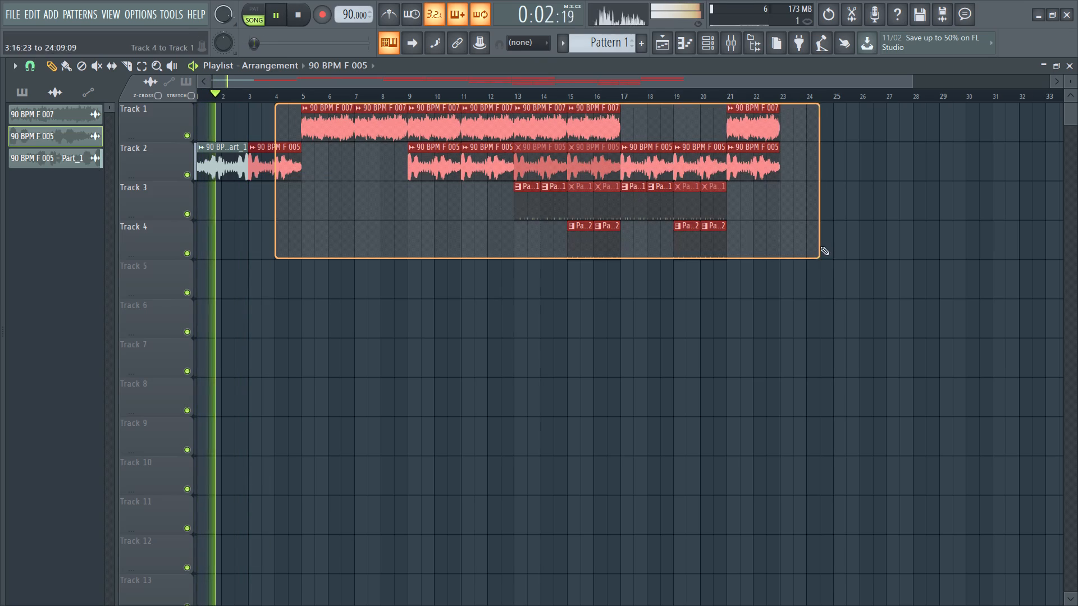
ctrl+drag(820, 246, 820, 247)
drag(276, 167, 326, 167)
ctrl+click(244, 162)
key(ctrl+b)
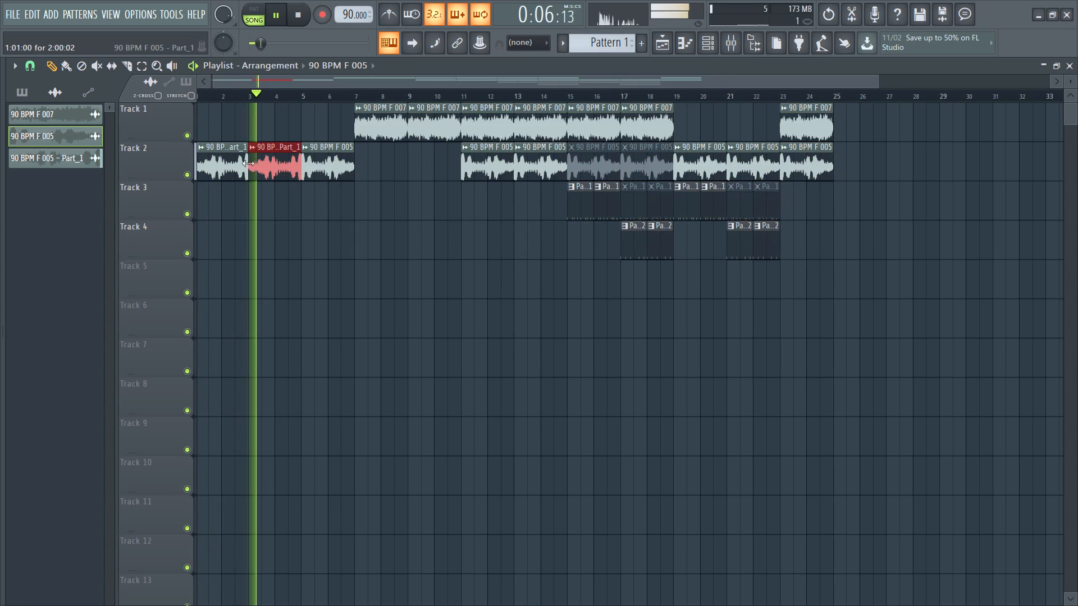
Play the new intro and examine up close how the Track 2 clips join at bars 3 and 5, and stop playback.
ctrl+scroll(304, 183, up, 2)
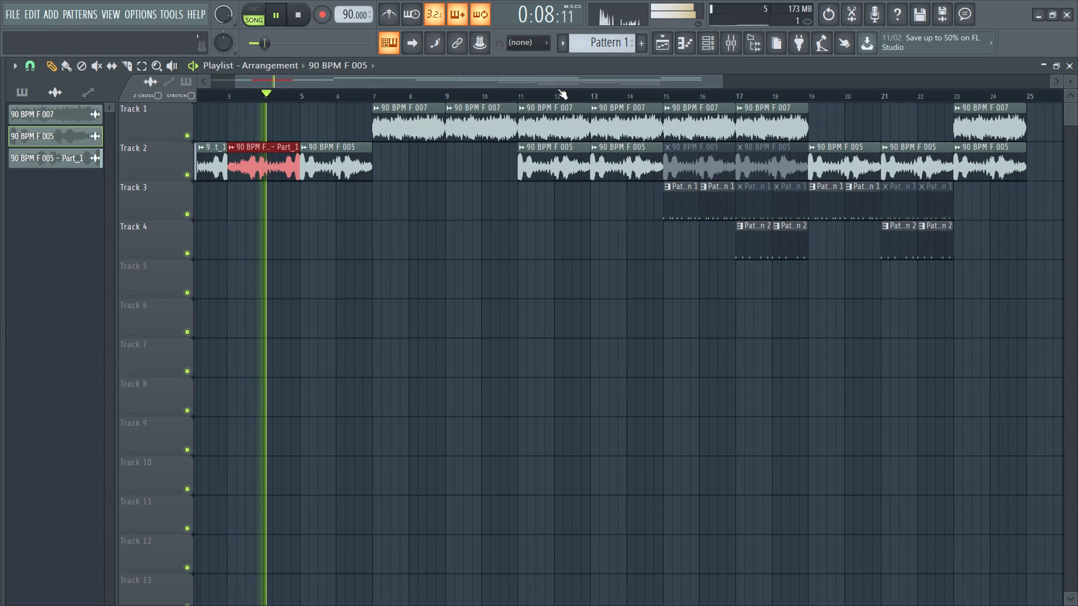
ctrl+scroll(326, 225, up, 3)
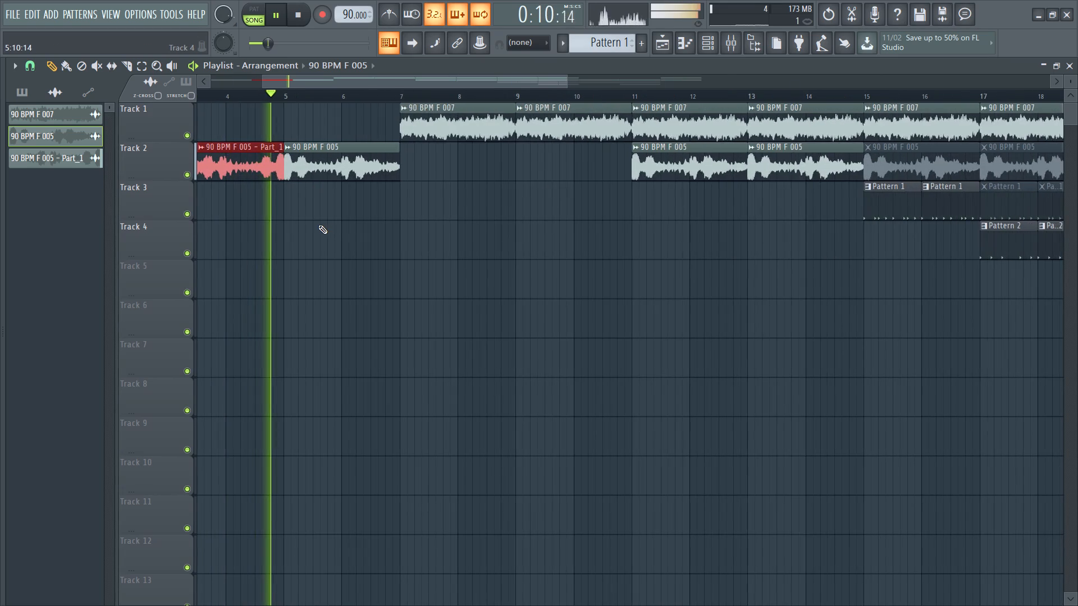
ctrl+scroll(318, 225, down, 6)
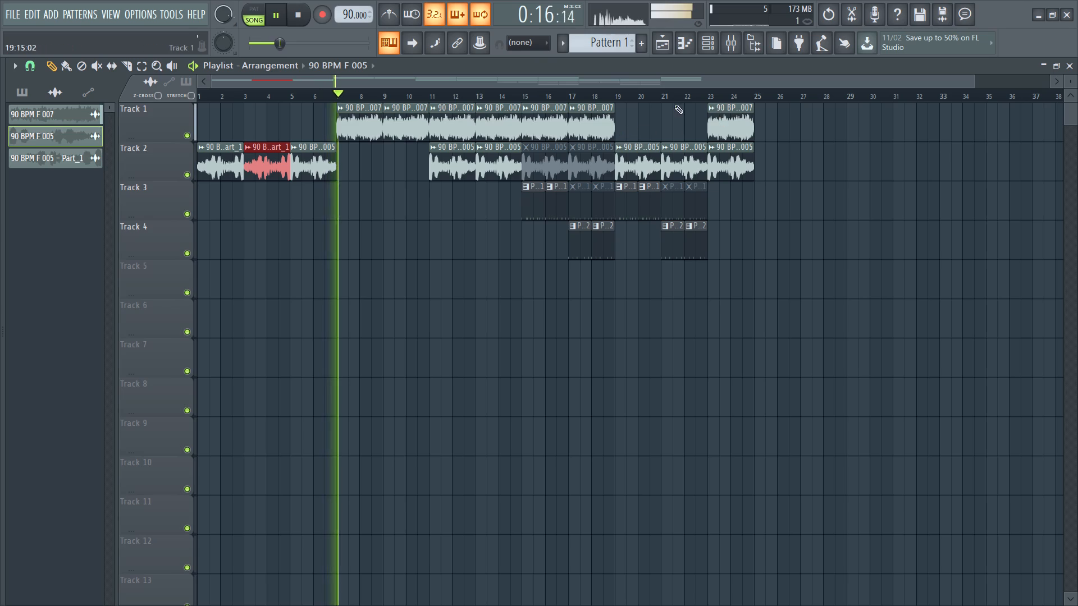
click(744, 91)
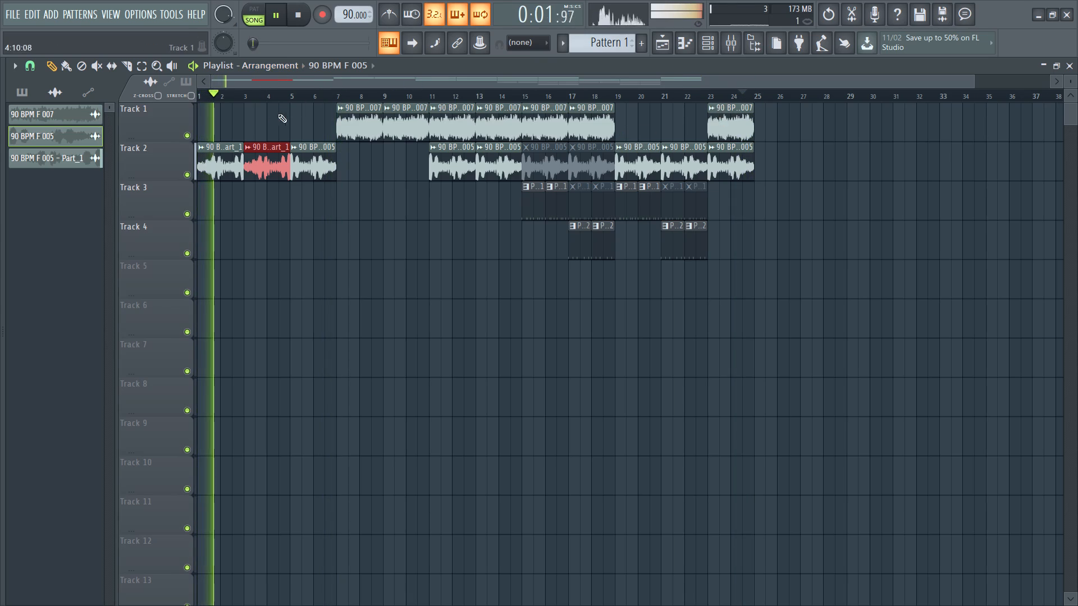
ctrl+scroll(222, 145, up, 7)
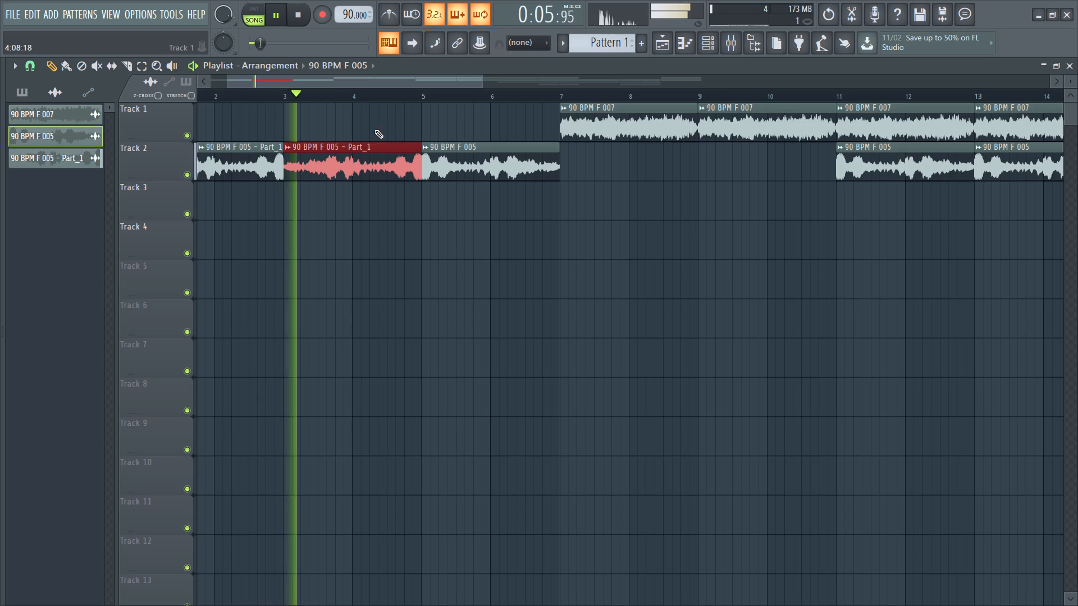
ctrl+scroll(278, 171, up, 11)
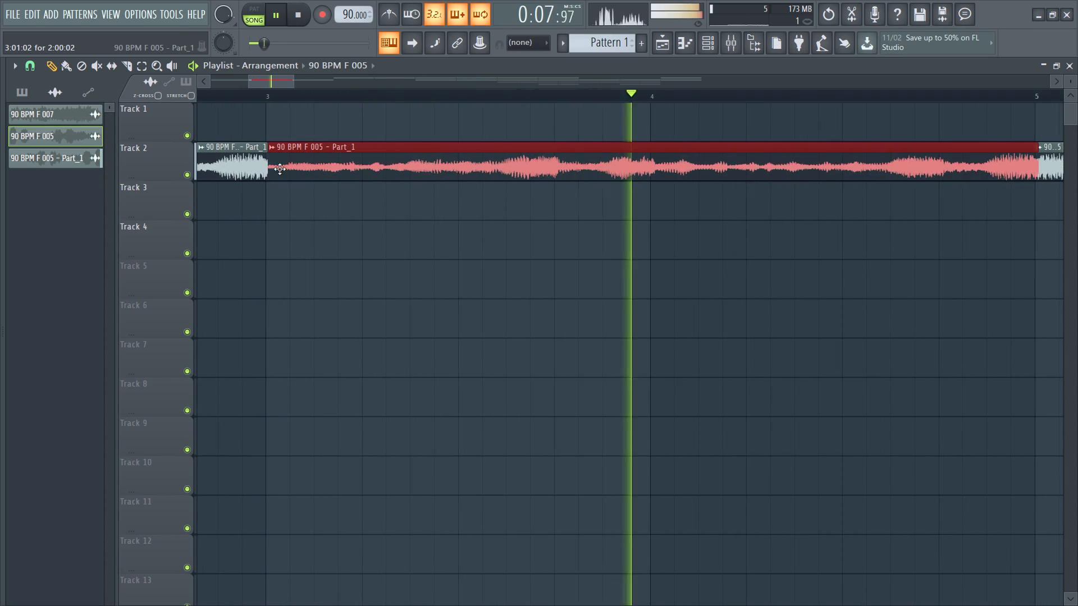
ctrl+scroll(280, 169, down, 9)
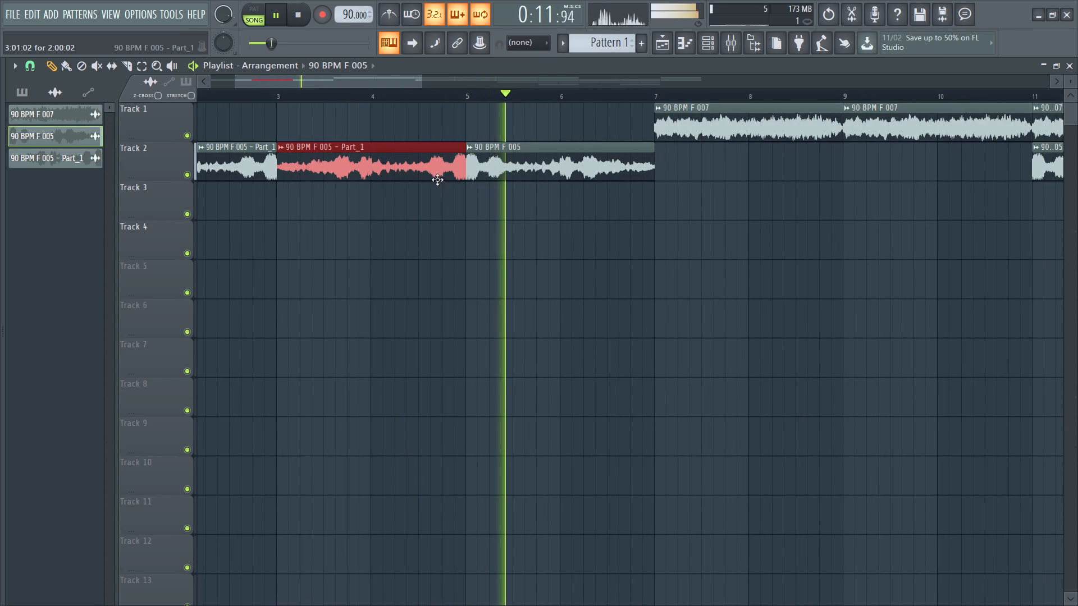
ctrl+scroll(461, 171, up, 7)
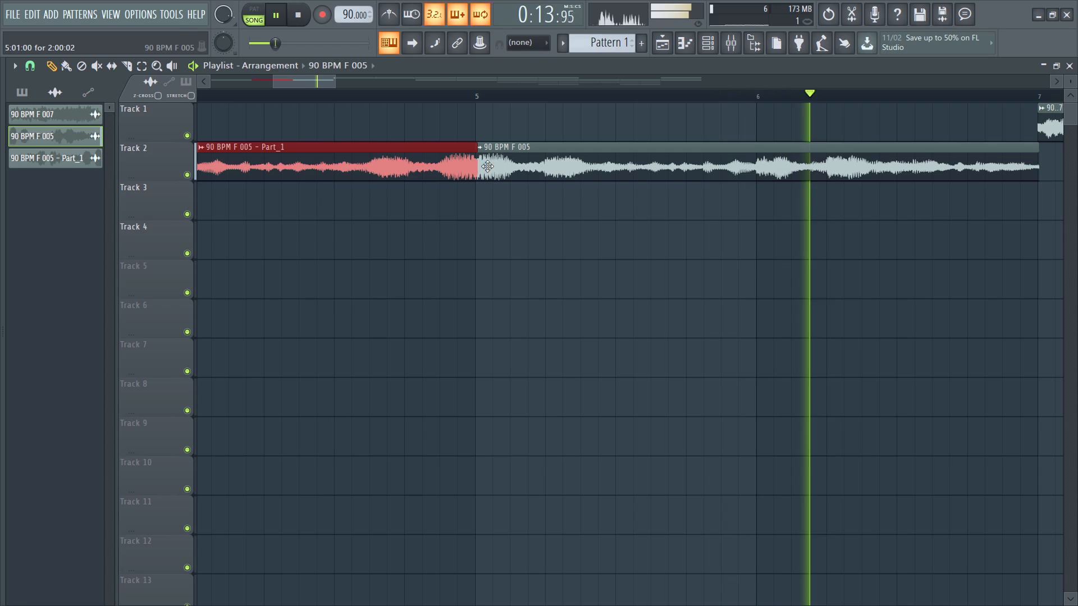
ctrl+click(457, 164)
ctrl+scroll(458, 164, up, 6)
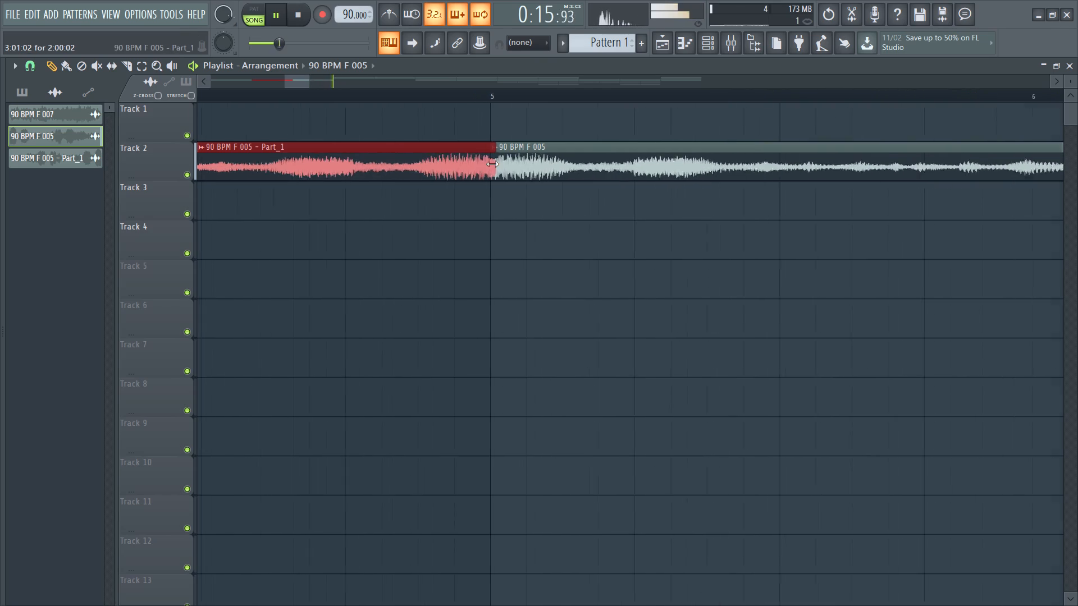
ctrl+scroll(492, 164, up, 5)
key(space)
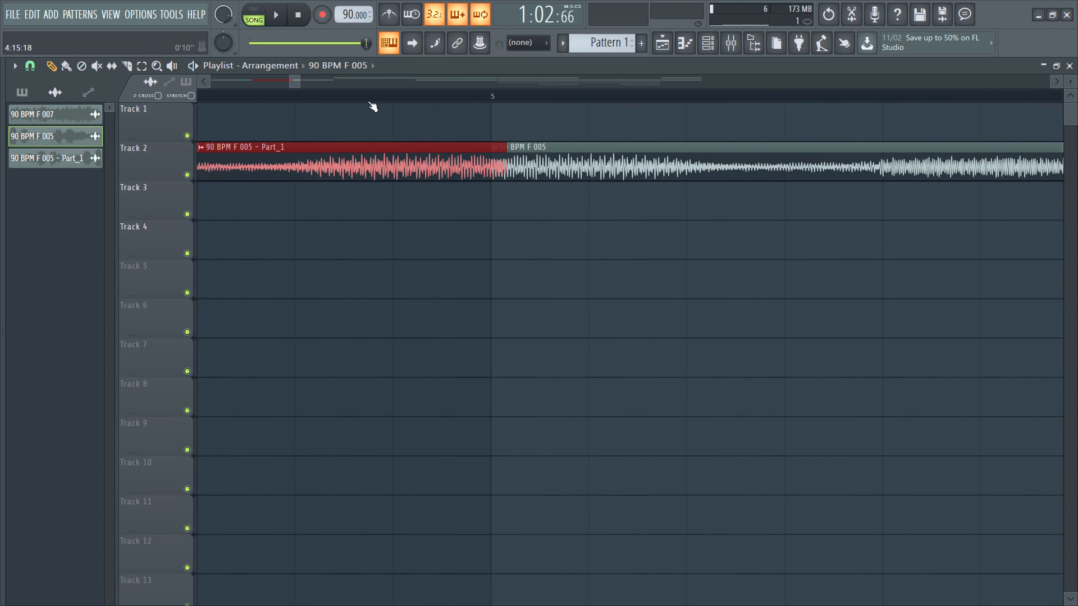
Align the start of the second F 005 Part_1 clip on Track 2 exactly with bar 3.
ctrl+scroll(437, 172, down, 8)
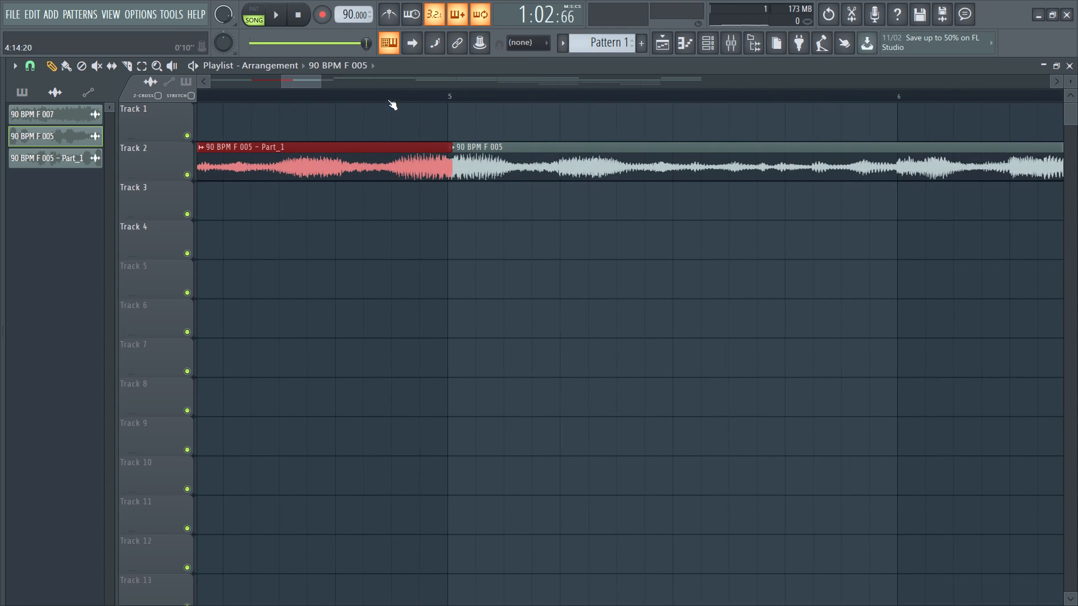
drag(307, 79, 262, 95)
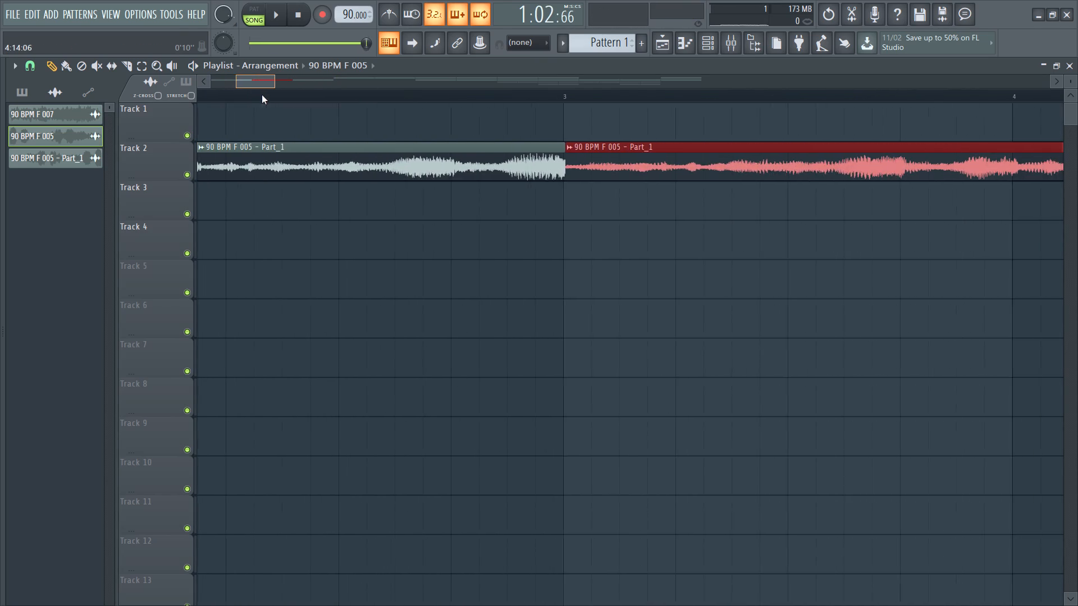
drag(262, 95, 265, 93)
ctrl+scroll(478, 164, up, 15)
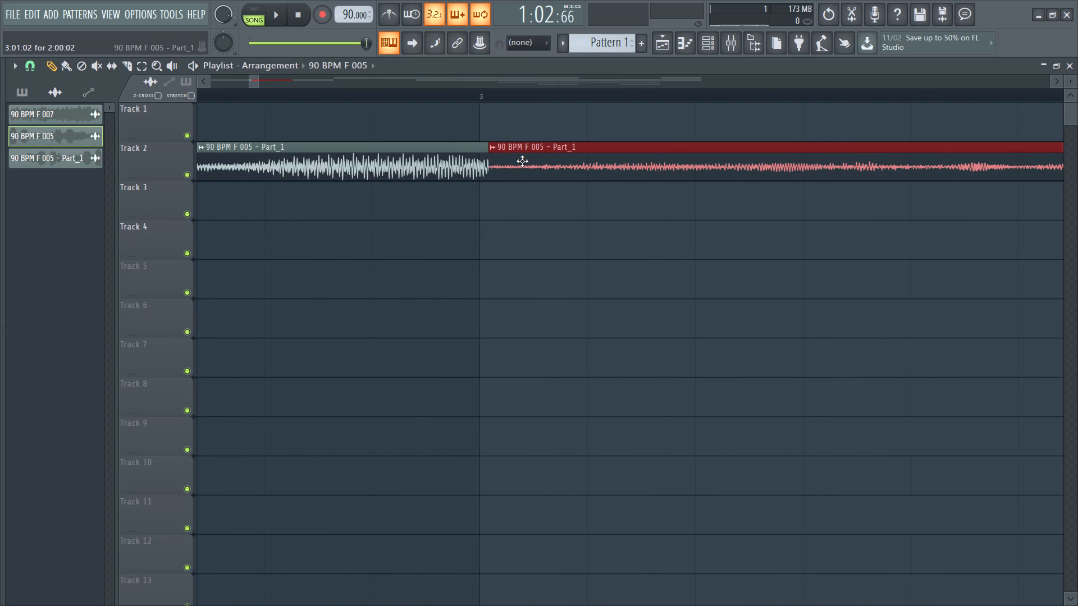
alt+drag(522, 161, 514, 162)
drag(451, 162, 432, 163)
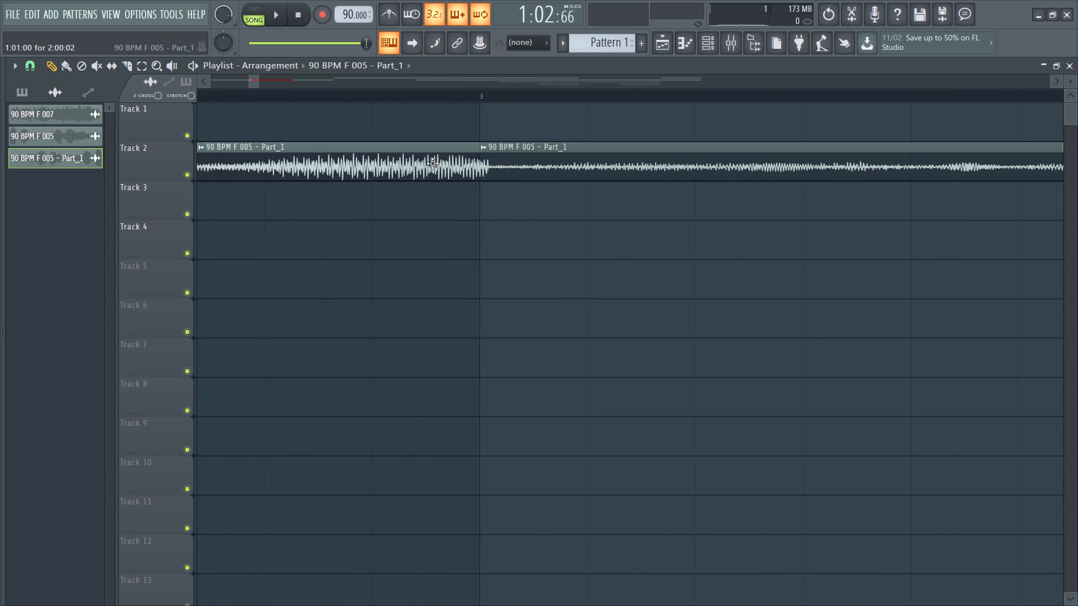
drag(432, 163, 423, 163)
ctrl+scroll(426, 162, down, 16)
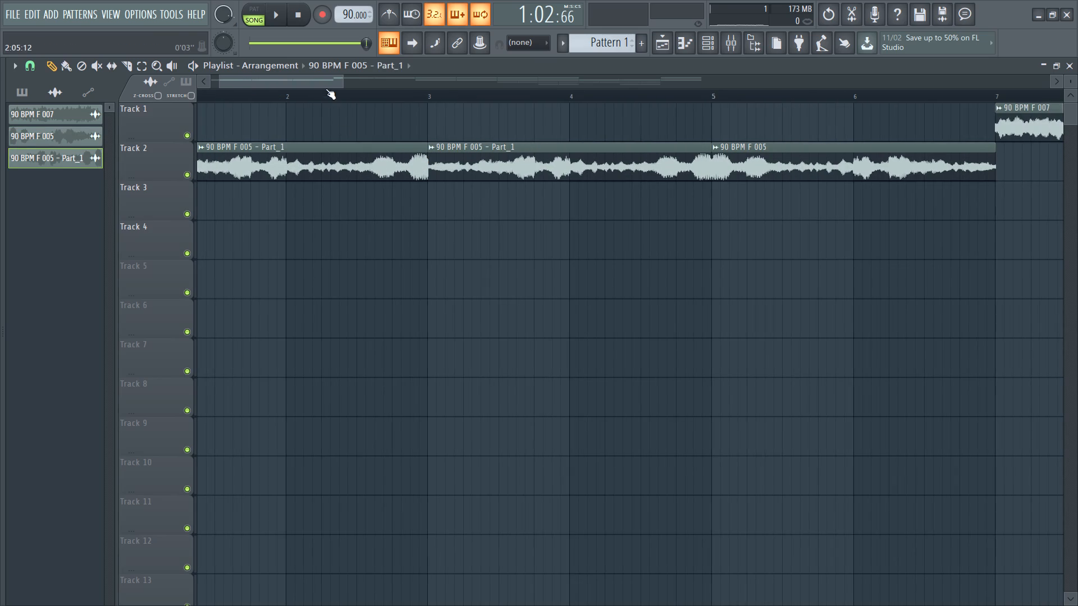
Replay the reversed intro from the start, turn the metronome on to check its timing, and stop playback around bar 7.
drag(328, 82, 238, 86)
ctrl+scroll(175, 173, up, 12)
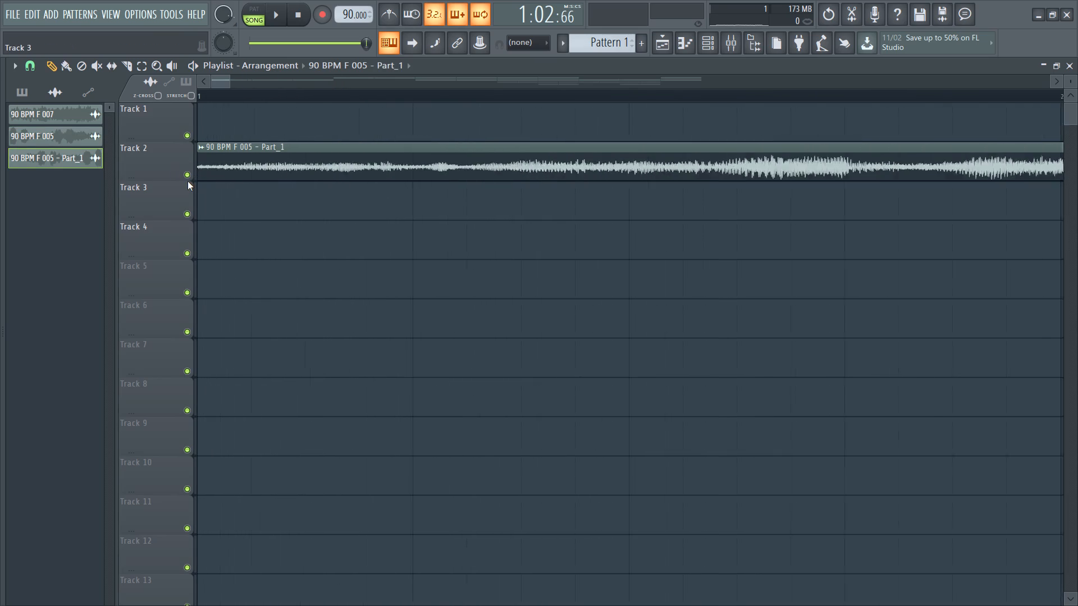
ctrl+scroll(188, 181, up, 9)
ctrl+scroll(205, 175, down, 14)
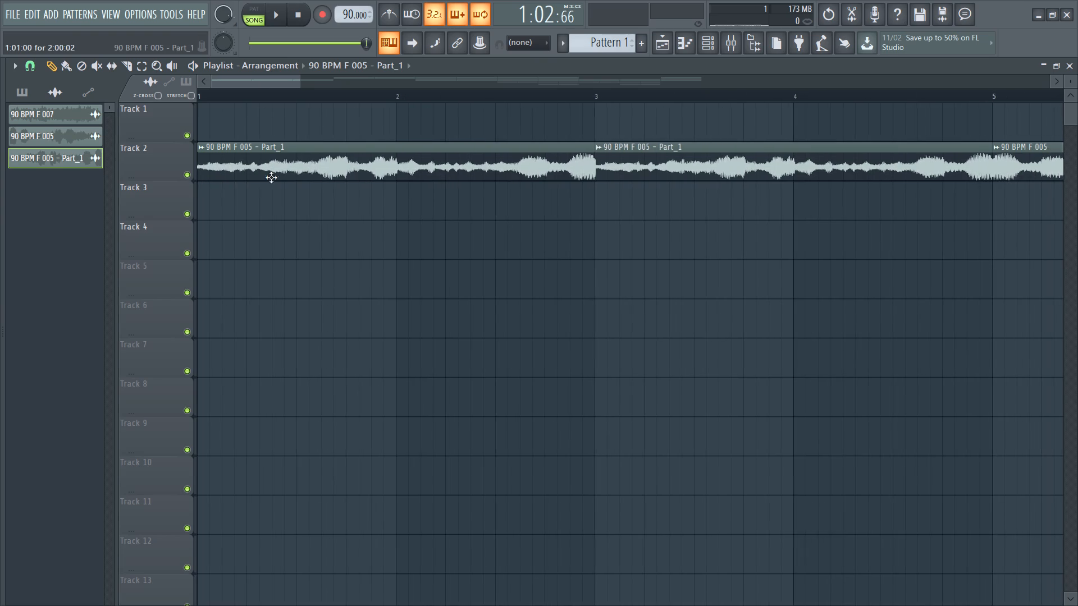
key(space)
ctrl+scroll(380, 160, down, 8)
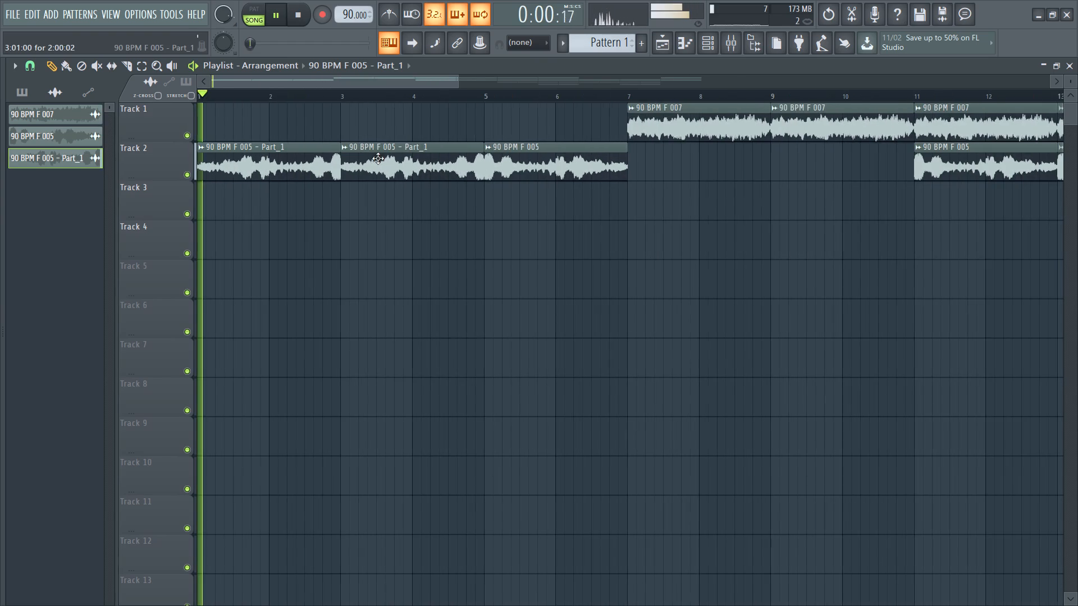
ctrl+scroll(446, 178, down, 2)
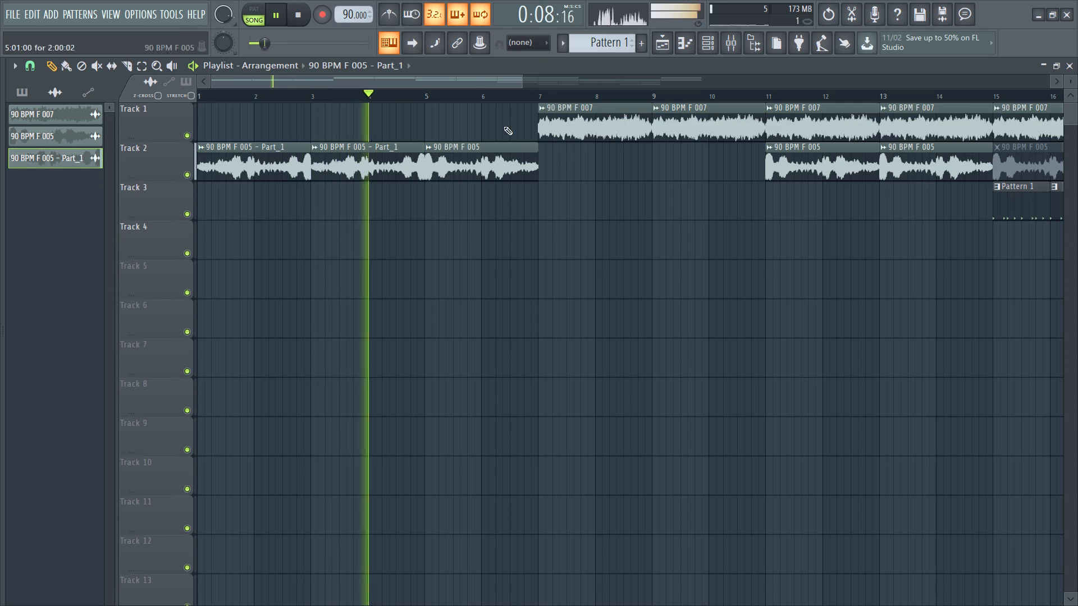
click(385, 13)
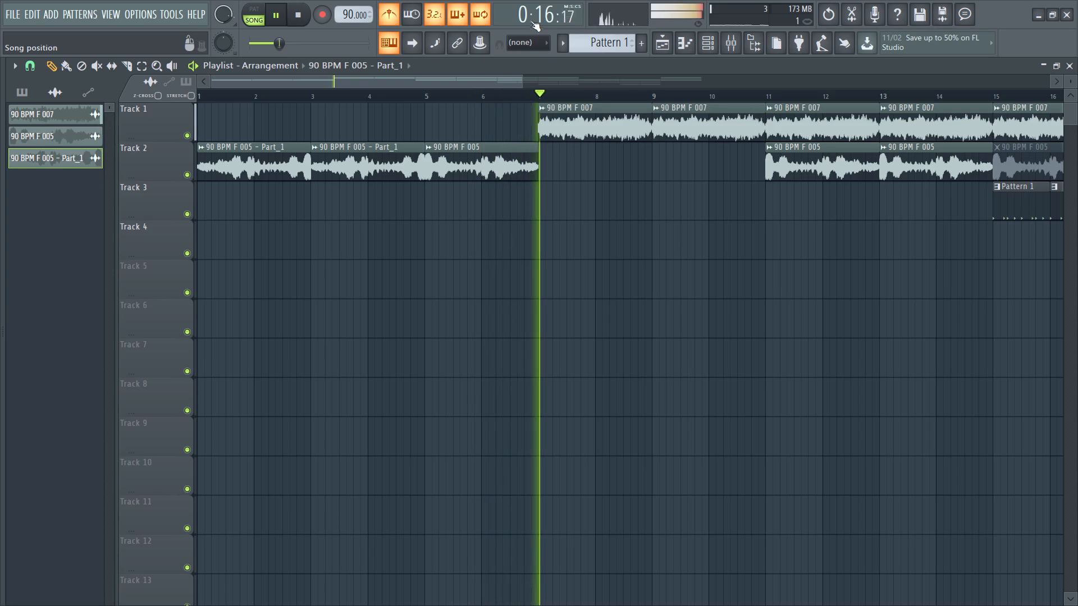
key(space)
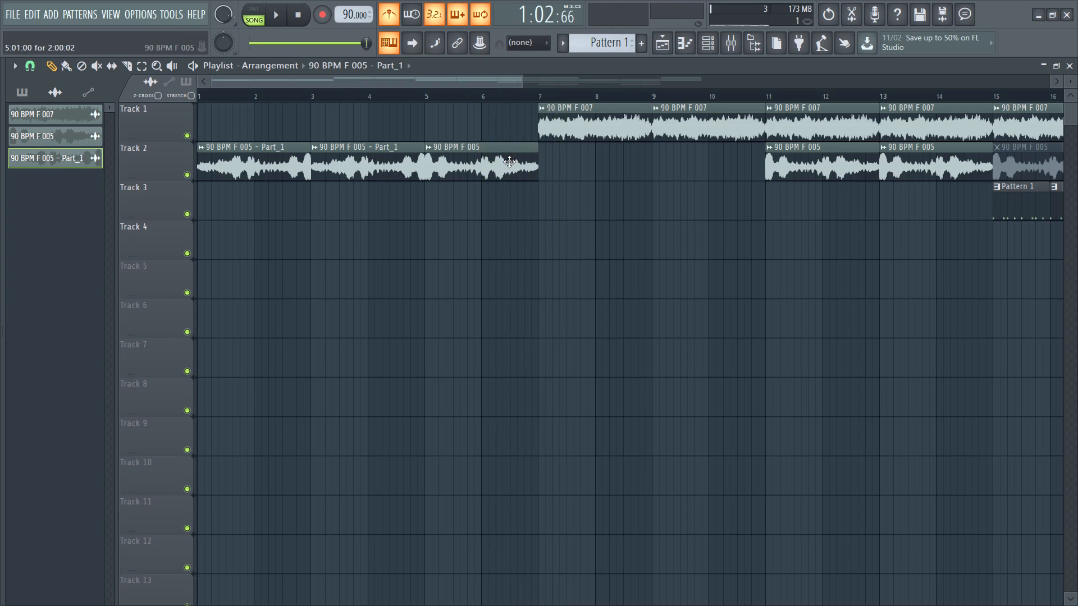
Move all clips from bar 7 onward two bars earlier and delete the F 005 clip at bar 5 on Track 2.
ctrl+click(509, 162)
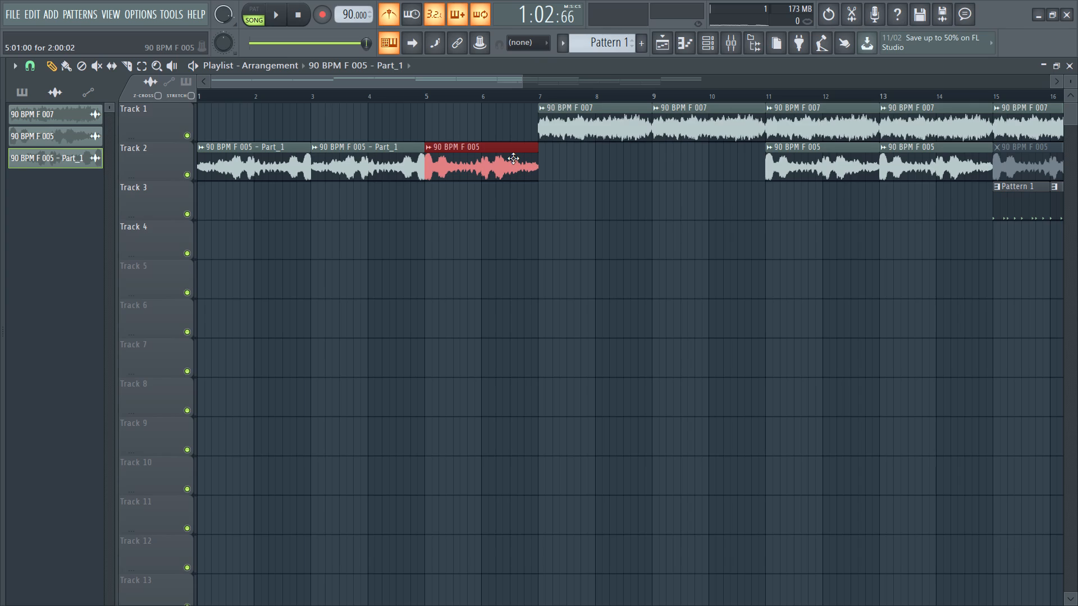
ctrl+scroll(517, 146, down, 4)
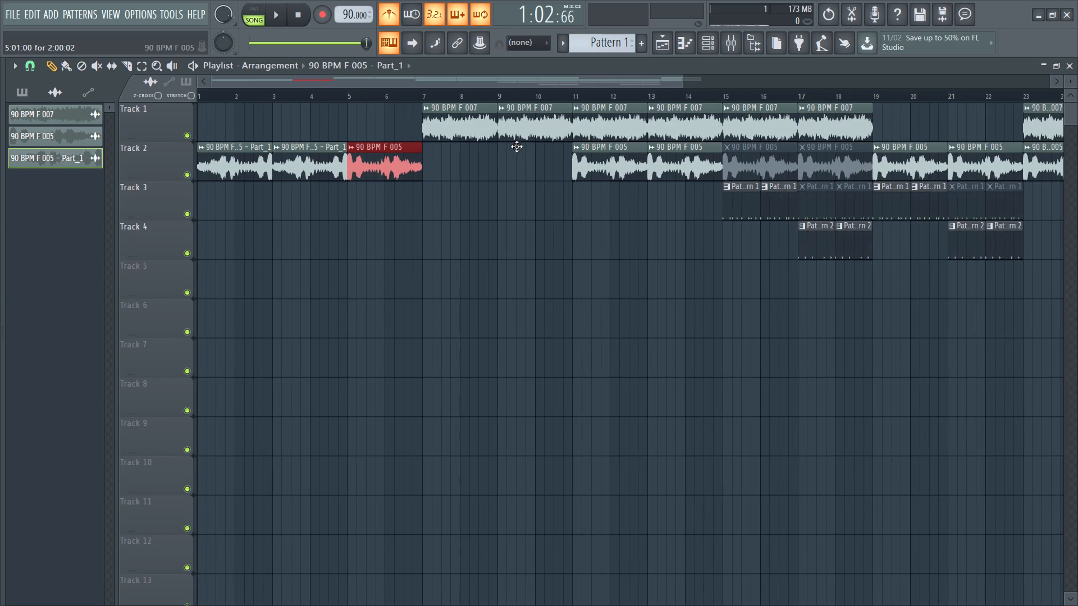
ctrl+scroll(483, 149, down, 3)
ctrl+drag(846, 269, 643, 65)
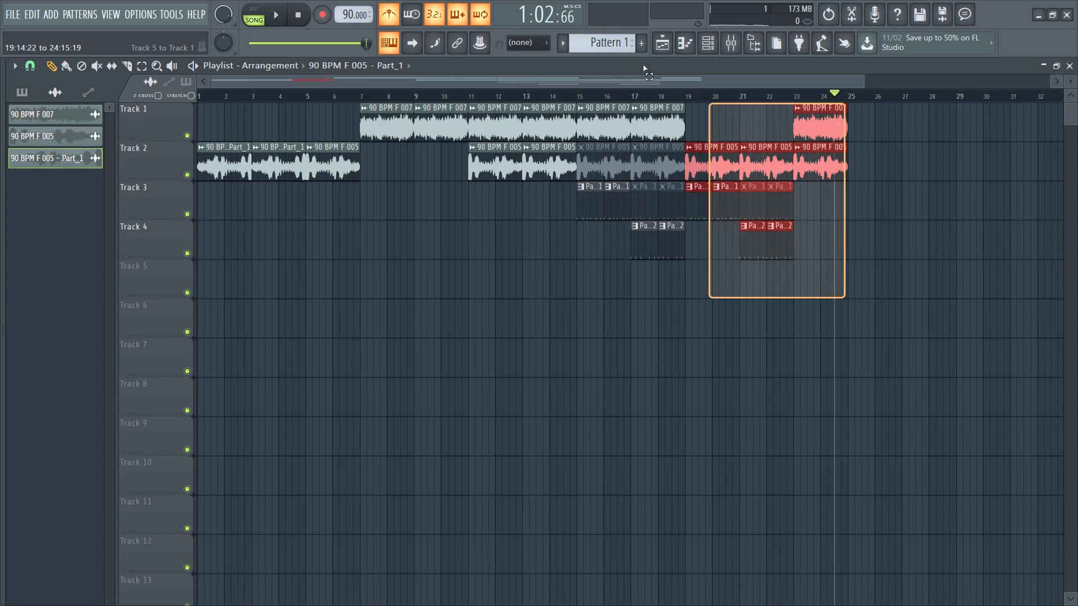
ctrl+drag(643, 65, 391, 47)
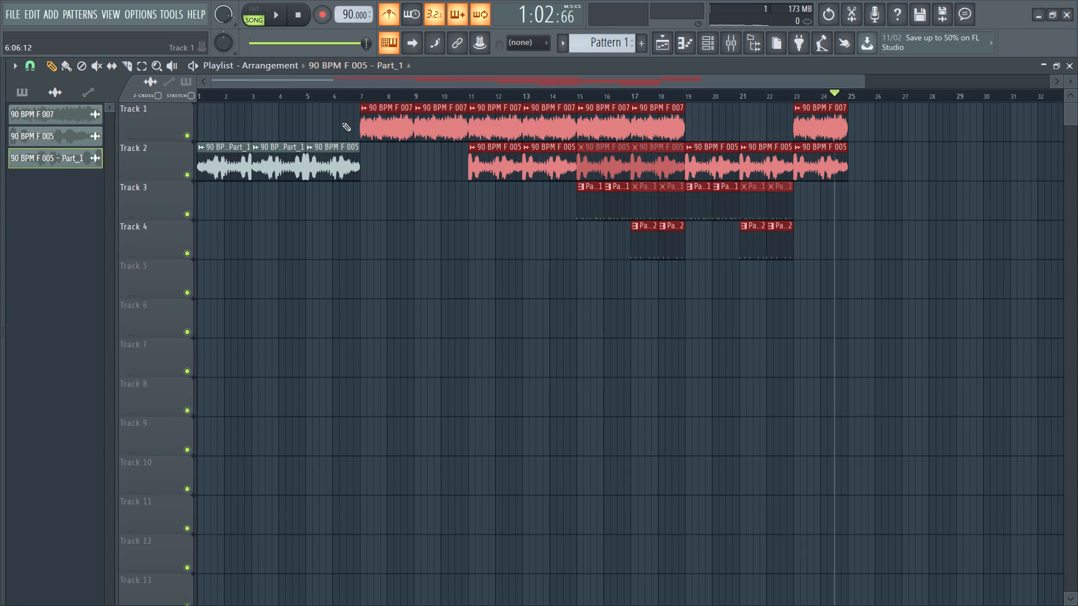
drag(390, 127, 337, 128)
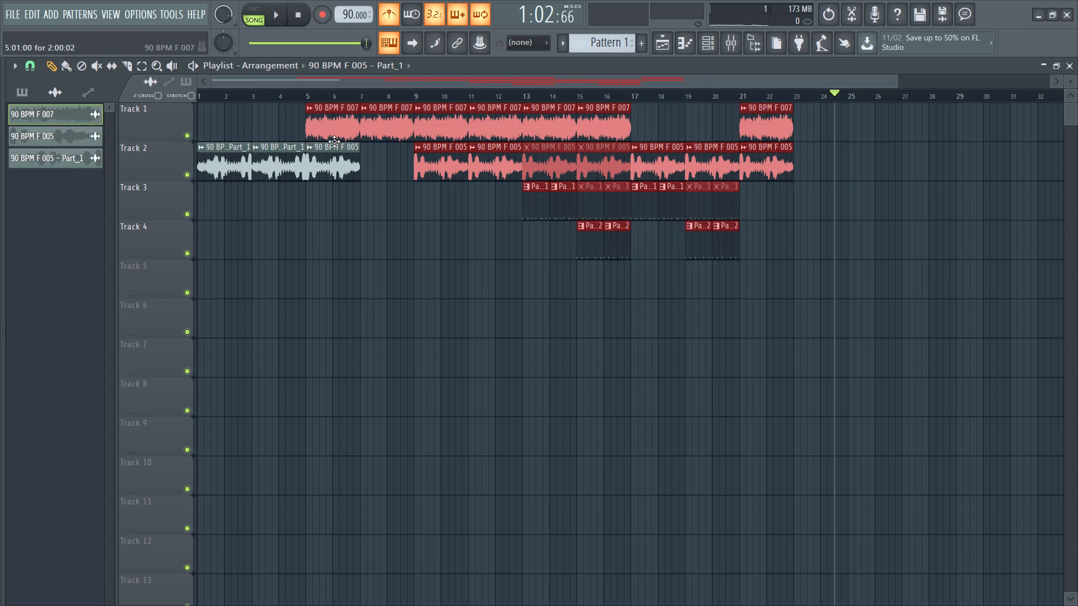
right_click(332, 167)
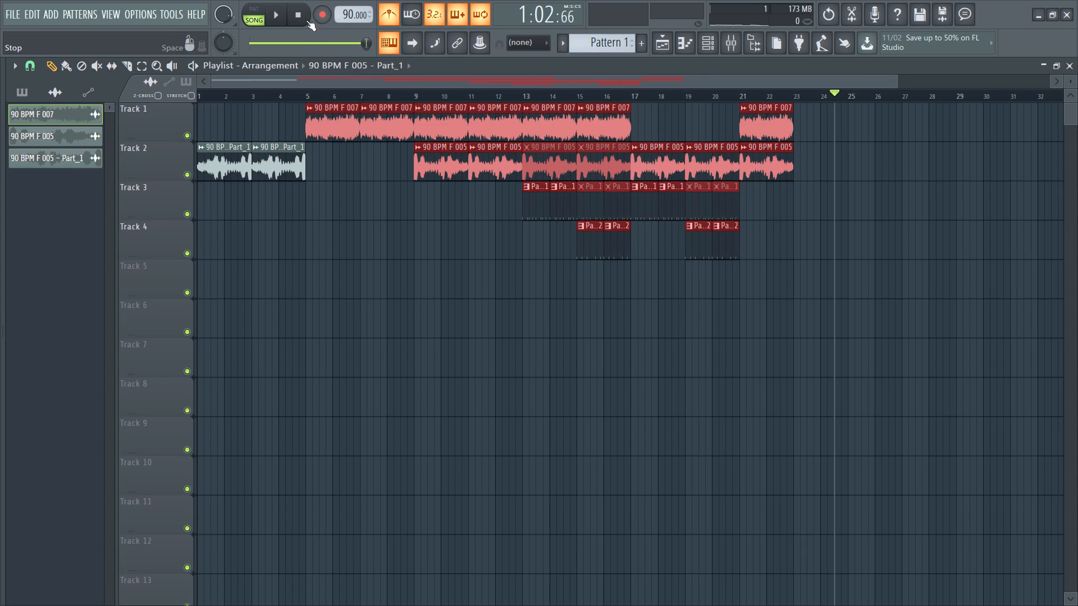
Play the arrangement from the start to hear the reversed intro lead straight into F 007 at bar 5.
double_click(304, 19)
key(space)
ctrl+scroll(214, 206, up, 3)
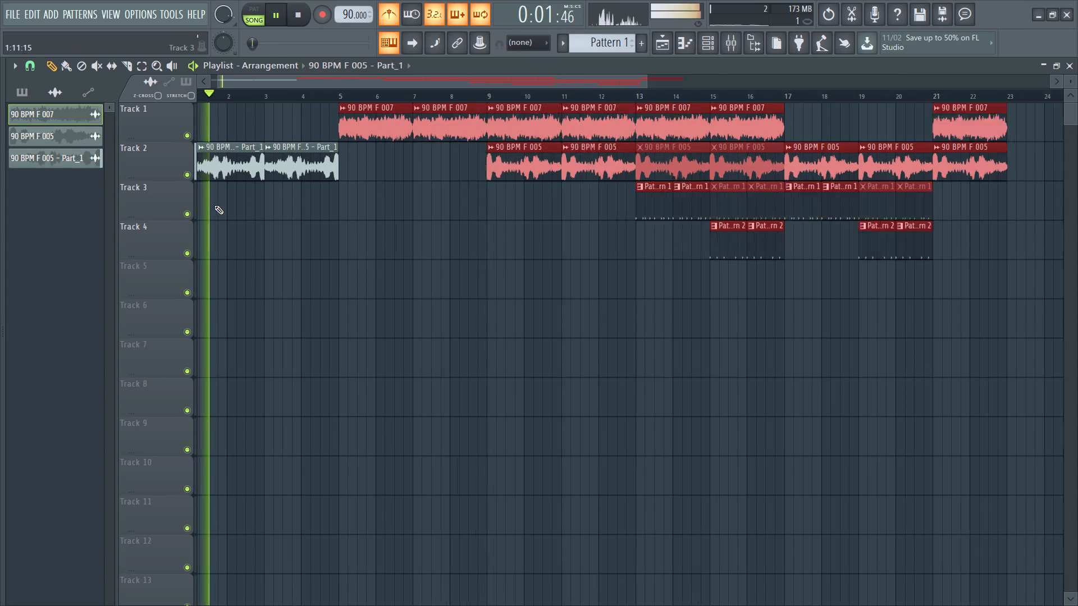
ctrl+scroll(331, 185, down, 2)
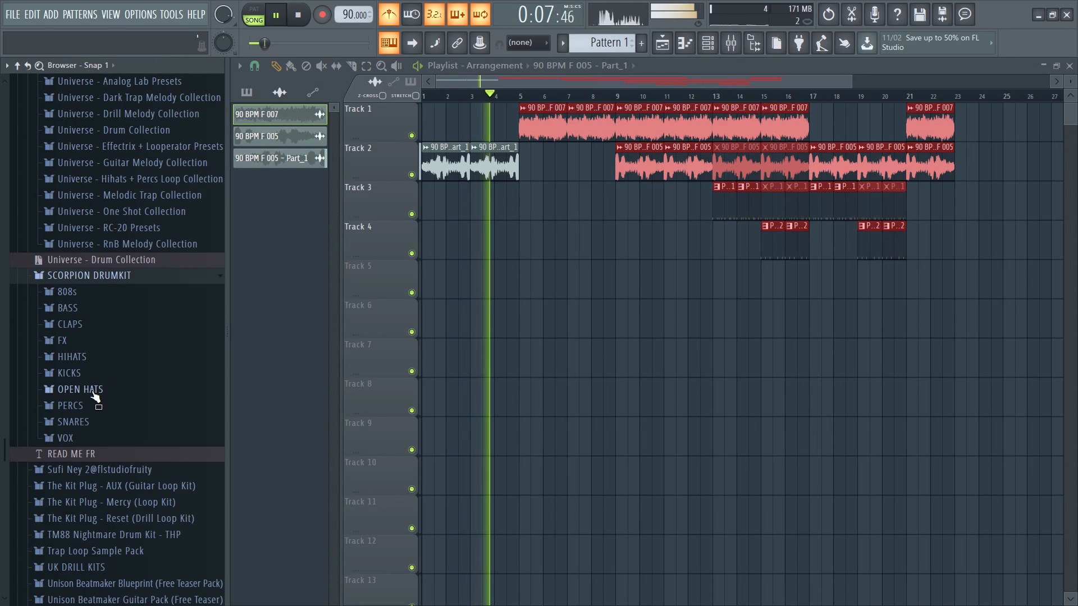
Audition the BIG, EMBASSY and SIX SIDE snares from the SCORPION DRUMKIT's SNARES folder over the playback.
click(92, 425)
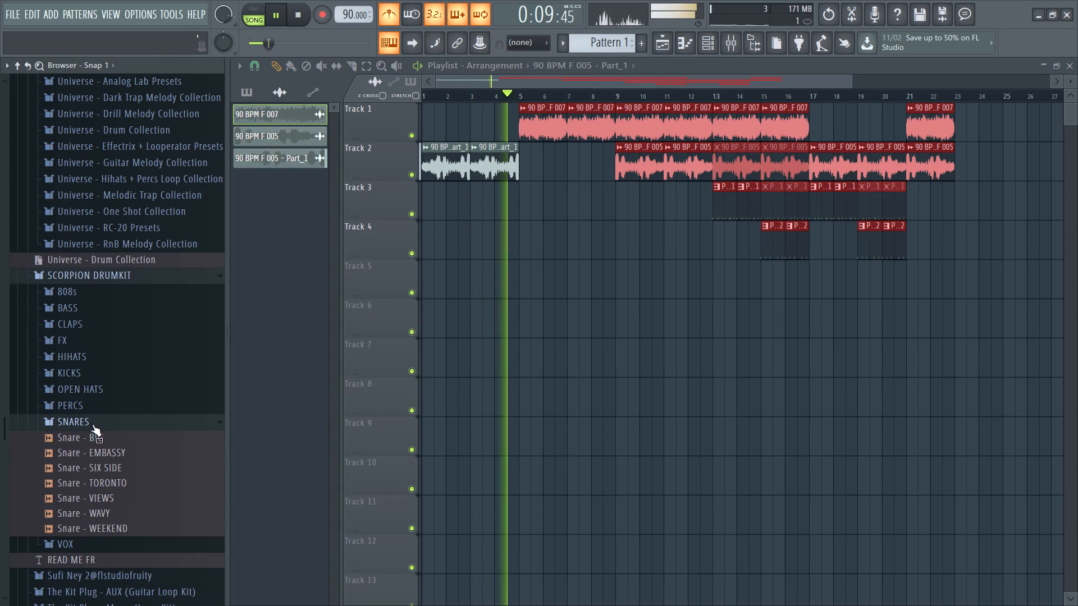
click(81, 437)
click(94, 456)
click(101, 472)
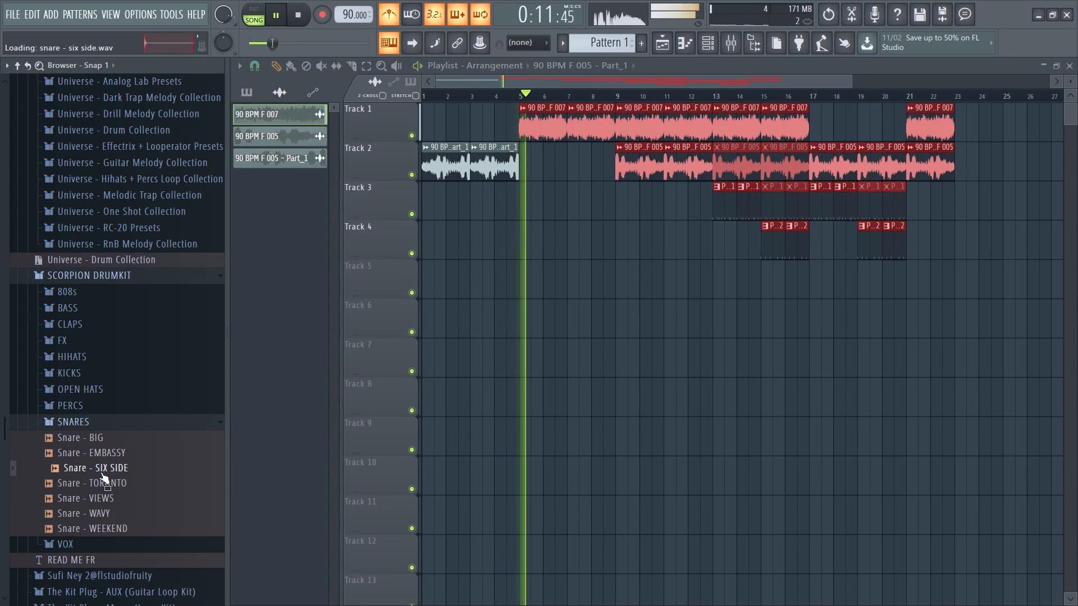
click(101, 472)
click(99, 458)
click(99, 458)
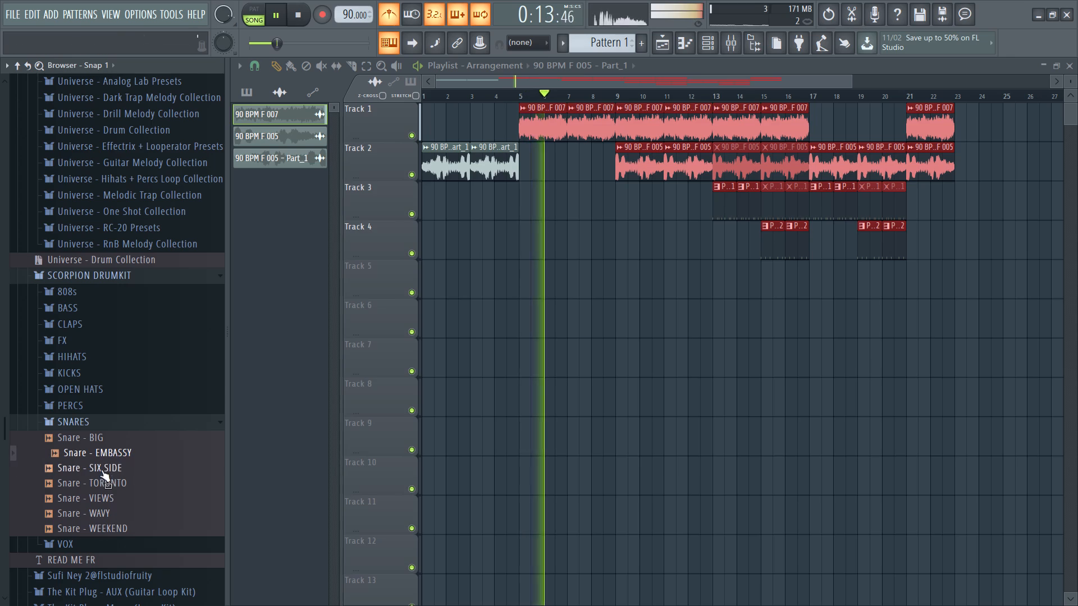
click(101, 466)
click(99, 456)
click(99, 455)
click(99, 455)
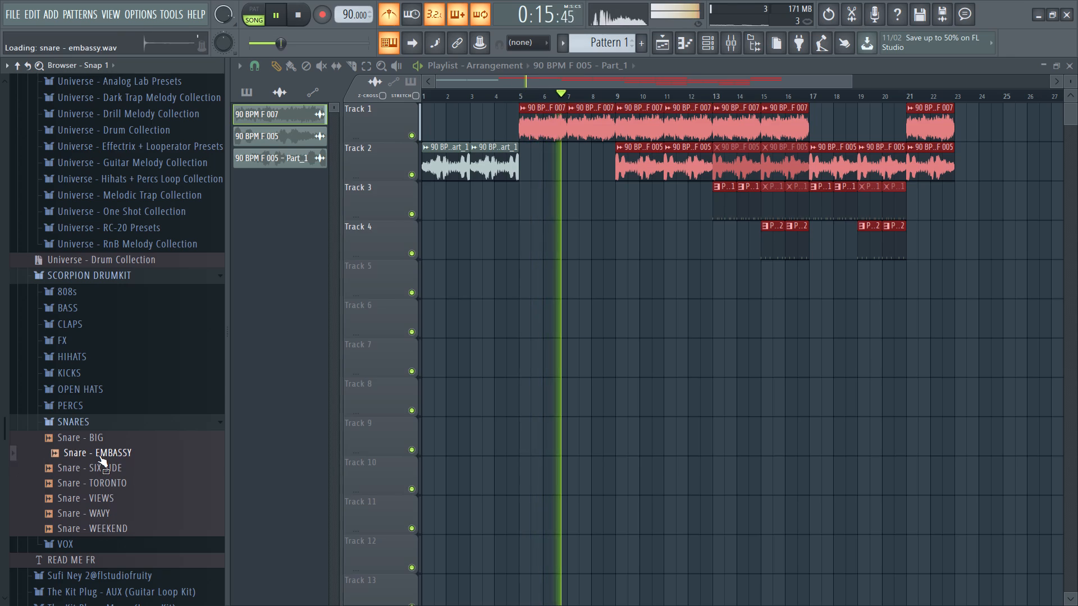
click(99, 455)
Audition the TORONTO, VIEWS, WAVY and WEEKEND snares from the SCORPION DRUMKIT over the playback.
click(104, 482)
click(104, 497)
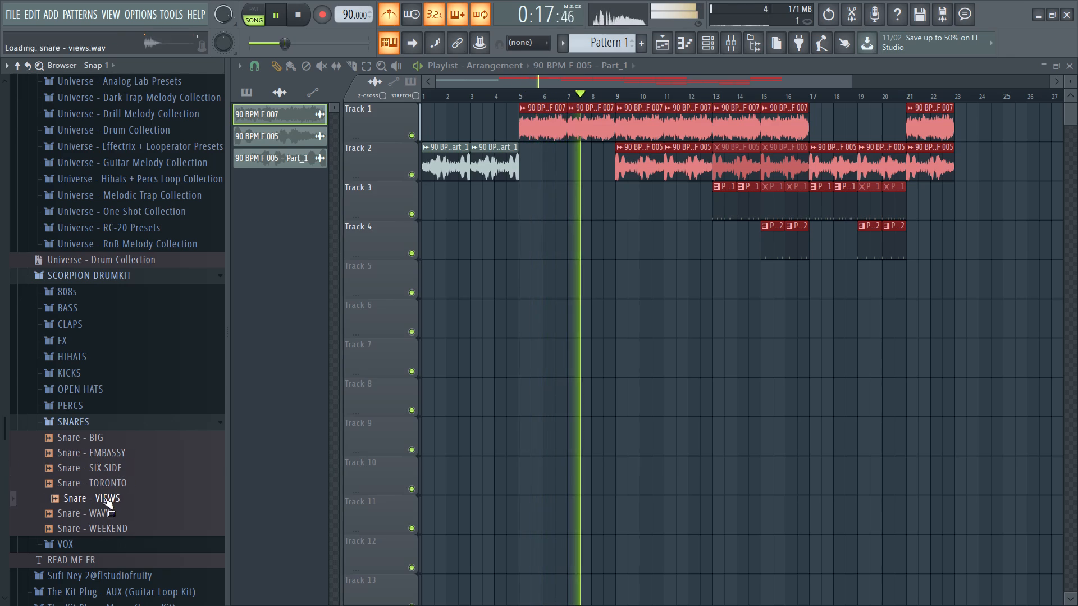
click(105, 513)
click(103, 503)
click(103, 502)
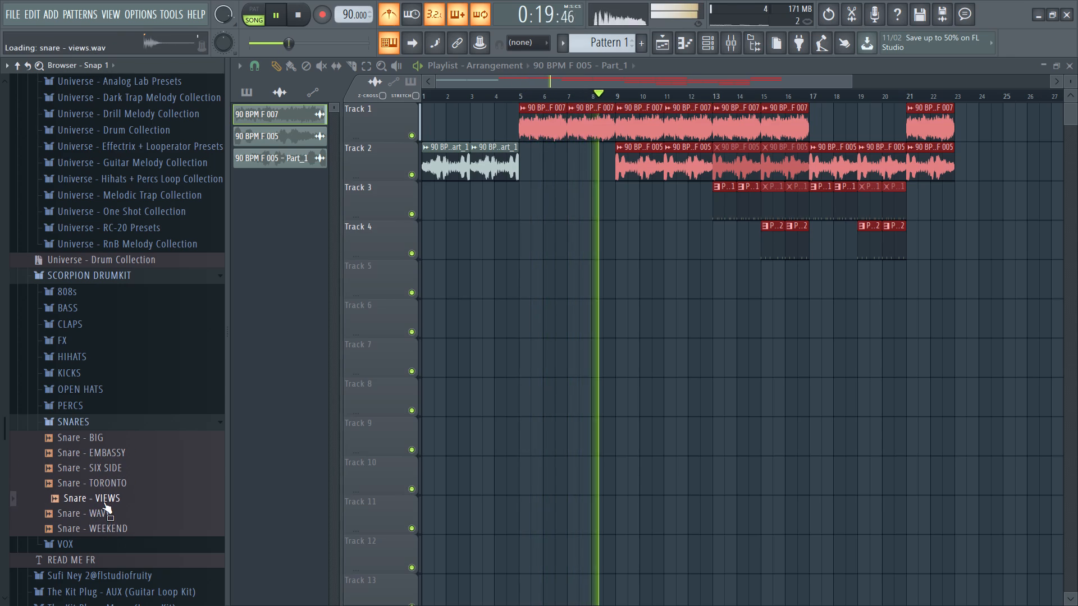
click(99, 526)
click(101, 516)
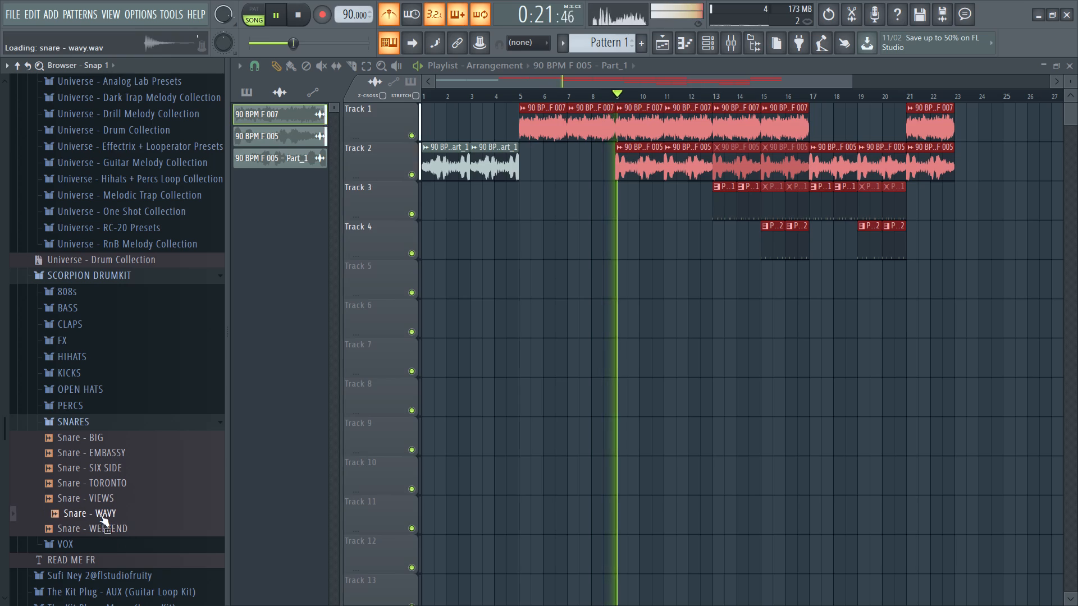
click(100, 503)
click(103, 481)
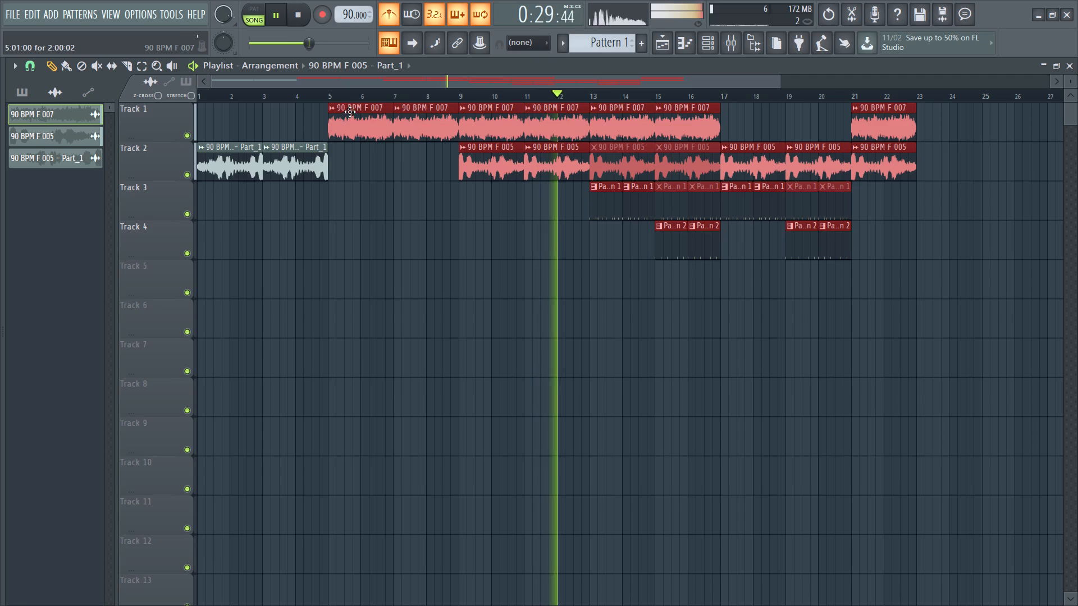
Mute the F 005 clips at bars 9 and 11 on Track 2 and return to the Draw tool.
click(91, 67)
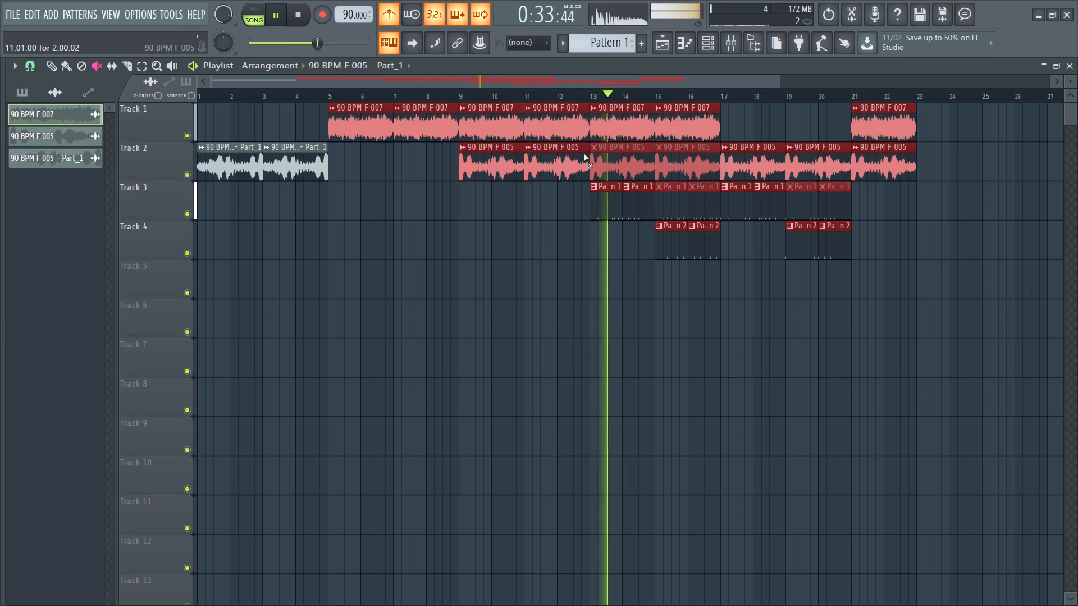
click(562, 168)
click(511, 165)
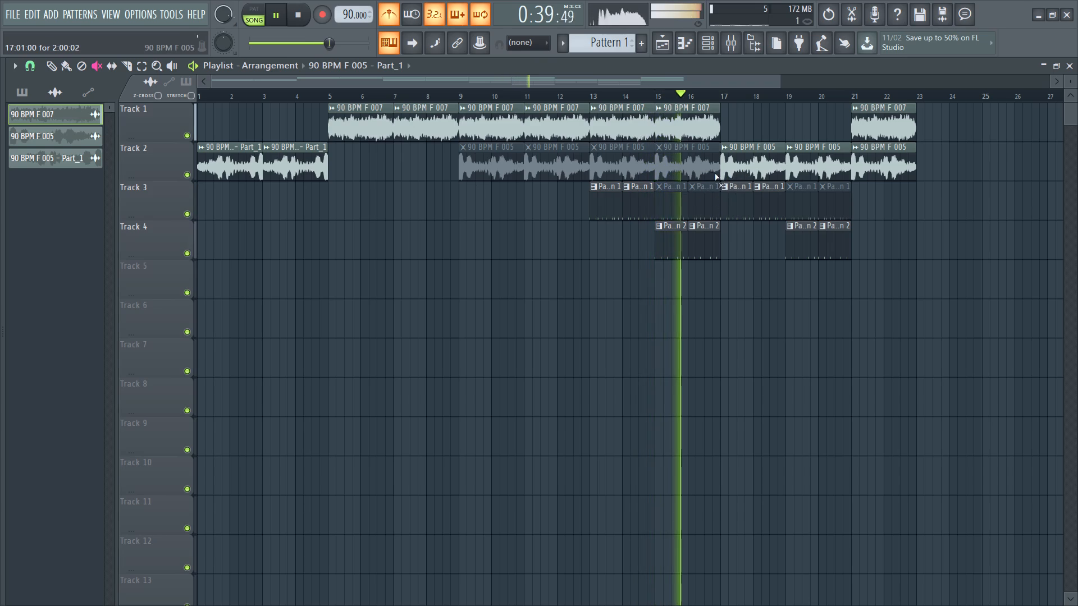
click(52, 63)
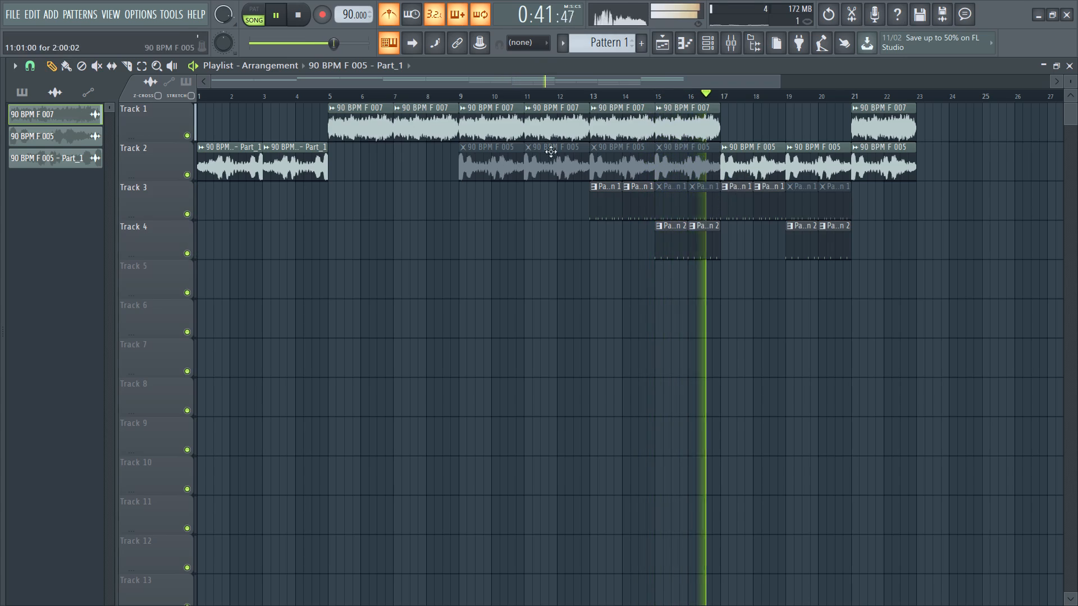
Open the sample settings of the F 005 clip at bar 17, stop playback, and close the settings.
double_click(727, 150)
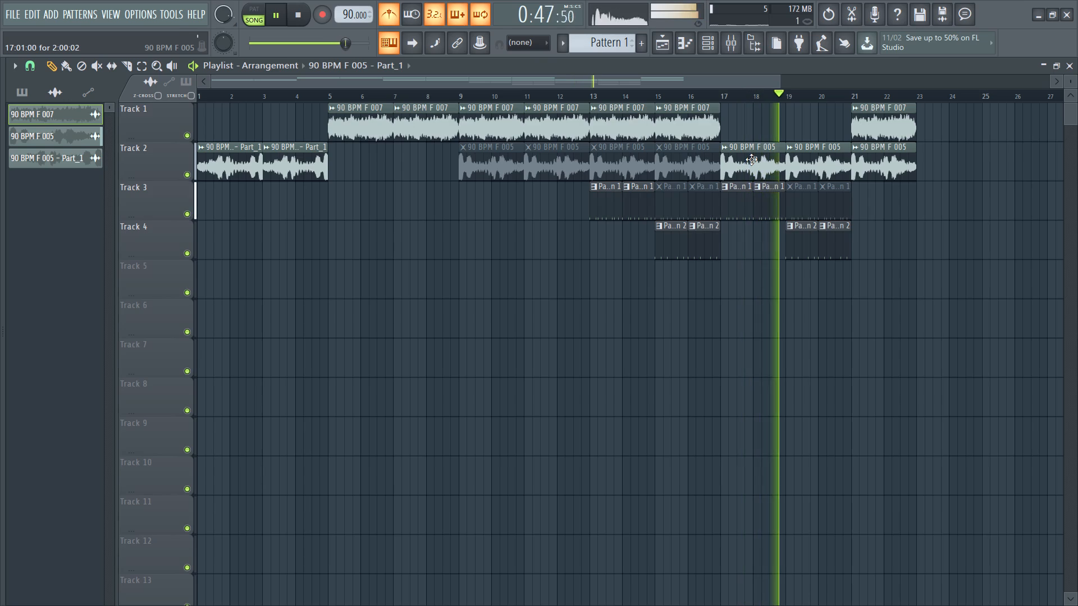
double_click(751, 159)
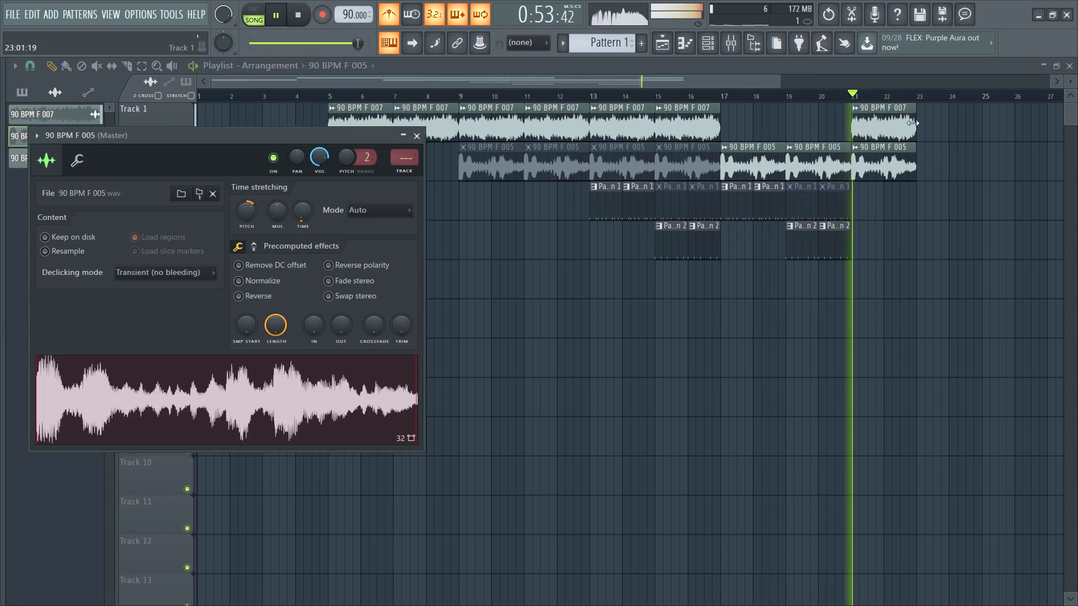
key(space)
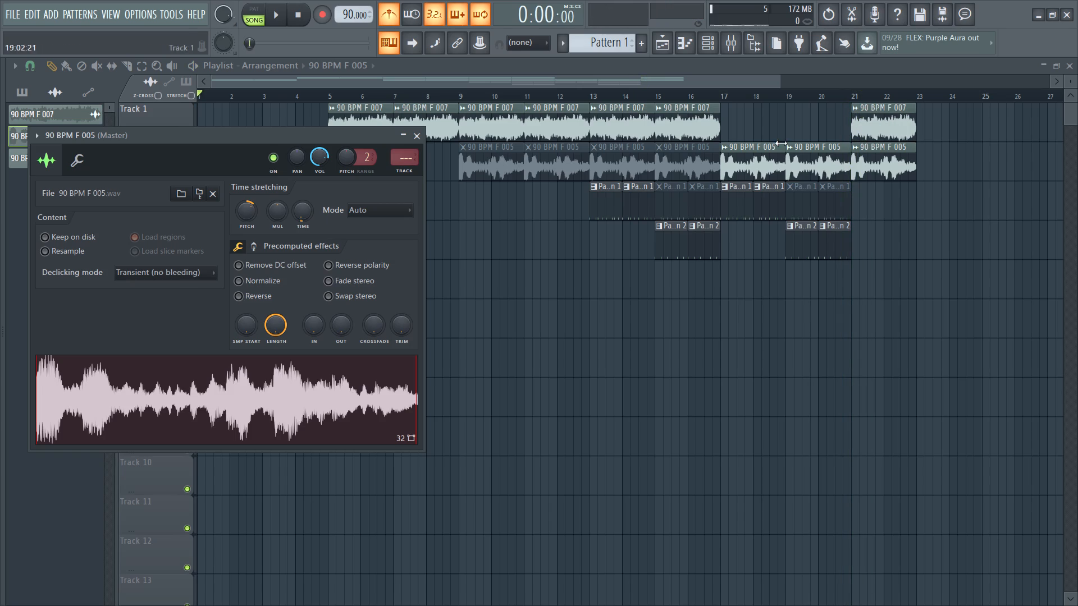
click(418, 132)
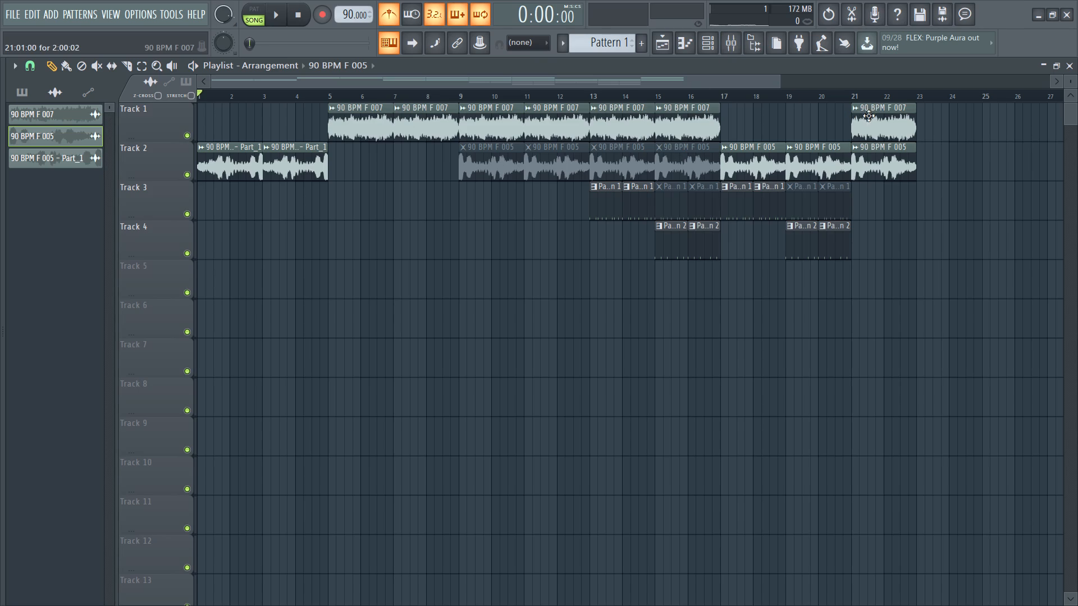
Mute the F 007 clip at bar 21 on Track 1.
scroll(581, 205, up, 1)
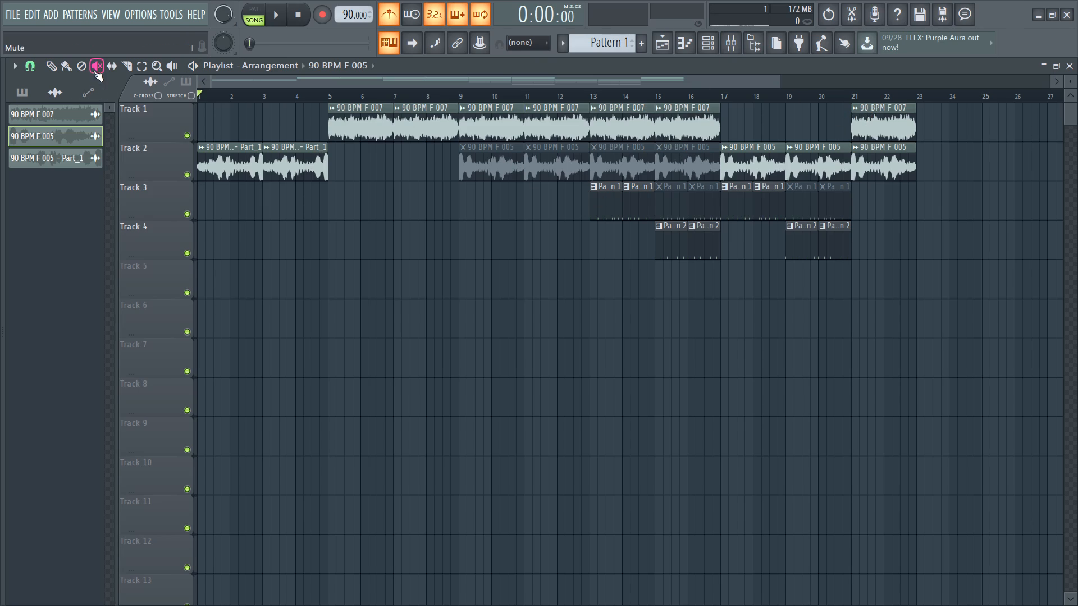
click(93, 71)
click(887, 125)
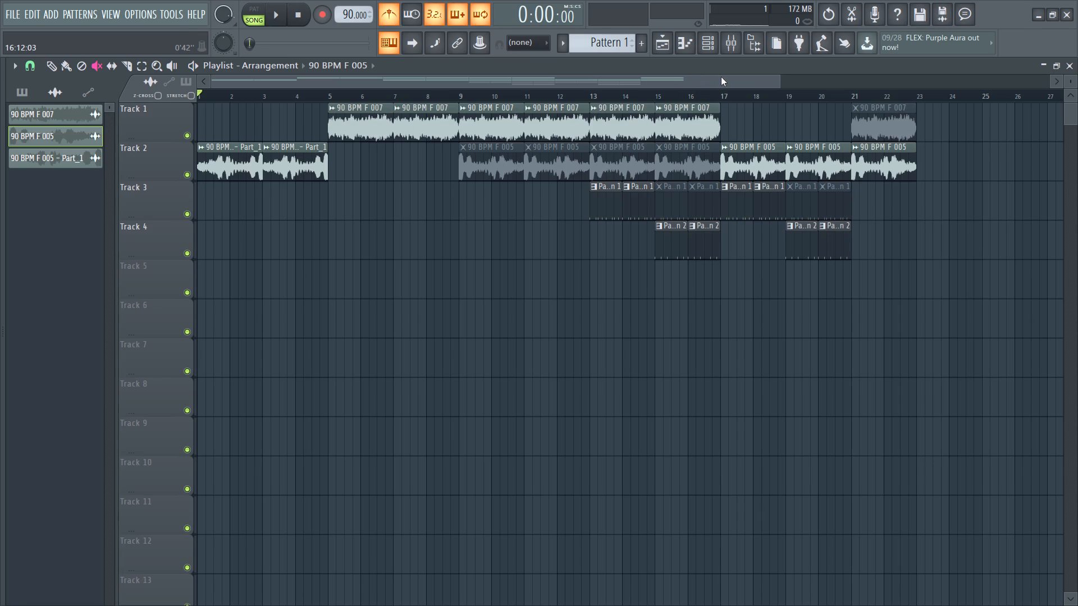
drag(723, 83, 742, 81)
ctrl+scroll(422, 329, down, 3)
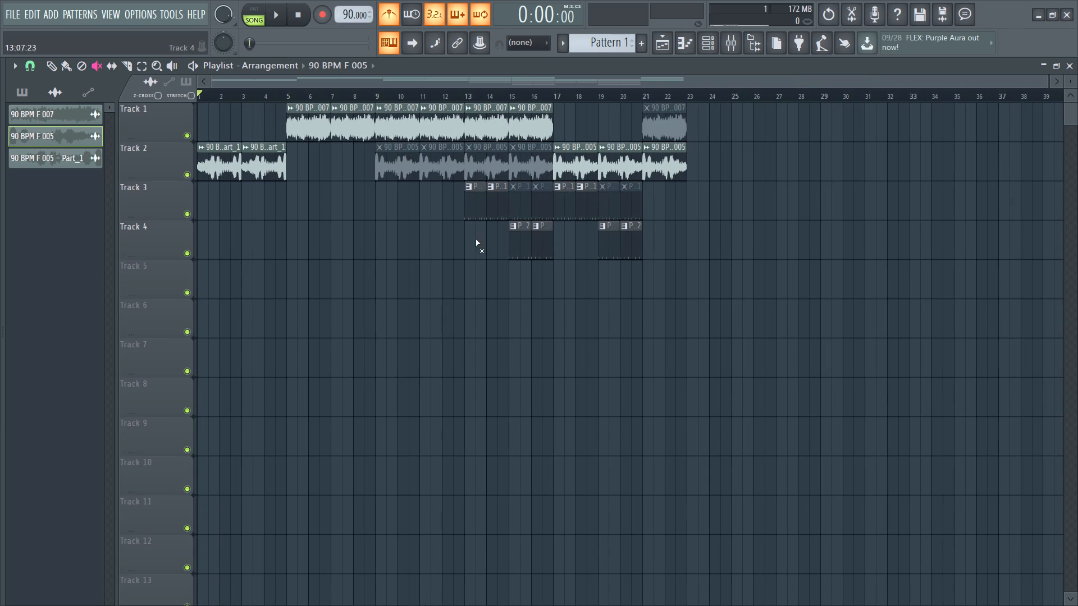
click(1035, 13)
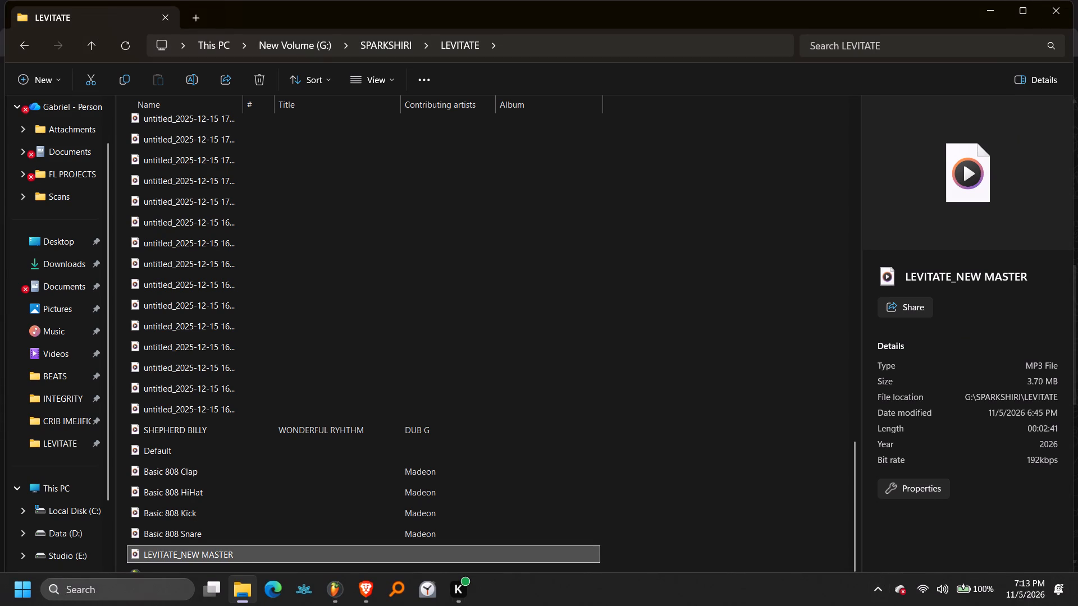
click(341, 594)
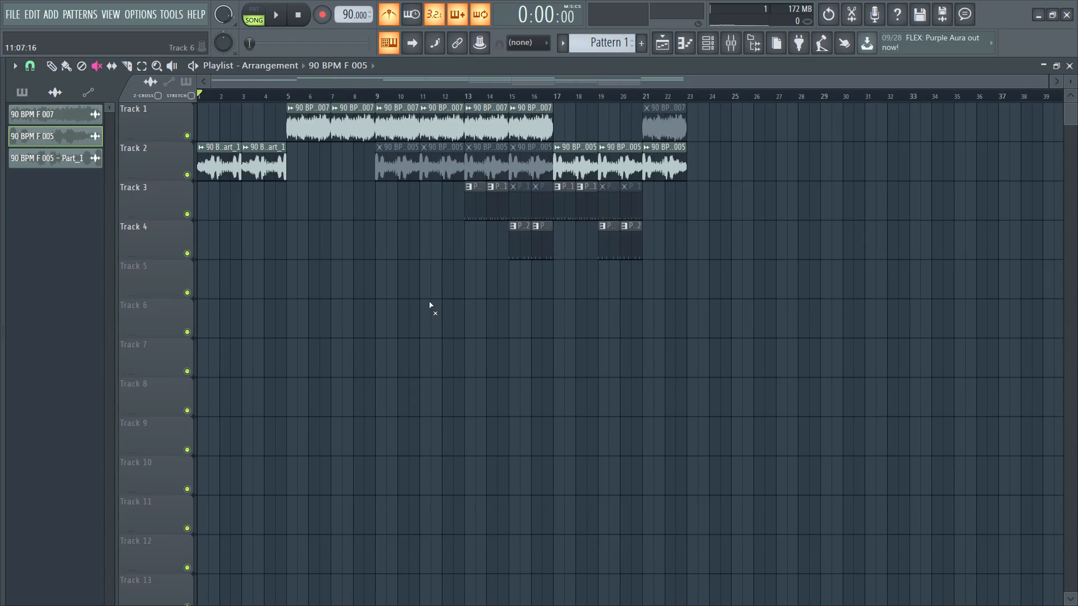
Play the arrangement from the start with the Draw tool active and the metronome turned off, stopping once it loops.
key(space)
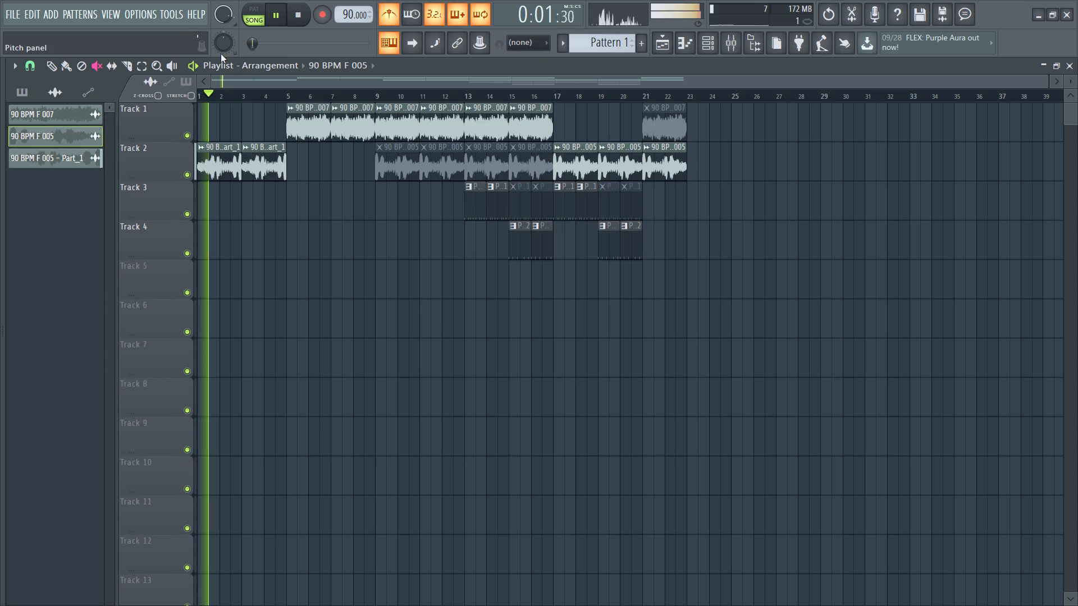
click(49, 70)
click(390, 18)
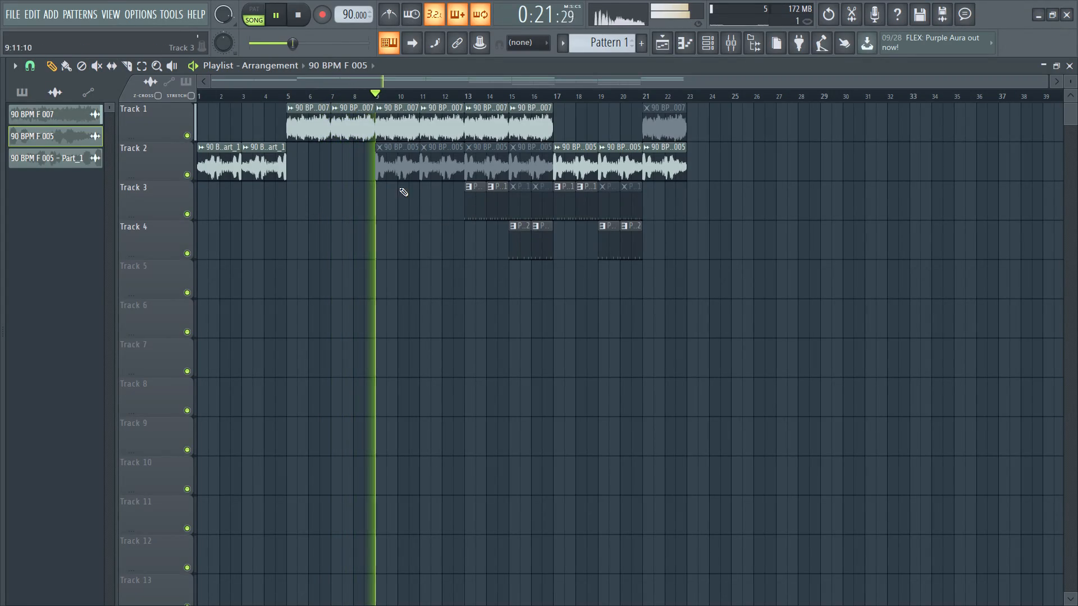
ctrl+scroll(422, 217, up, 3)
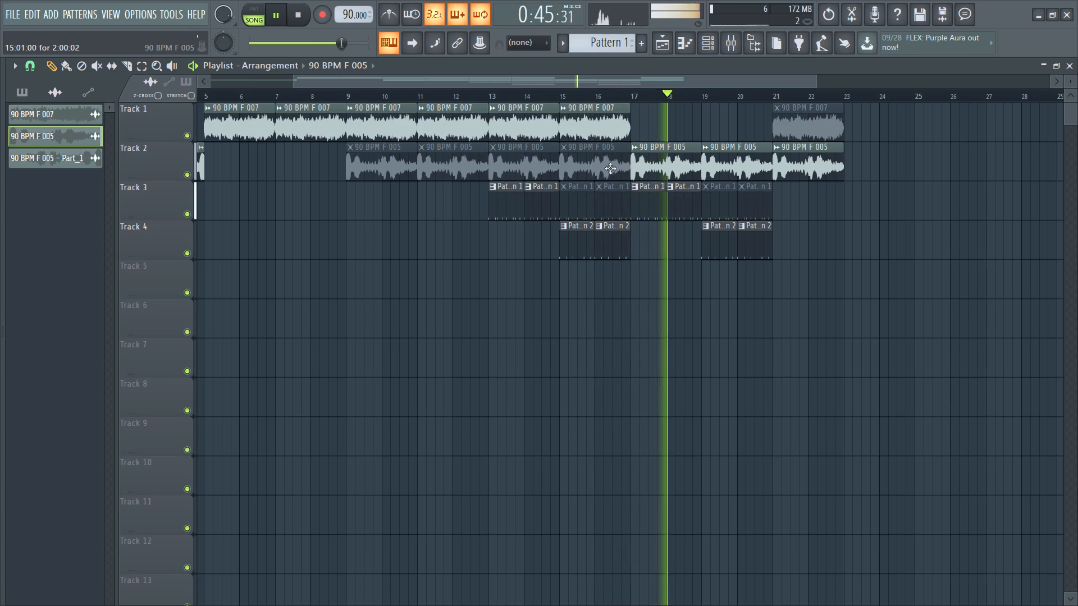
ctrl+scroll(586, 169, down, 3)
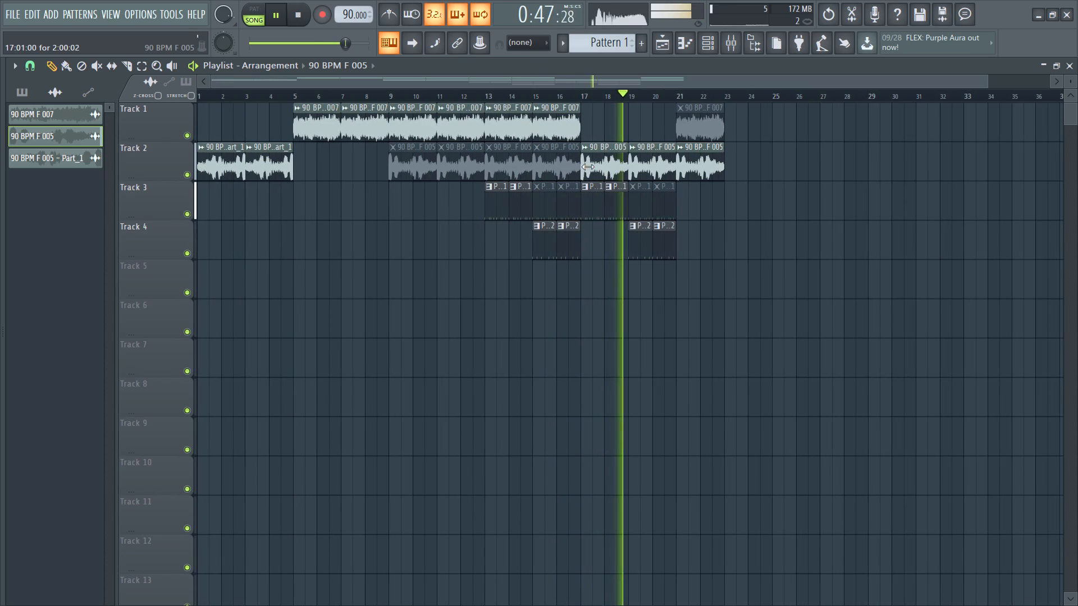
ctrl+scroll(616, 175, down, 1)
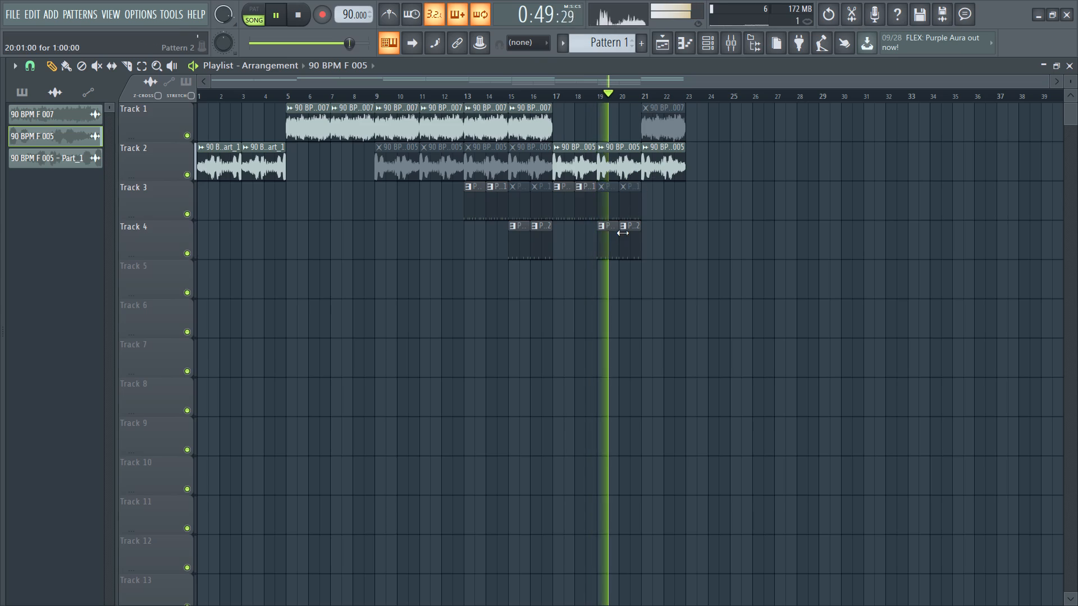
ctrl+scroll(646, 223, up, 2)
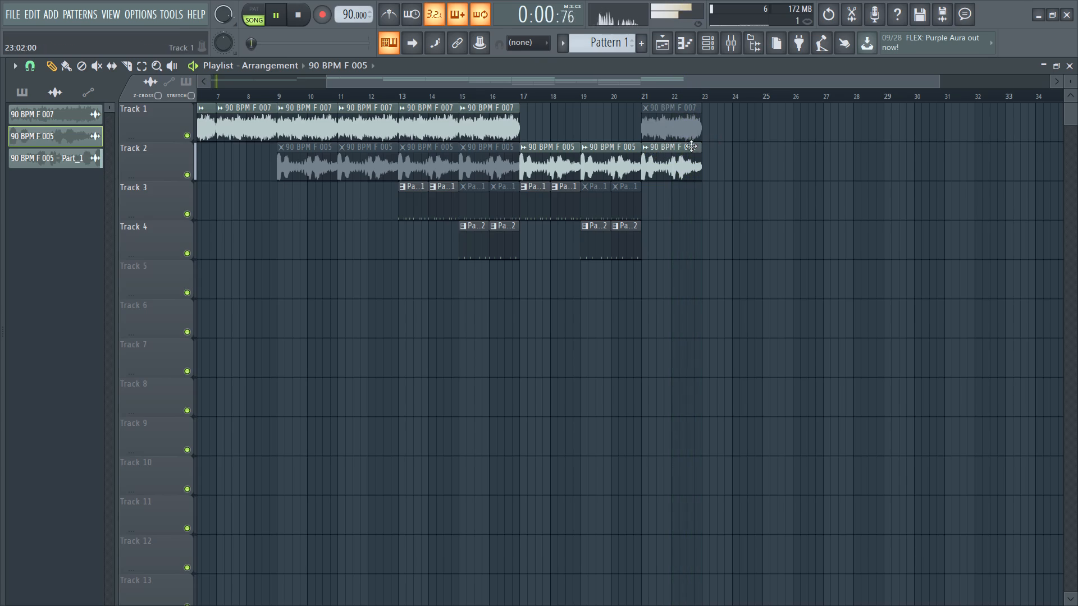
key(space)
Duplicate the F 005 clip at bar 21 on Track 2 so the copy starts at bar 23.
ctrl+click(678, 163)
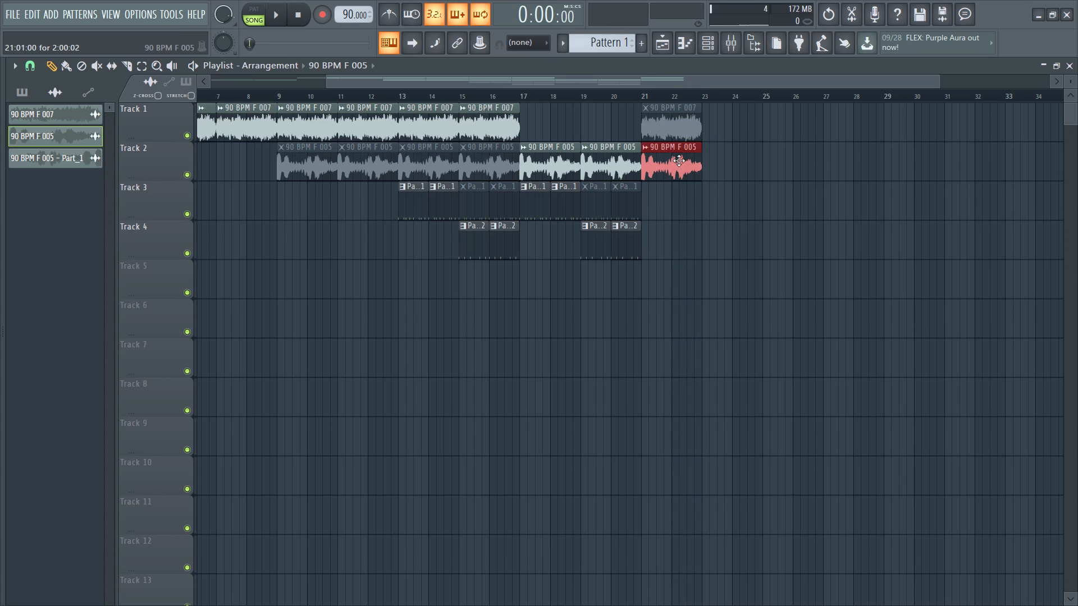
key(ctrl+b)
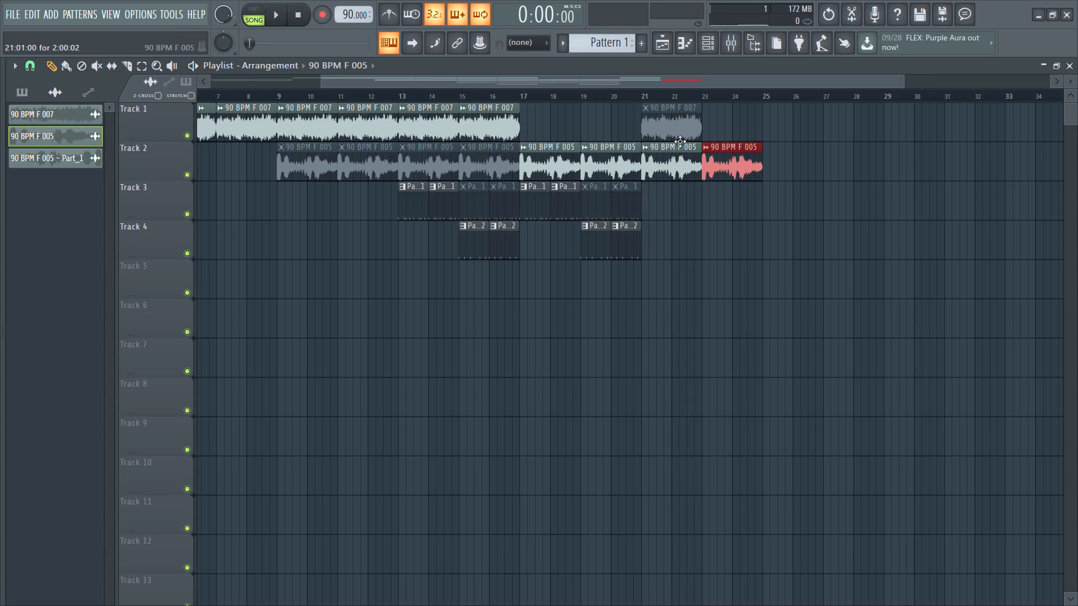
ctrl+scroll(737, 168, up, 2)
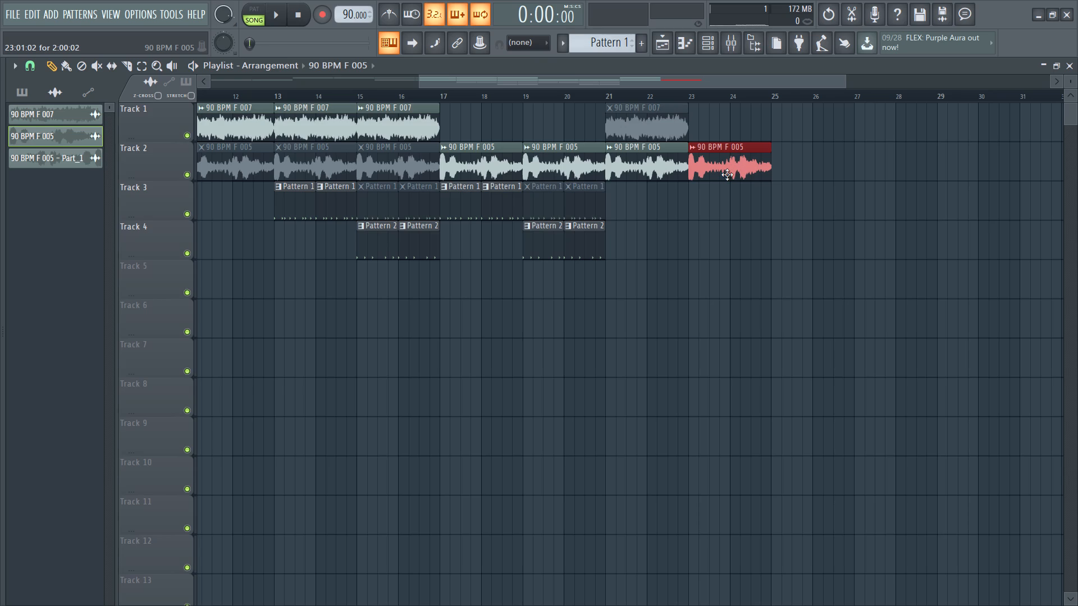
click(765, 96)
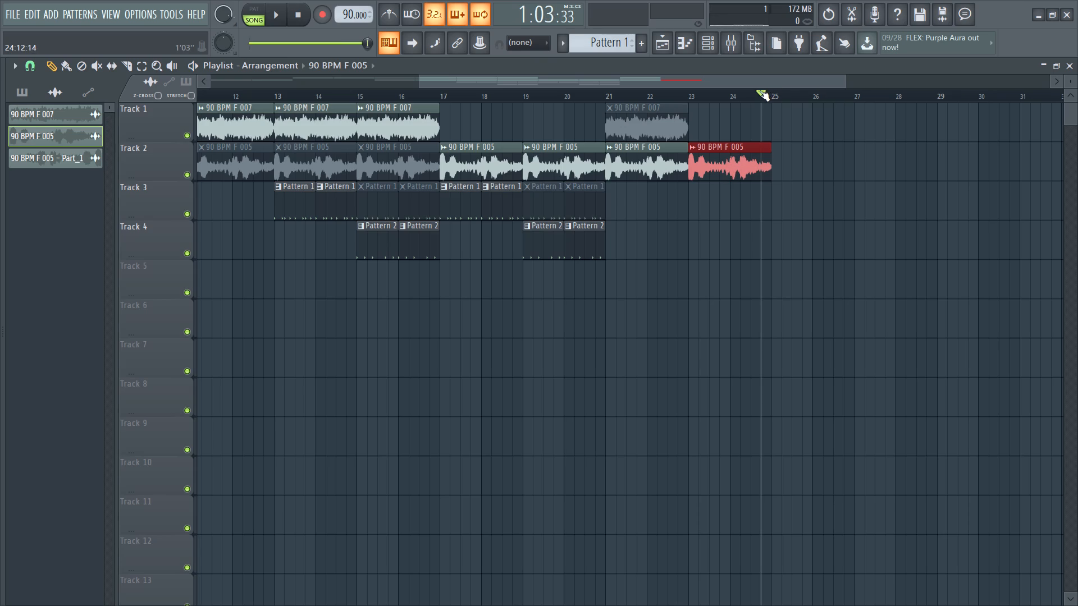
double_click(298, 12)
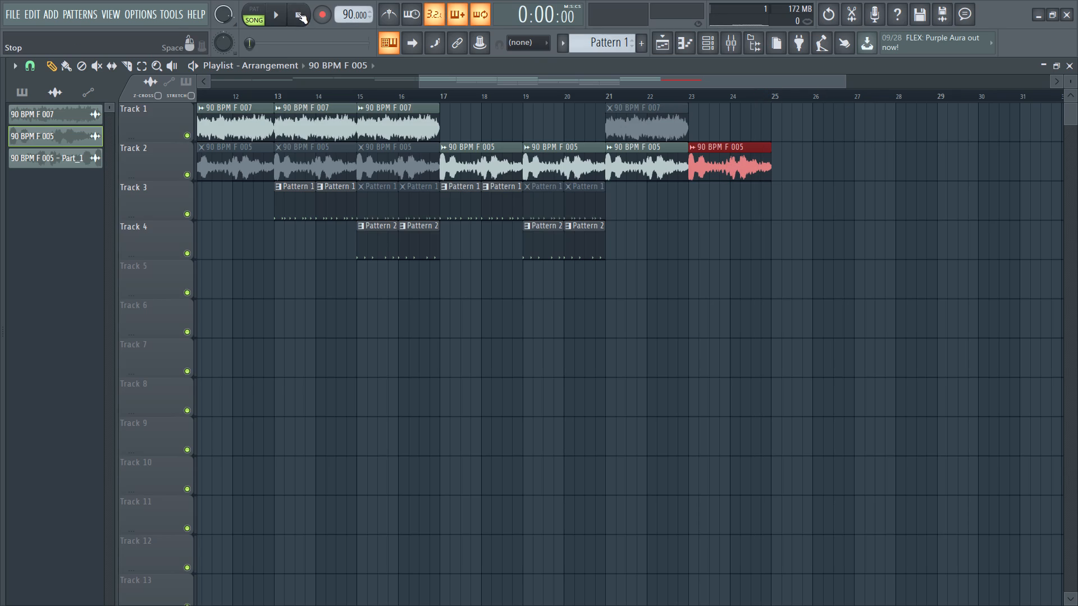
Set a loop range from bar 13 to bar 17 of the arrangement and start playback there.
click(274, 91)
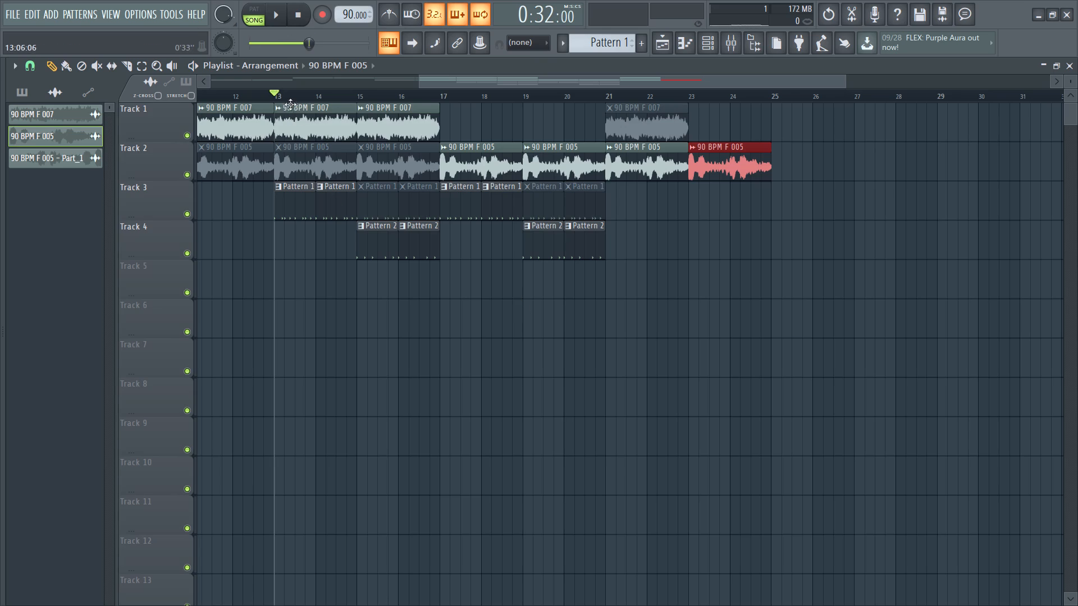
ctrl+drag(274, 94, 439, 88)
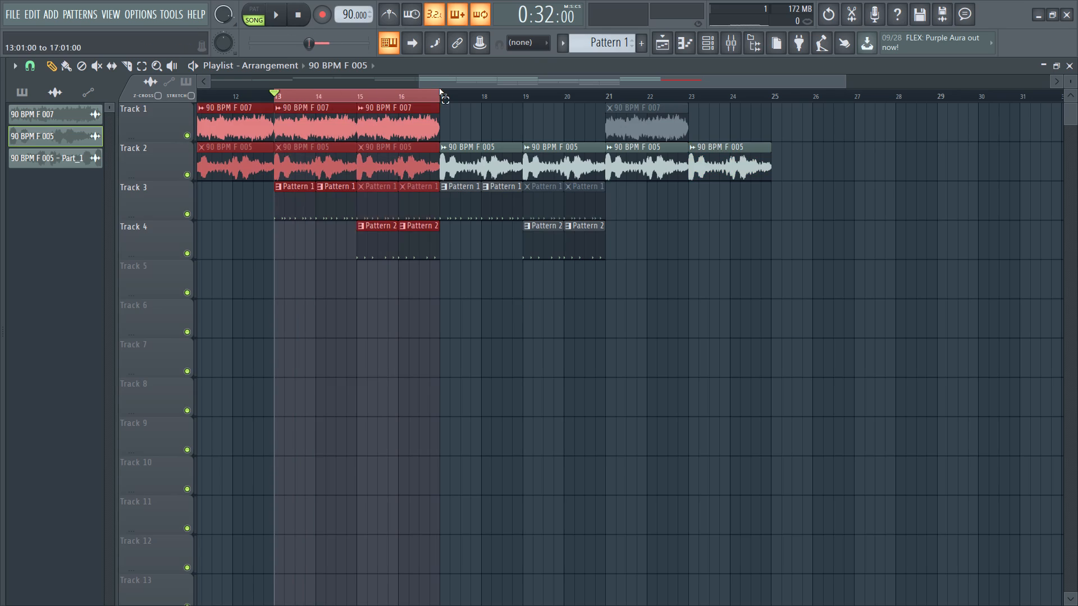
ctrl+drag(439, 88, 438, 90)
key(space)
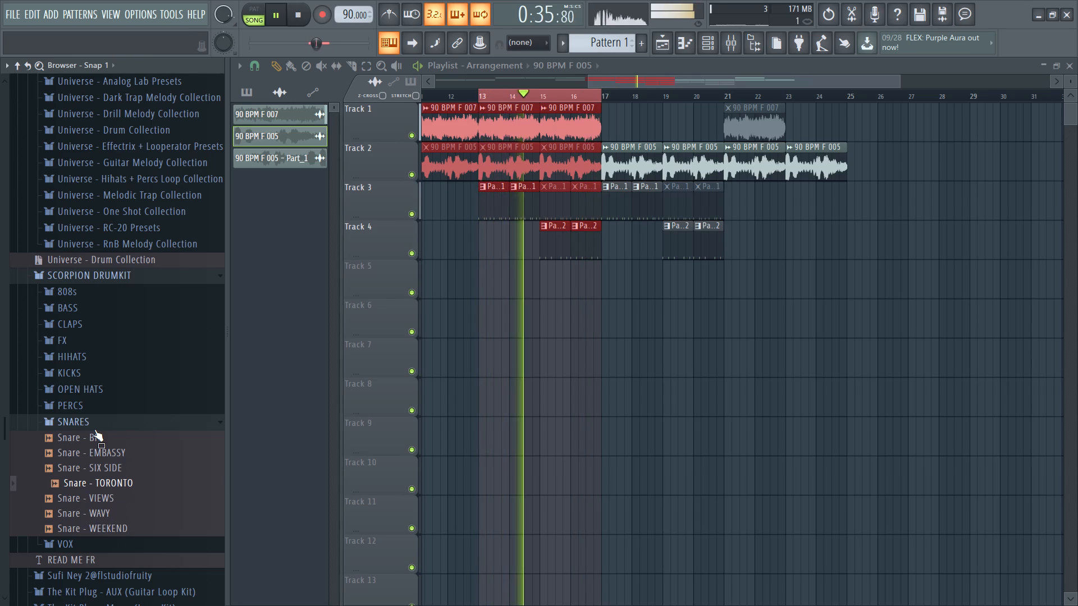
Audition the EMBASSY, SIX SIDE, TORONTO, VIEWS and WAVY snares over the loop, stop playback and close the SCORPION DRUMKIT folder.
click(95, 454)
click(98, 469)
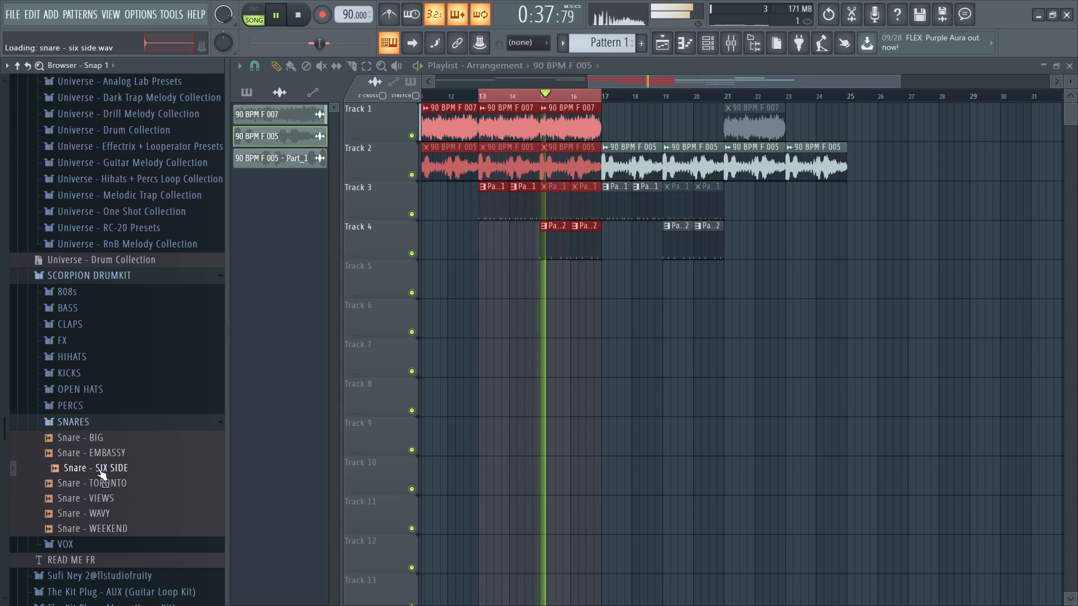
click(99, 483)
click(97, 496)
click(97, 509)
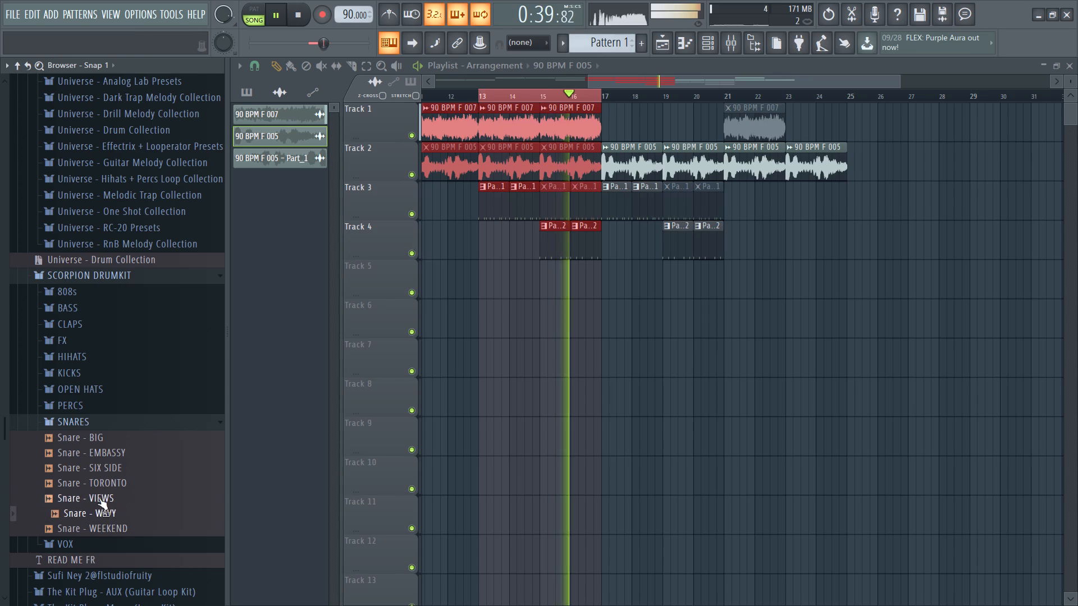
click(100, 493)
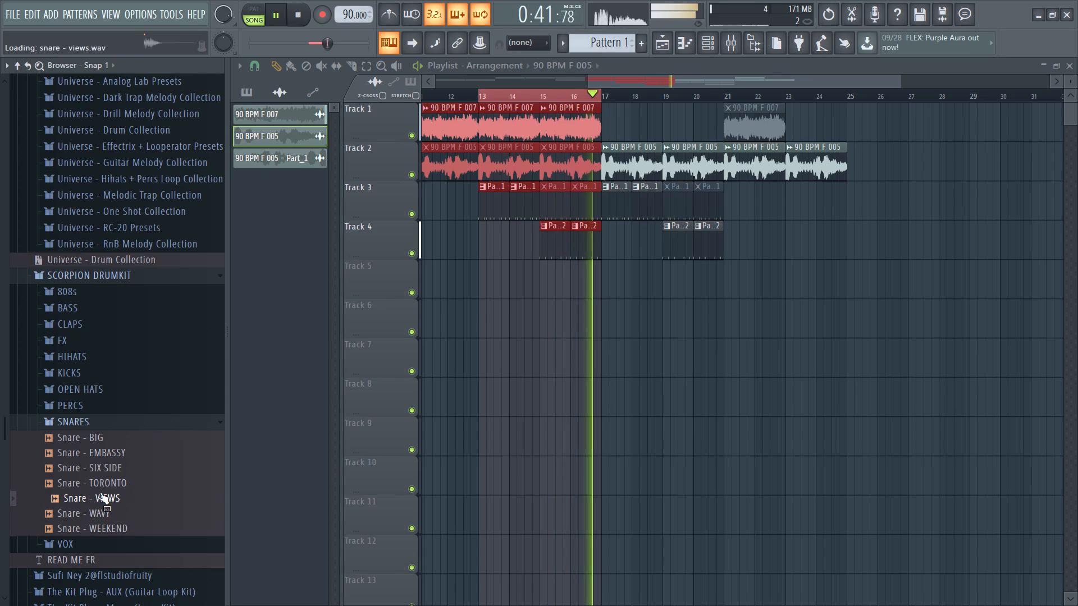
click(100, 492)
click(74, 422)
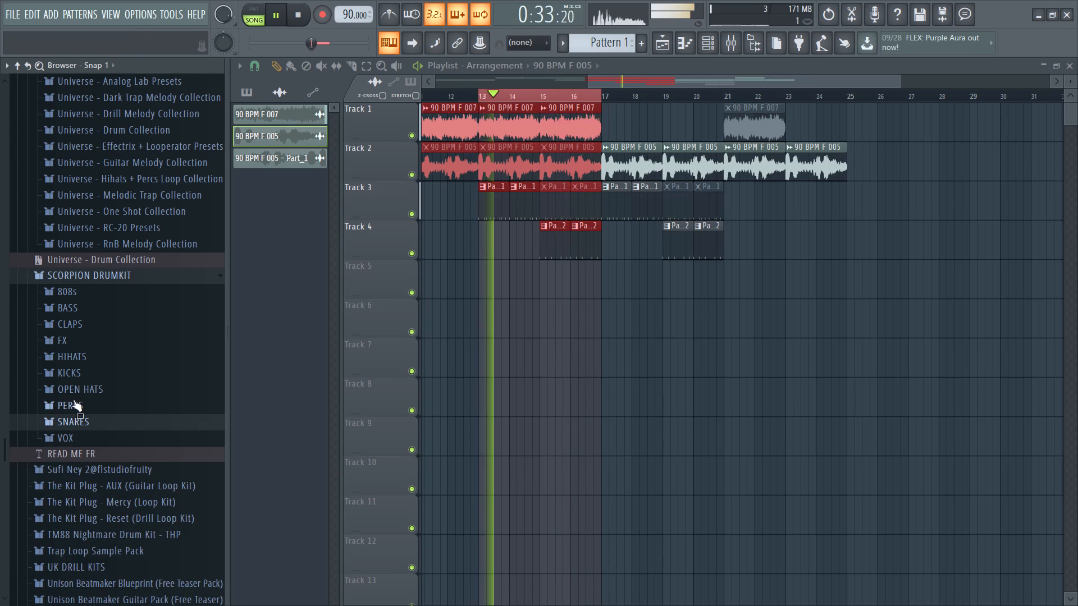
key(space)
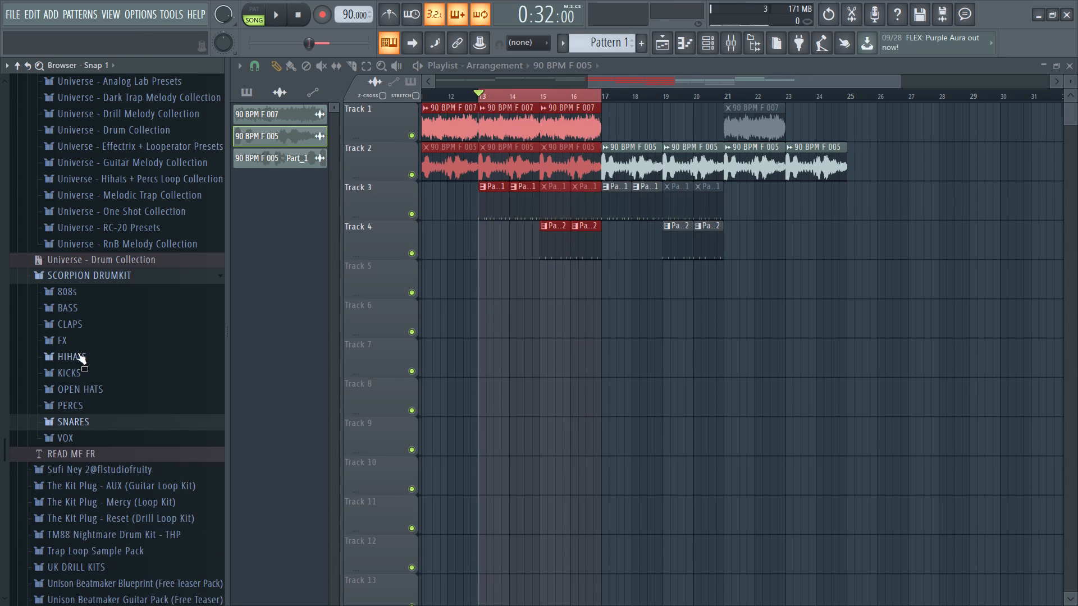
click(72, 274)
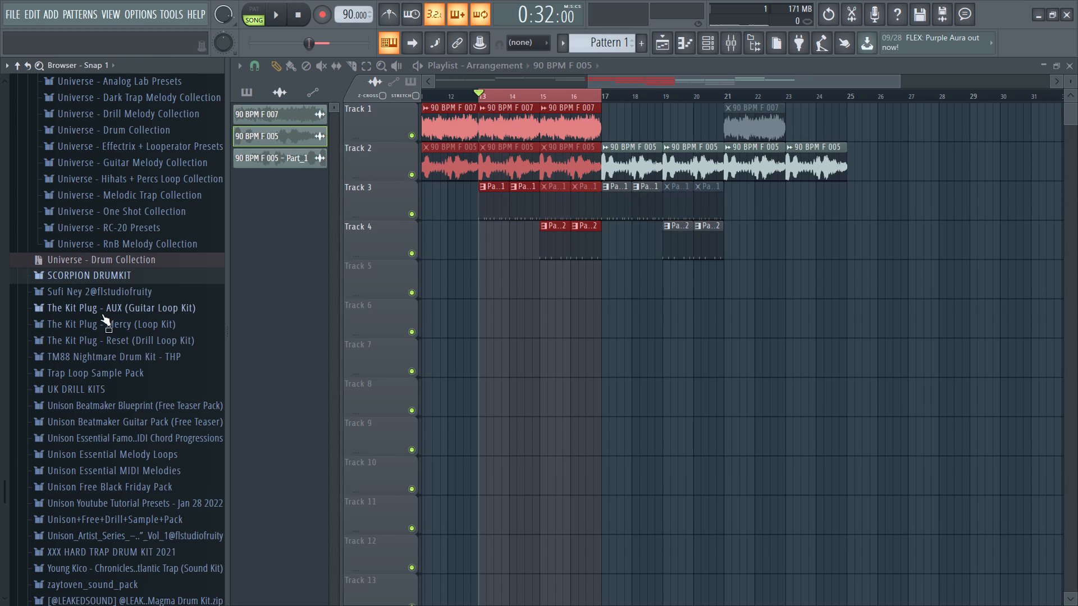
Open the TM-88 Snares folder of the TM88 Nightmare Drum Kit - THP while the bar 13 to 17 loop plays.
scroll(83, 338, down, 1)
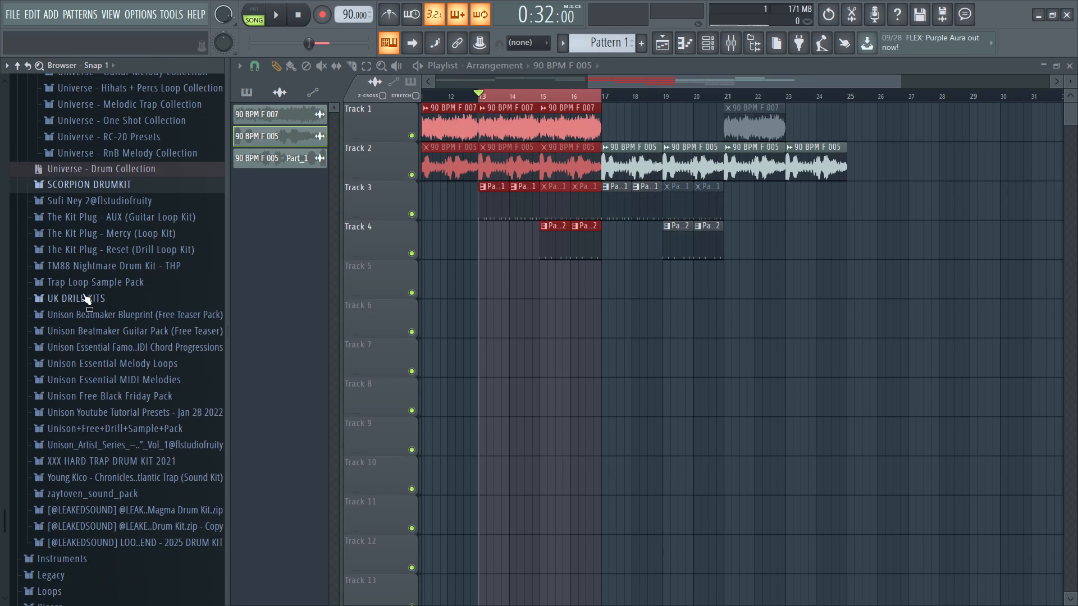
click(78, 269)
key(space)
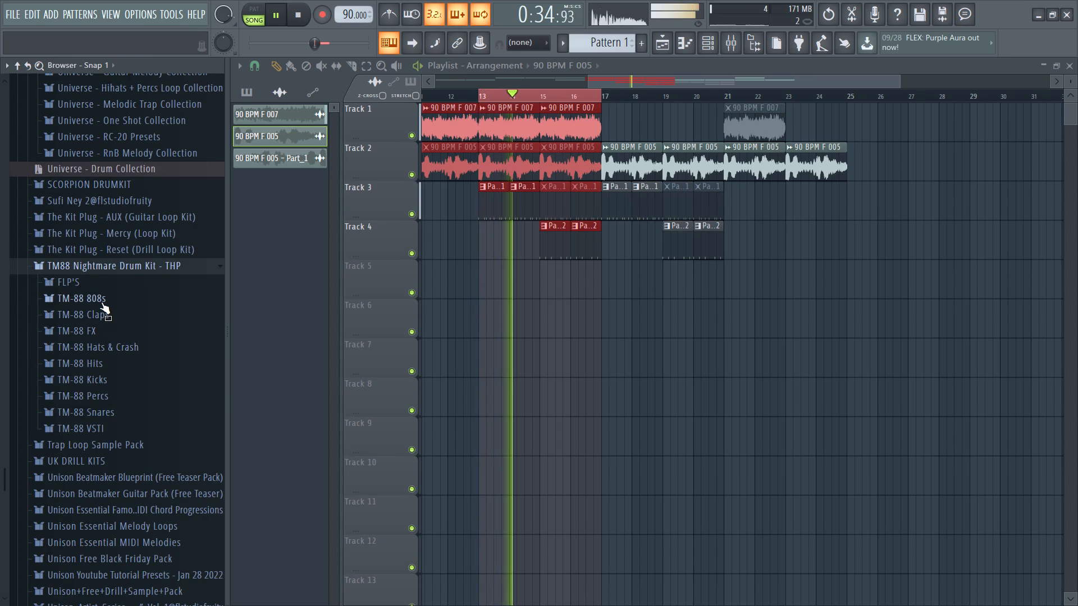
click(101, 301)
click(101, 301)
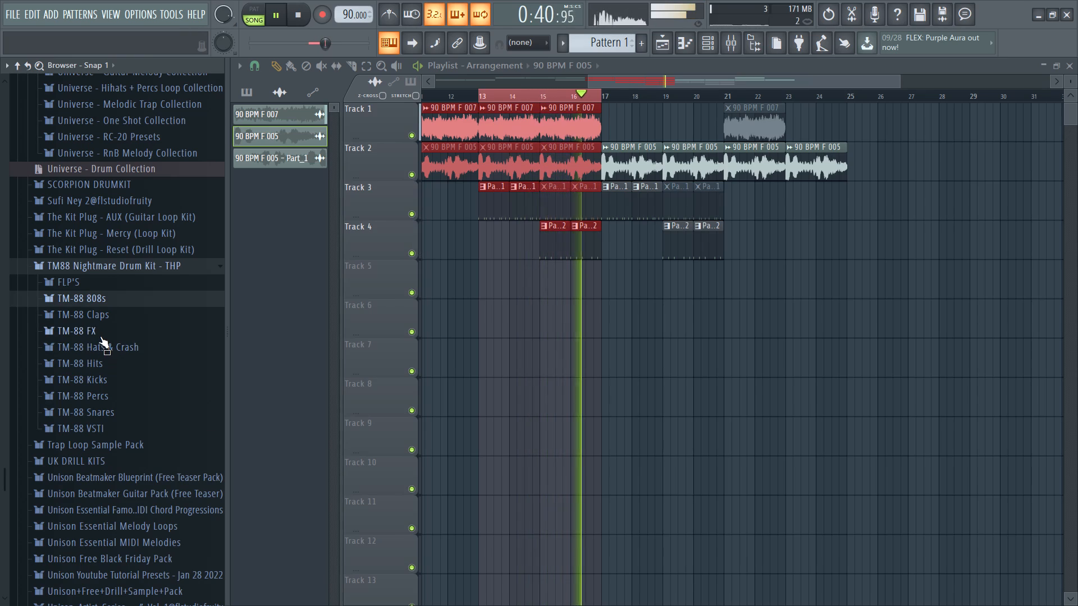
click(107, 408)
Audition TM-88 Snare & Clap 5 and the Chill, Cross da Line and Doll snares over the loop.
click(118, 428)
click(121, 403)
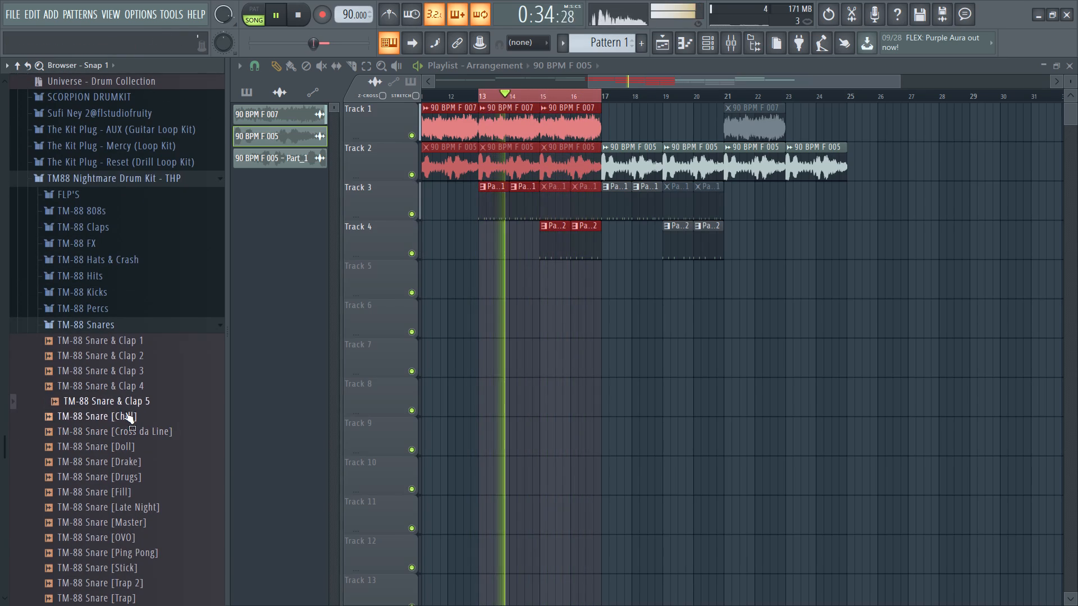
click(125, 412)
scroll(125, 410, down, 1)
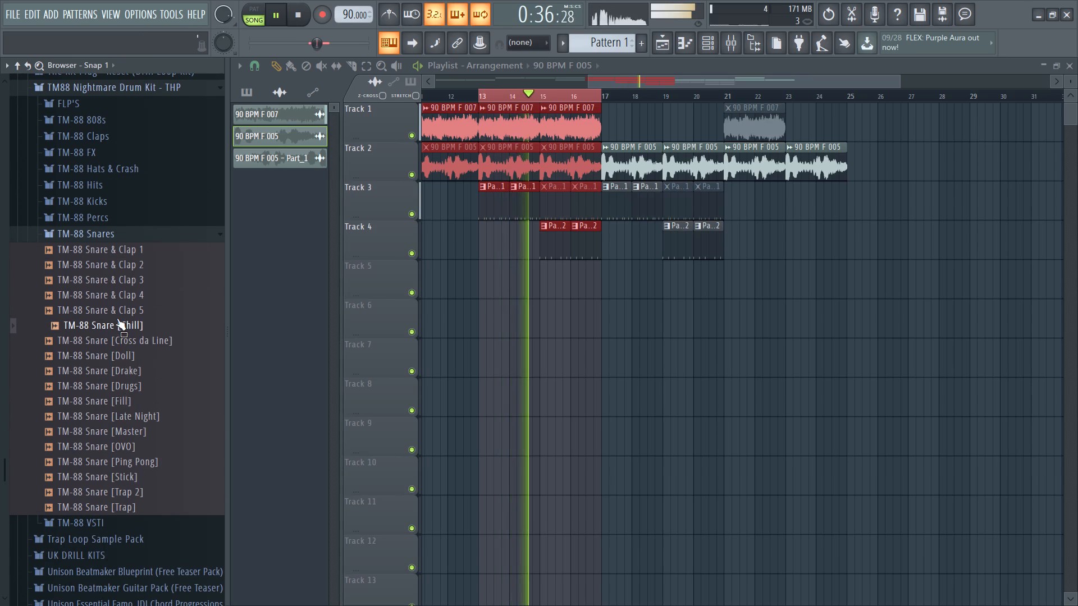
click(117, 321)
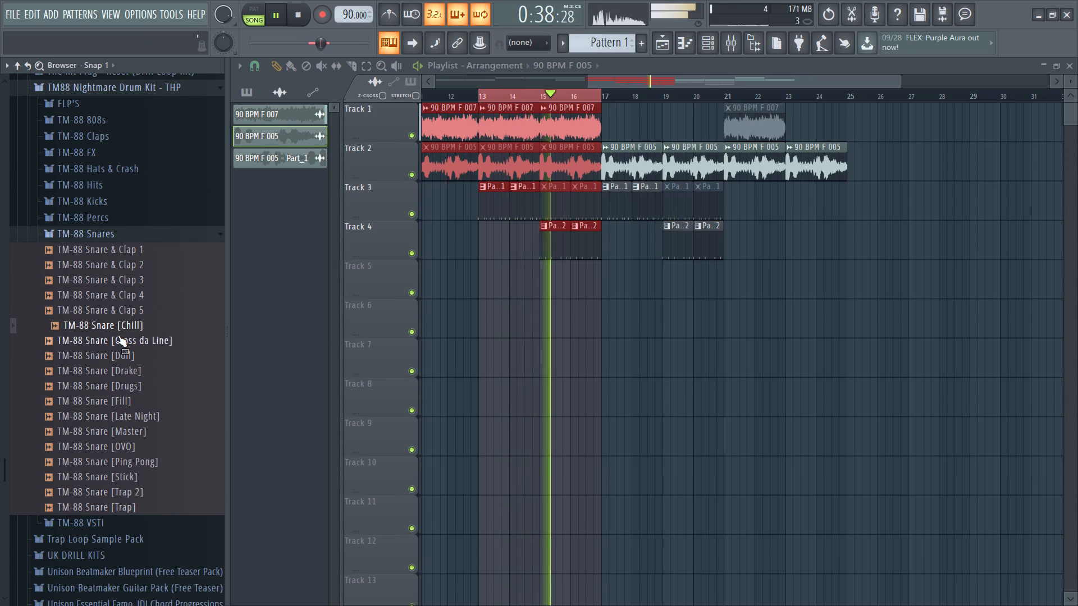
click(118, 335)
click(118, 347)
click(119, 356)
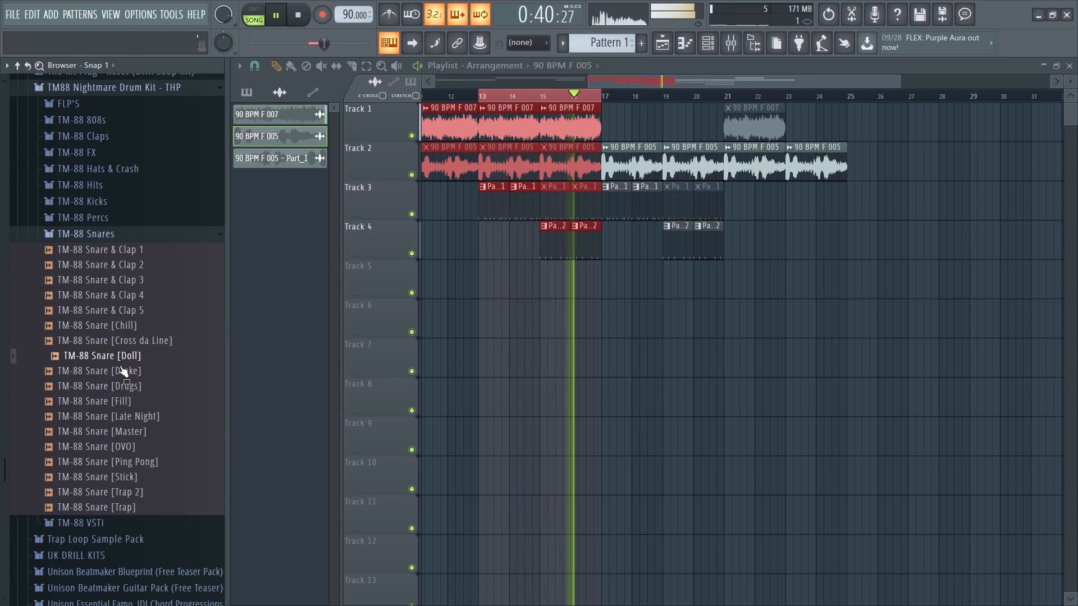
Audition the TM-88 Drake, Drugs, Fill, Late Night and Master snares over the loop.
click(120, 365)
click(122, 380)
click(124, 384)
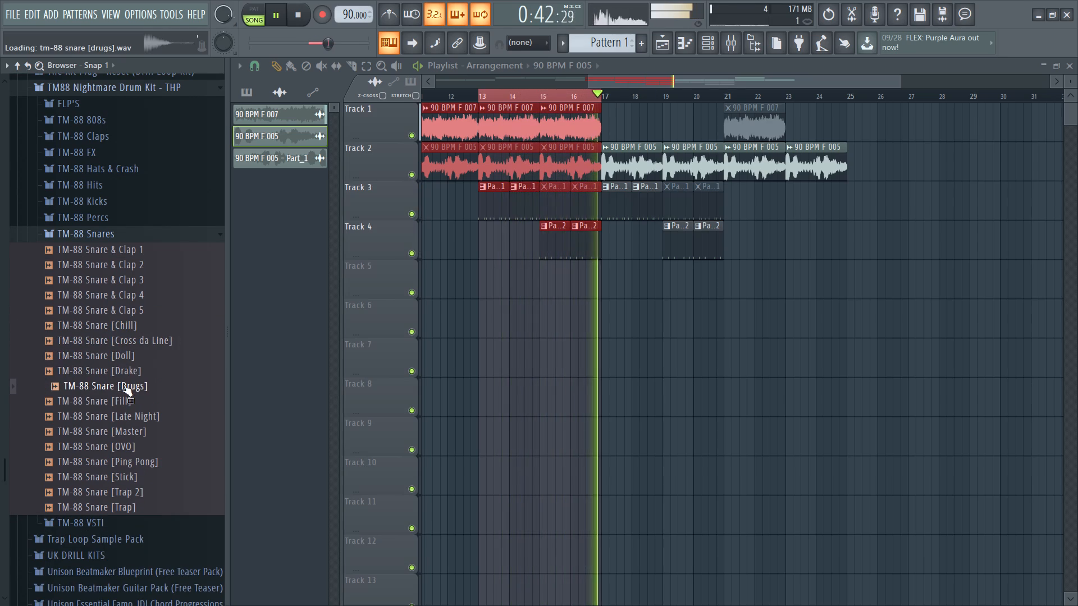
click(124, 384)
click(124, 384)
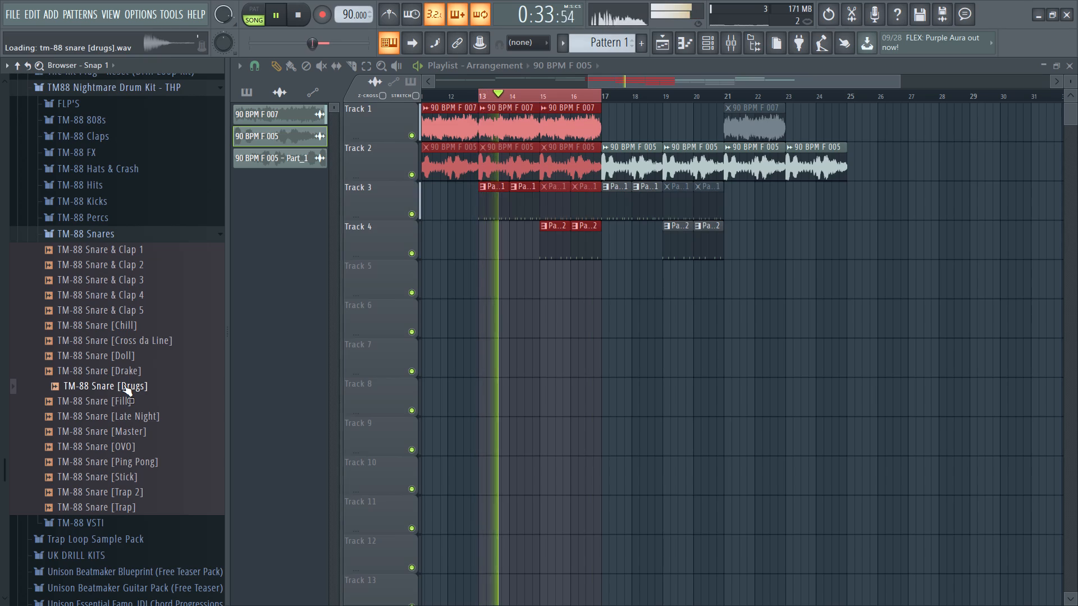
click(121, 372)
click(121, 403)
click(122, 421)
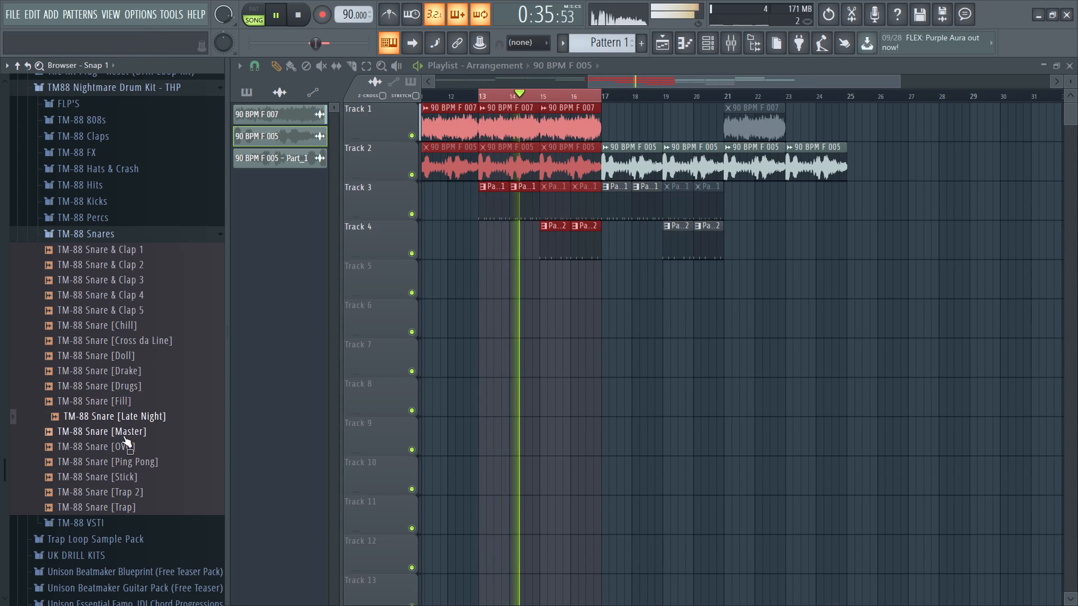
click(123, 435)
click(120, 436)
double_click(120, 435)
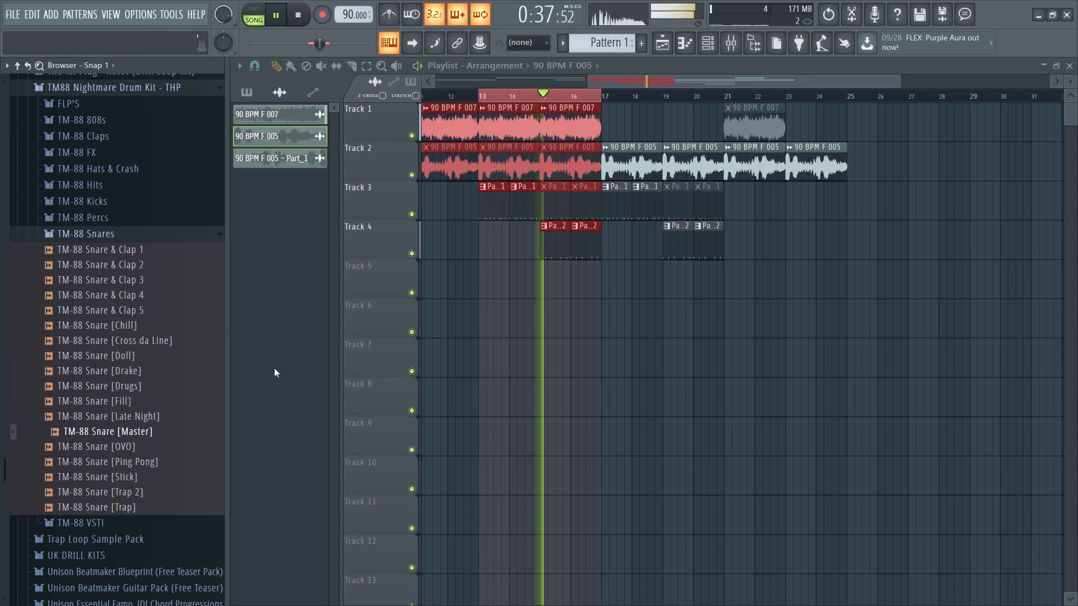
Stop playback and display all channels of Pattern 1 in the channel rack.
click(707, 38)
key(space)
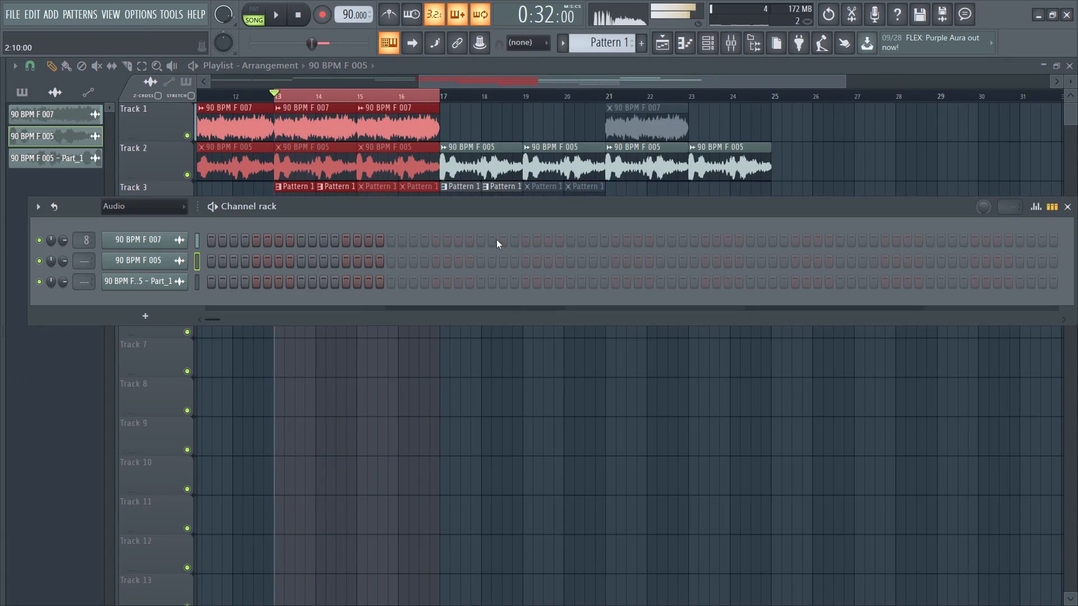
scroll(321, 177, down, 2)
click(295, 121)
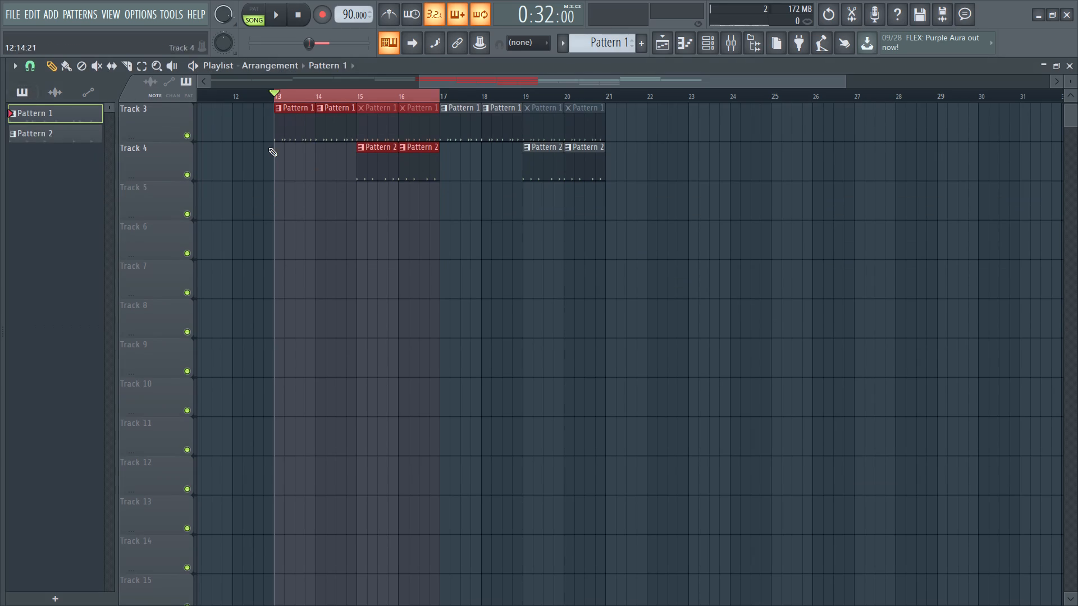
click(692, 43)
click(704, 42)
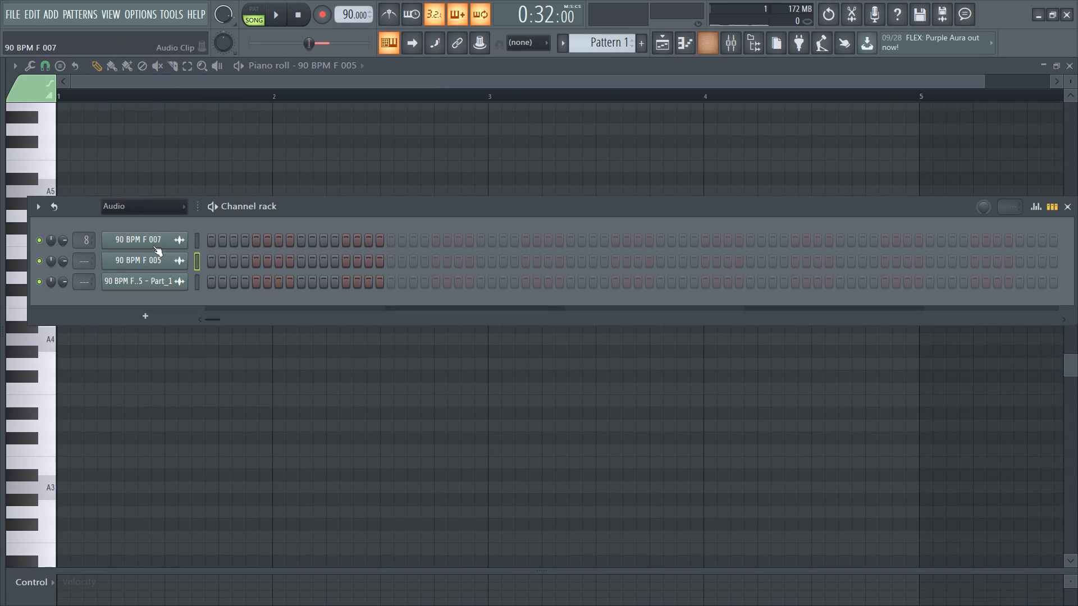
click(137, 204)
click(137, 222)
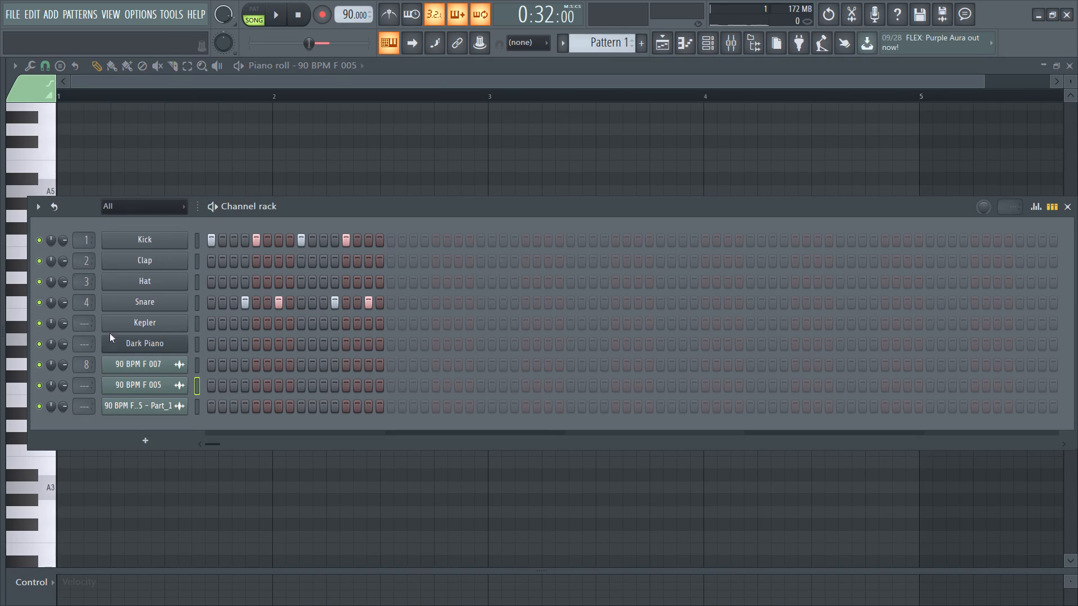
Add the TM-88 Snare [Master] sample to the channel rack as a new channel.
click(146, 303)
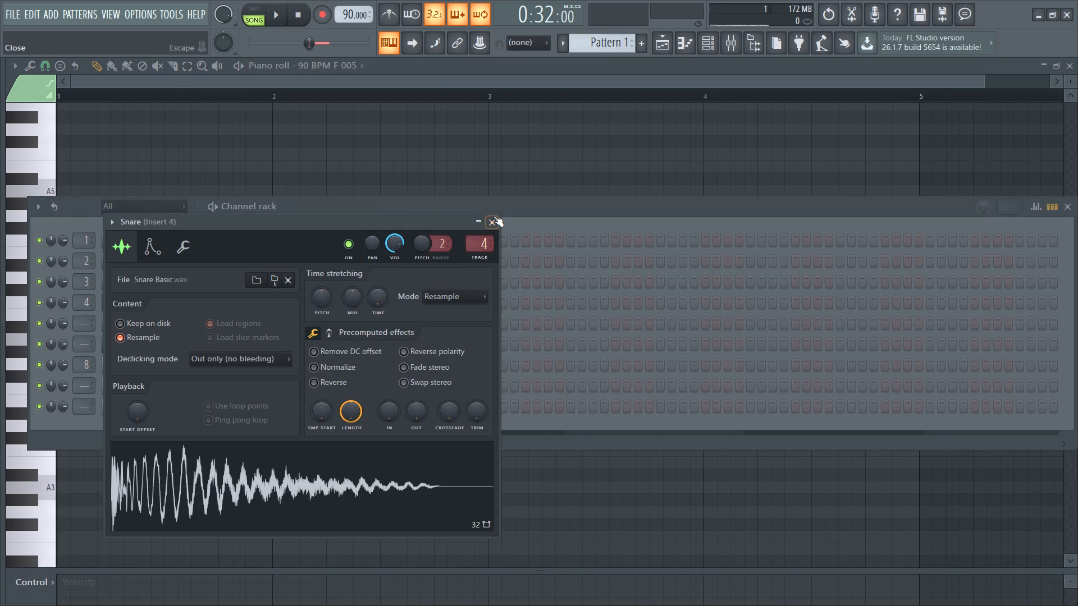
click(494, 216)
drag(129, 430, 243, 423)
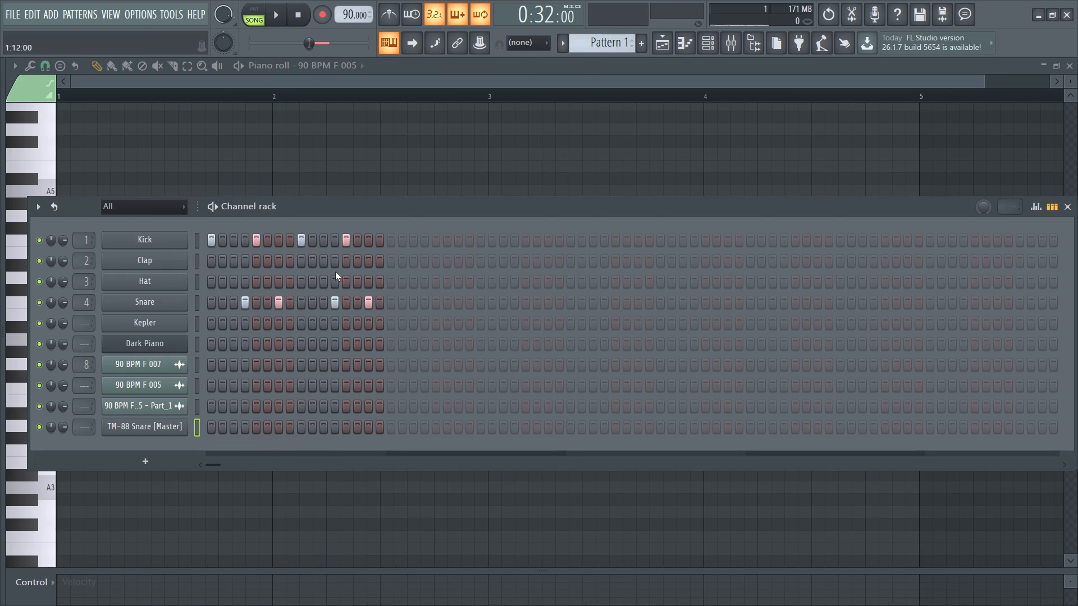
Move the Snare channel's steps in Pattern 1 to the TM-88 Snare [Master] channel and play the loop.
right_click(133, 301)
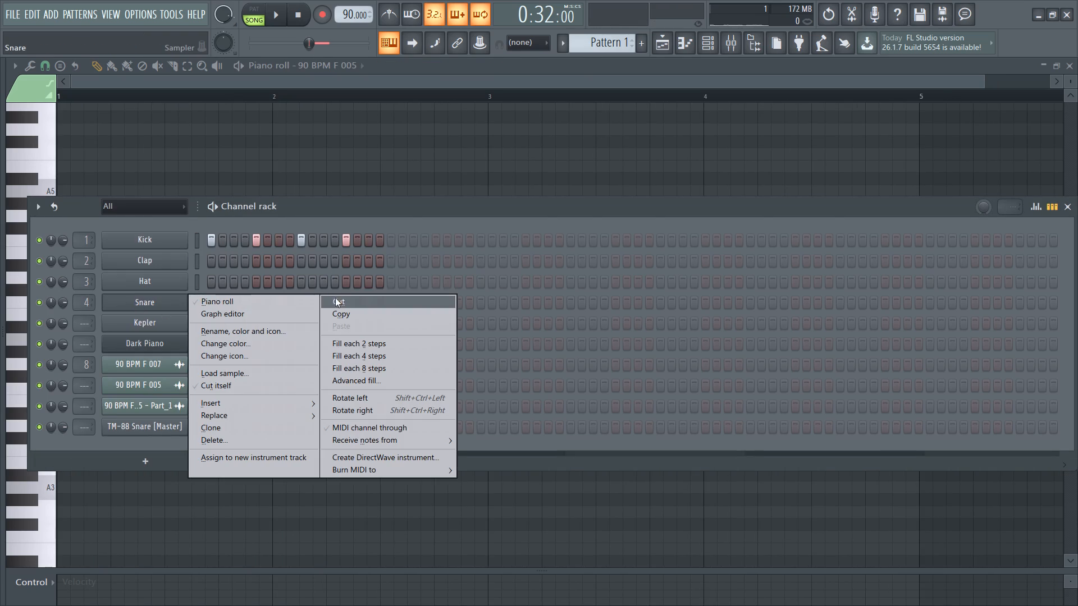
click(339, 301)
right_click(175, 423)
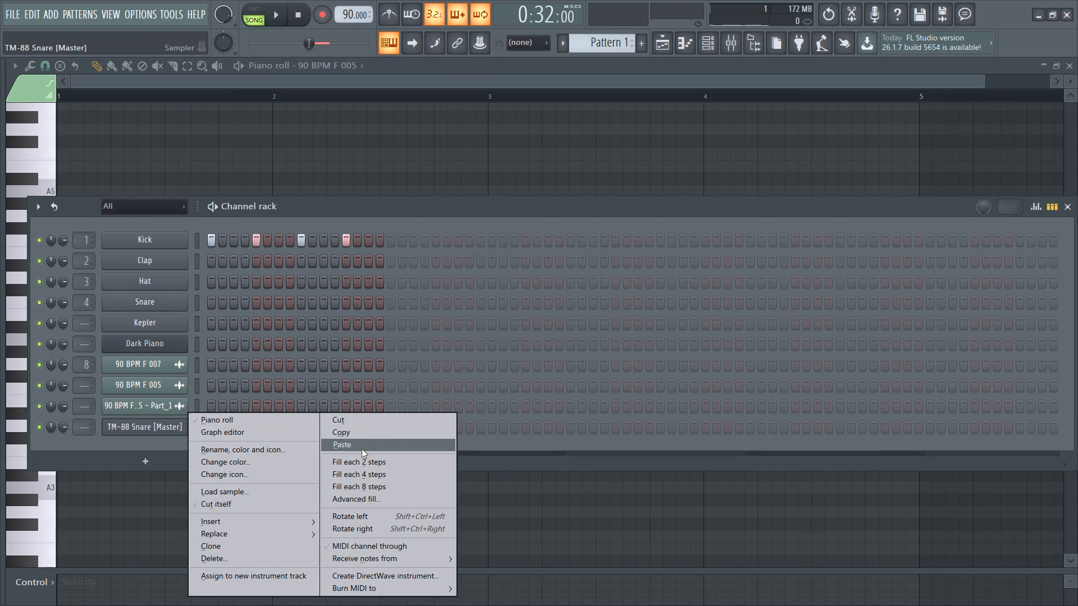
click(362, 449)
key(space)
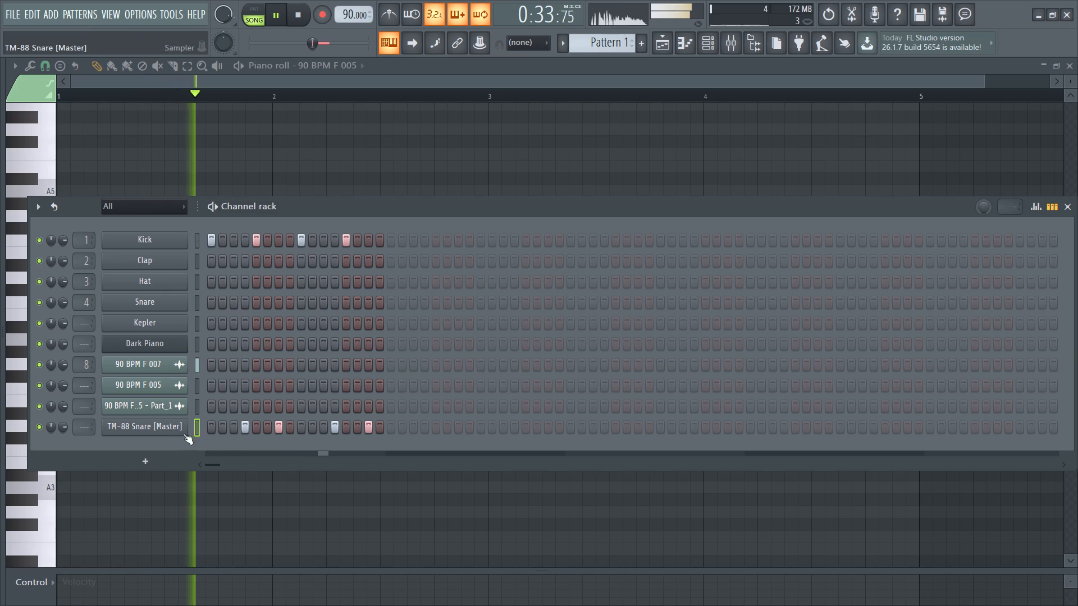
Paste the copied steps back into the original Snare channel, replay the loop and mute that channel.
right_click(112, 302)
click(337, 329)
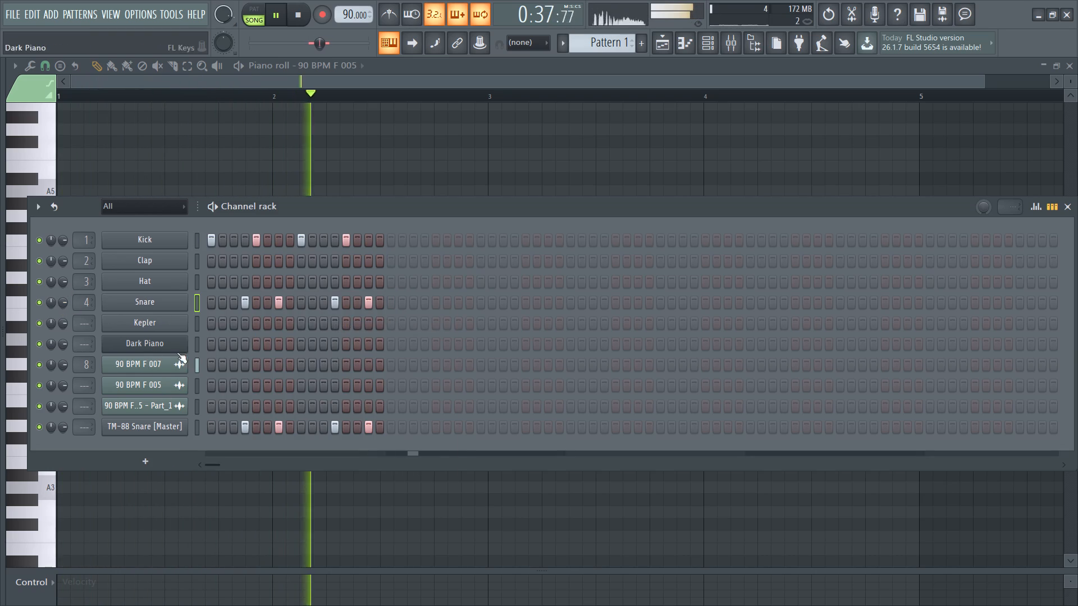
key(space)
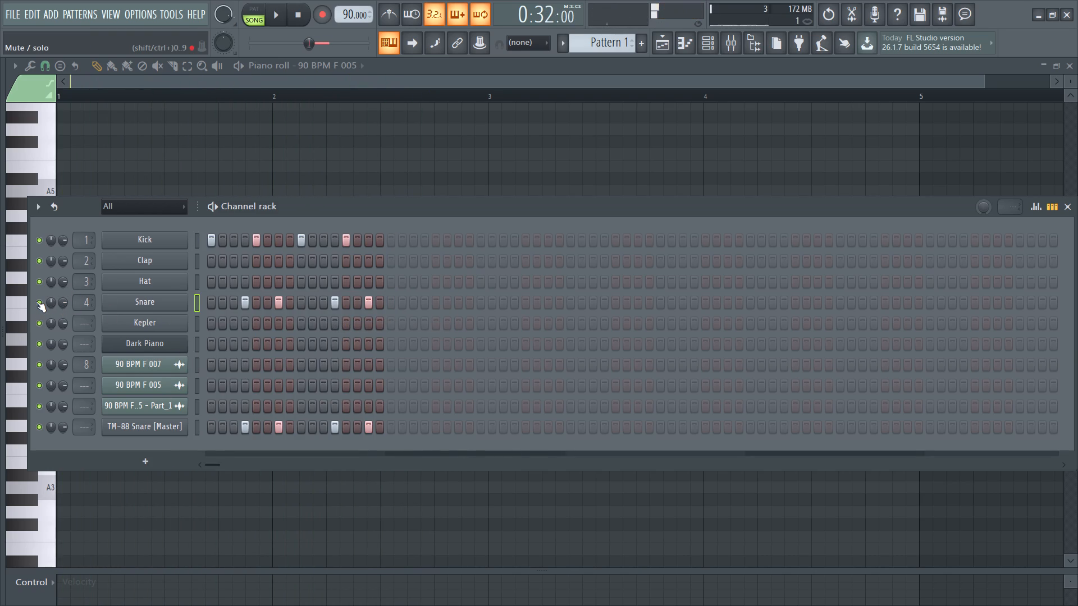
key(space)
click(38, 300)
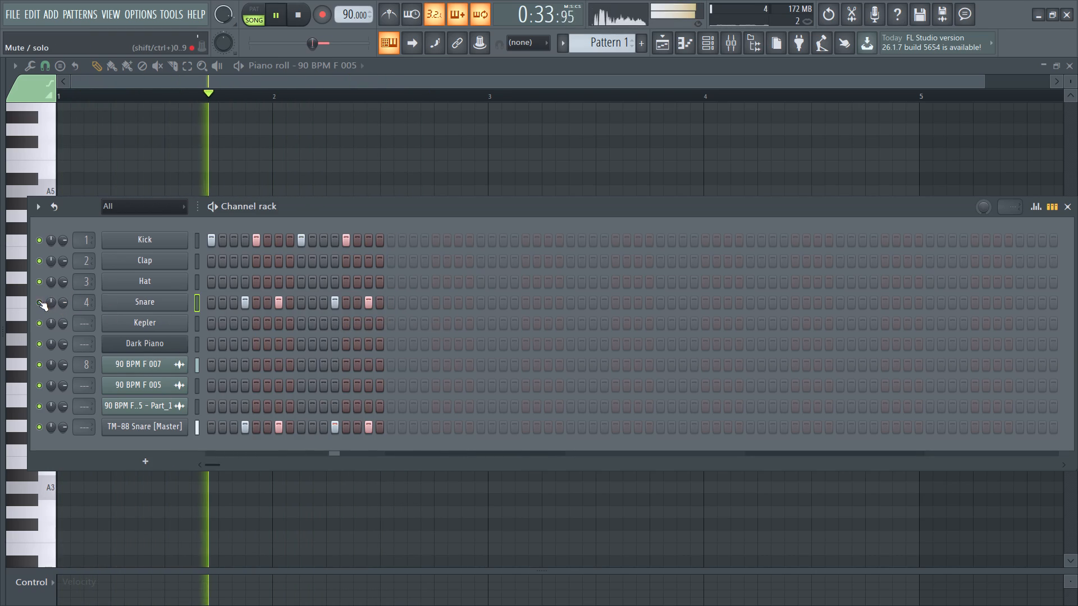
Audition the TM-88 Master, Ping Pong, Snare & Clap 5, Chill and Cross da Line snares over the loop.
double_click(98, 438)
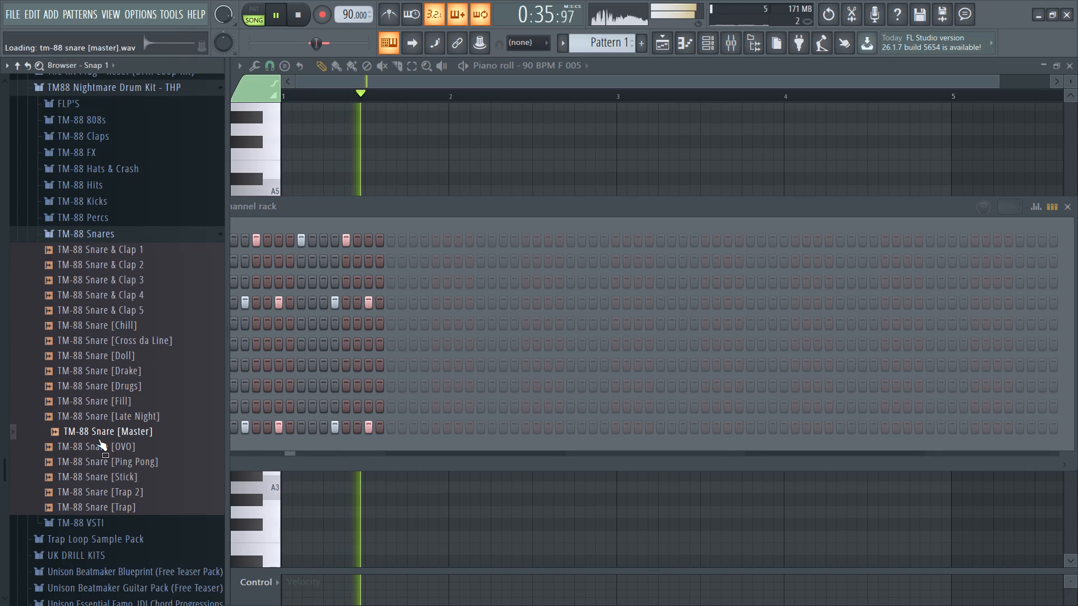
click(105, 455)
click(103, 309)
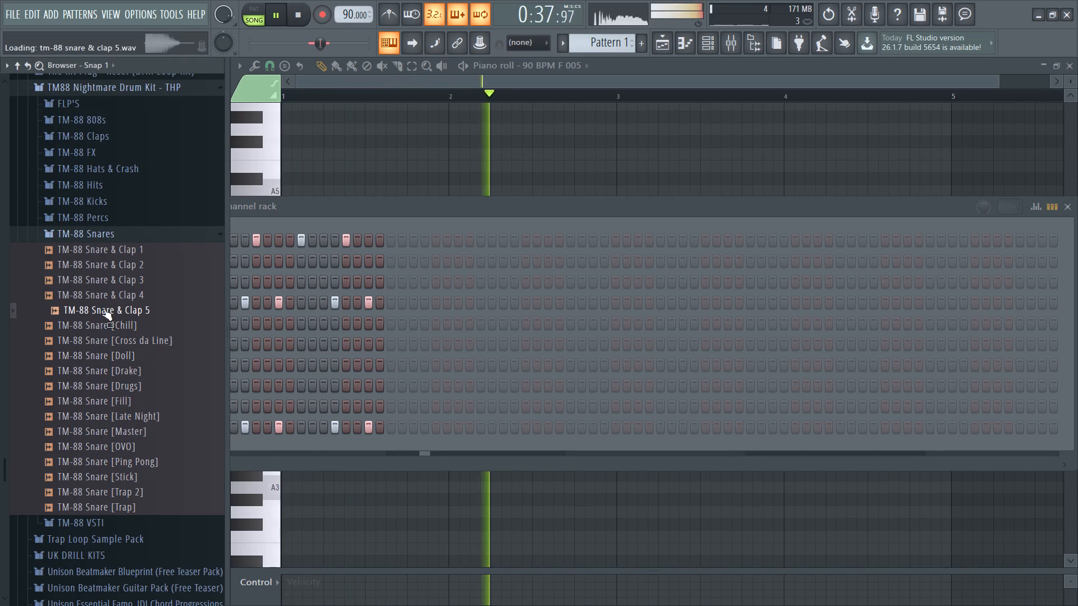
click(104, 330)
click(107, 343)
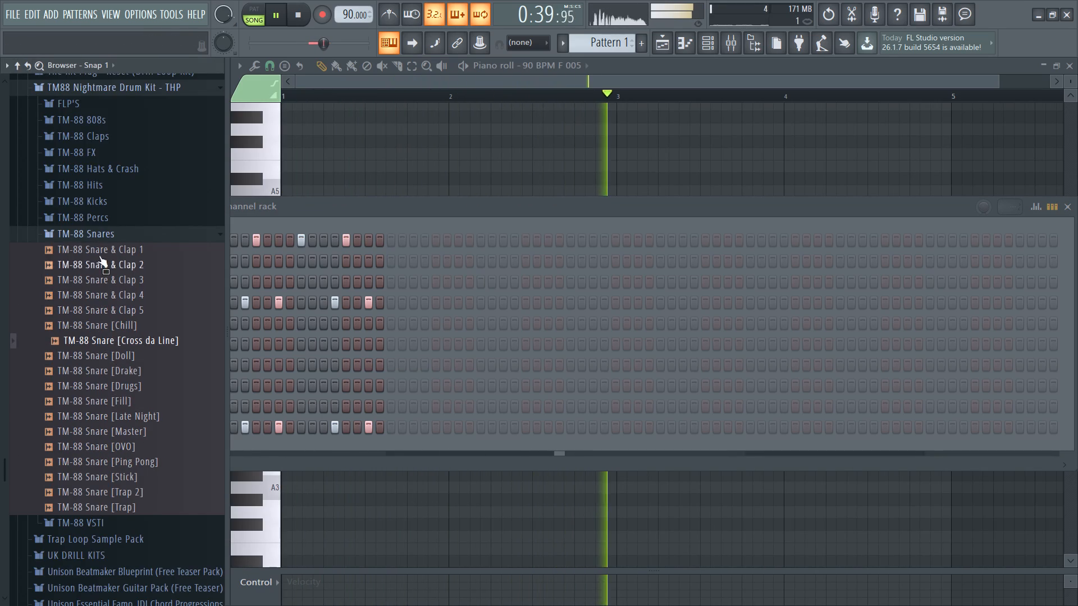
click(99, 231)
click(99, 231)
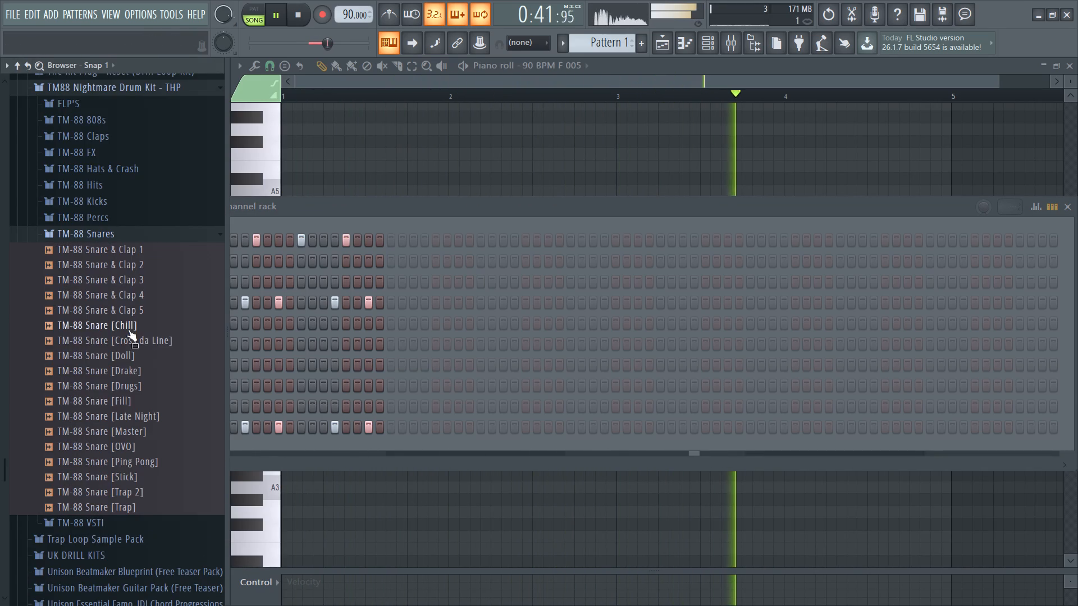
click(124, 346)
click(125, 341)
click(125, 341)
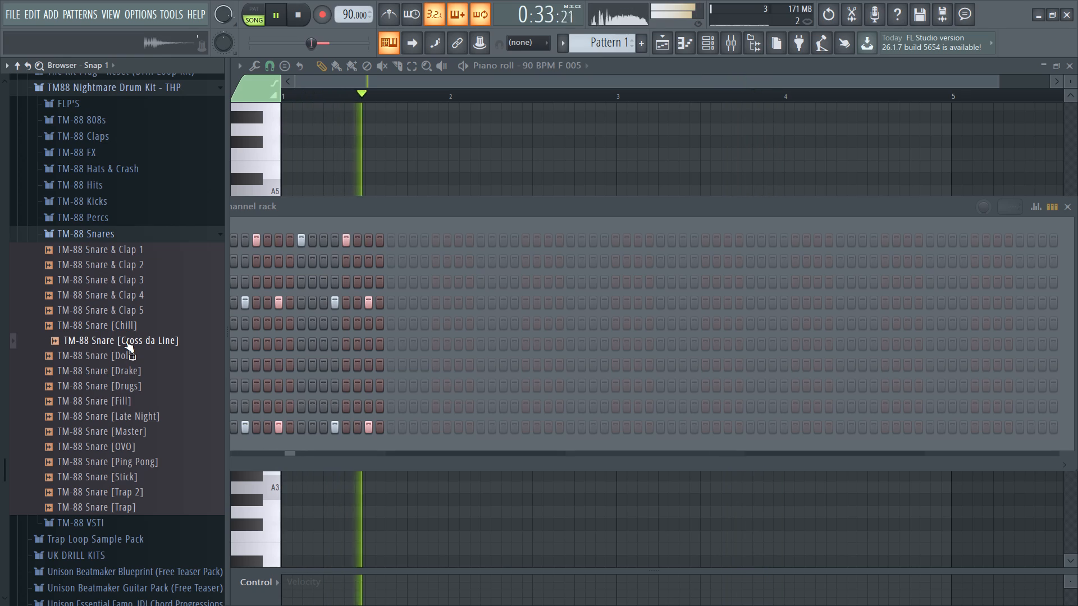
Collapse the TM-88 Snares folder and browse the contents of the LEAKEDSOUND Magma Drum Kit.zip - Copy folder.
click(106, 227)
scroll(111, 352, down, 1)
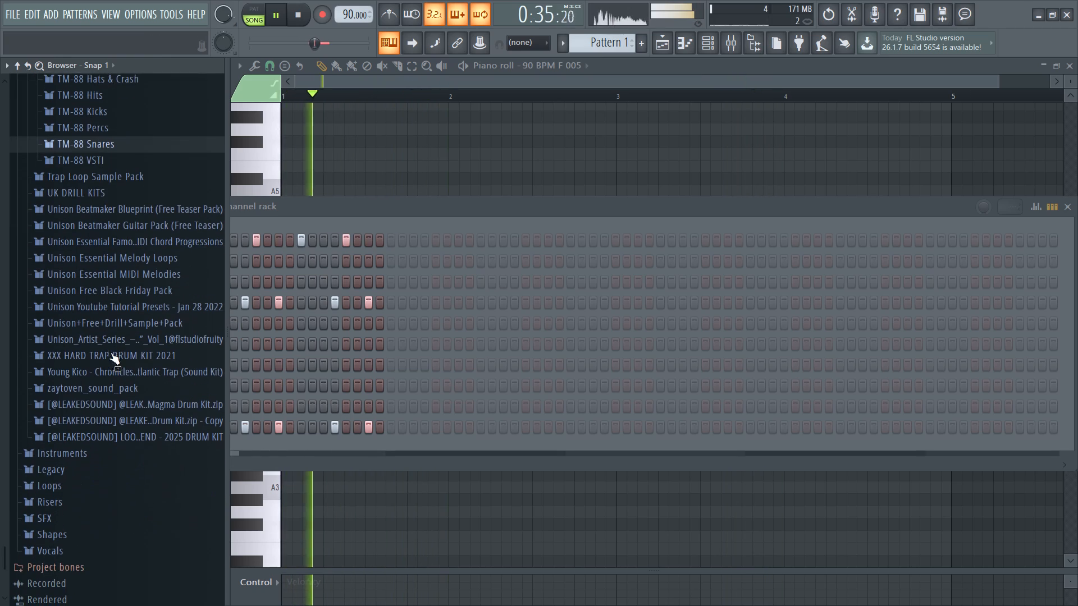
click(97, 419)
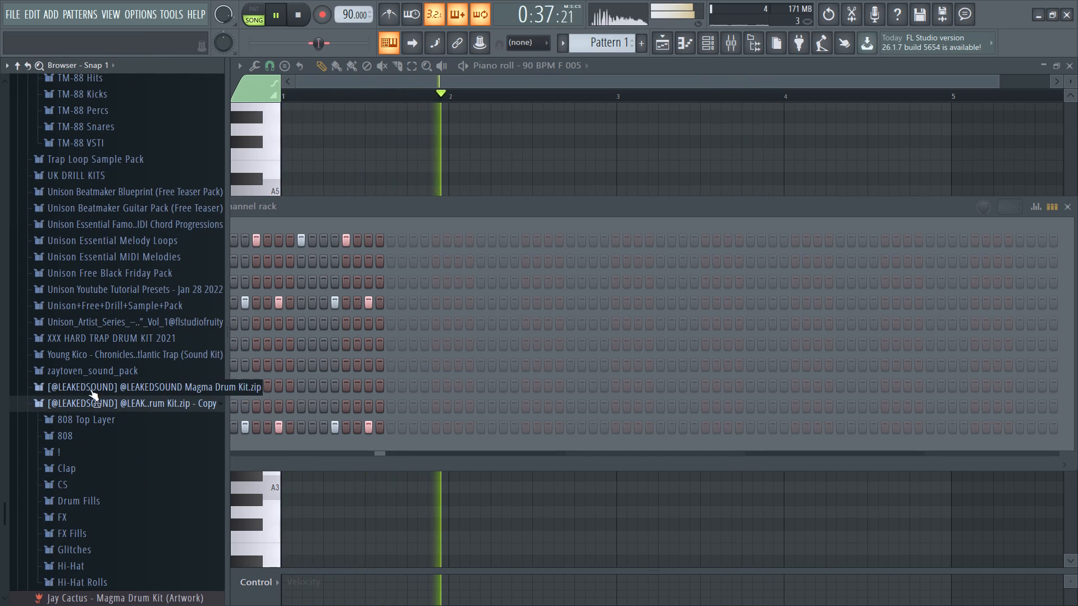
scroll(89, 545, down, 1)
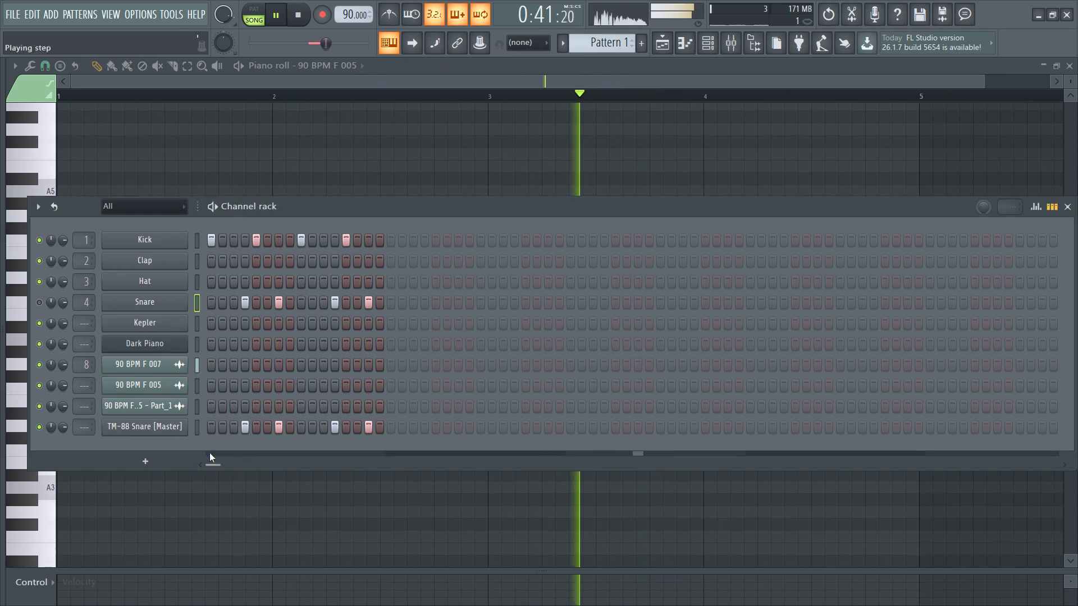
Raise the volume of the TM-88 Snare [Master] channel slightly and stop playback.
click(159, 434)
scroll(356, 194, up, 1)
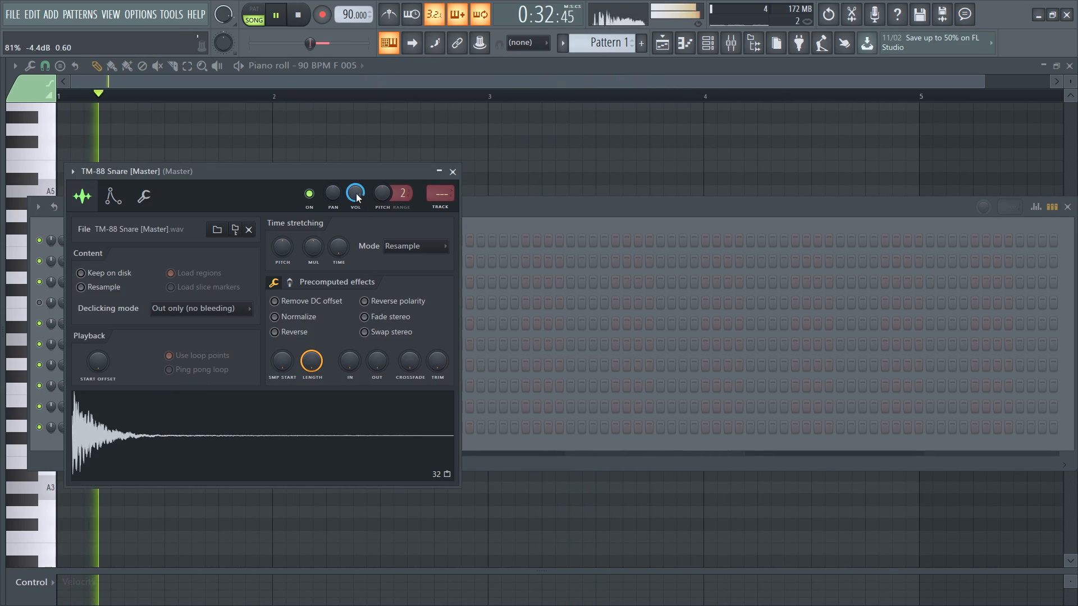
scroll(356, 194, up, 1)
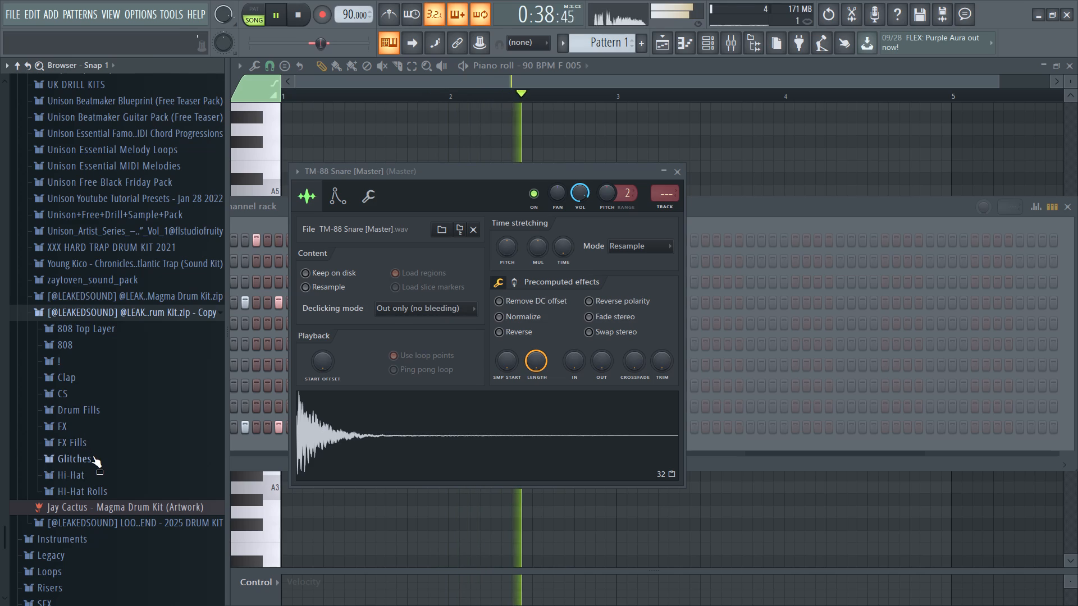
key(space)
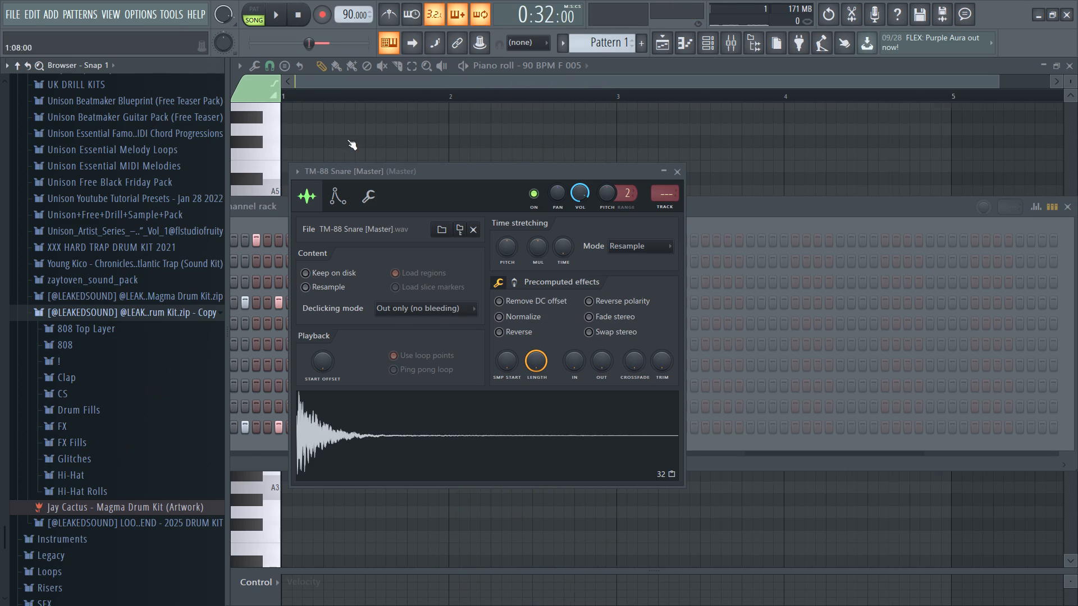
Set the project tempo to 100 BPM and restretch all channels to match.
drag(345, 15, 355, 532)
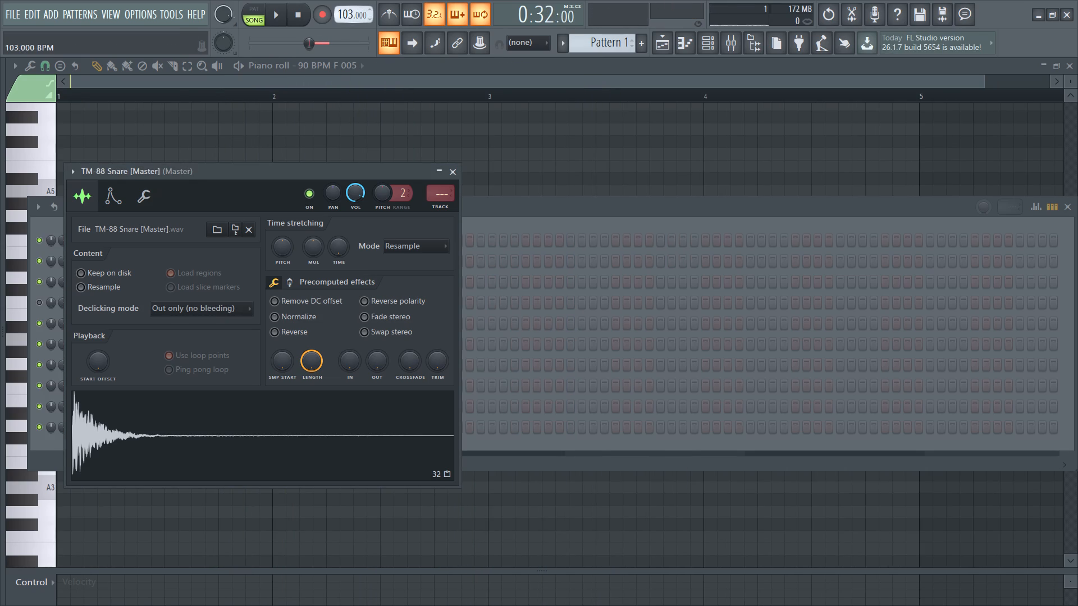
drag(355, 532, 353, 549)
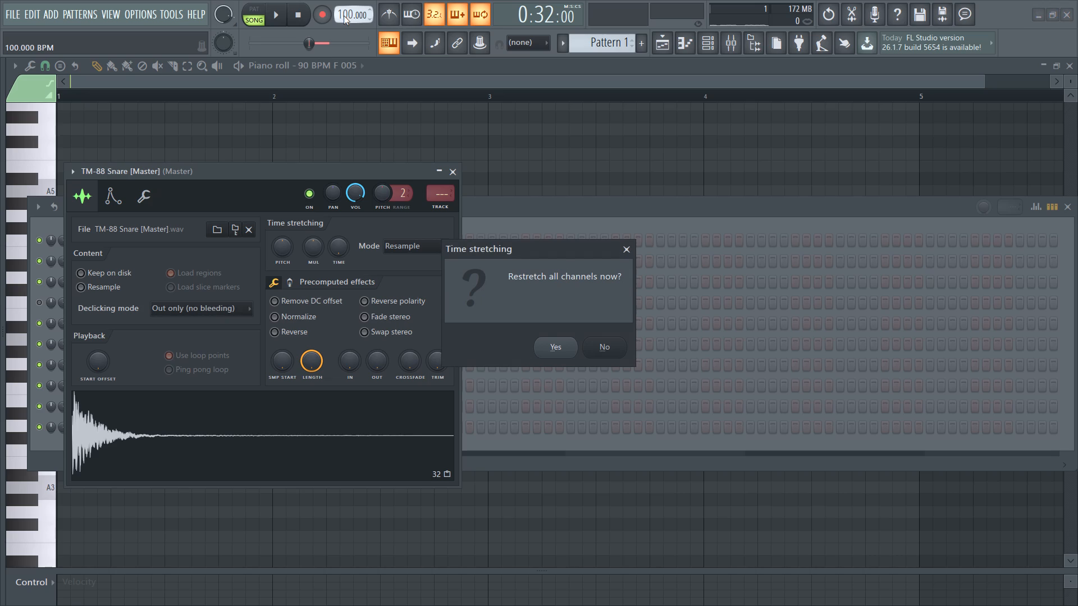
click(549, 350)
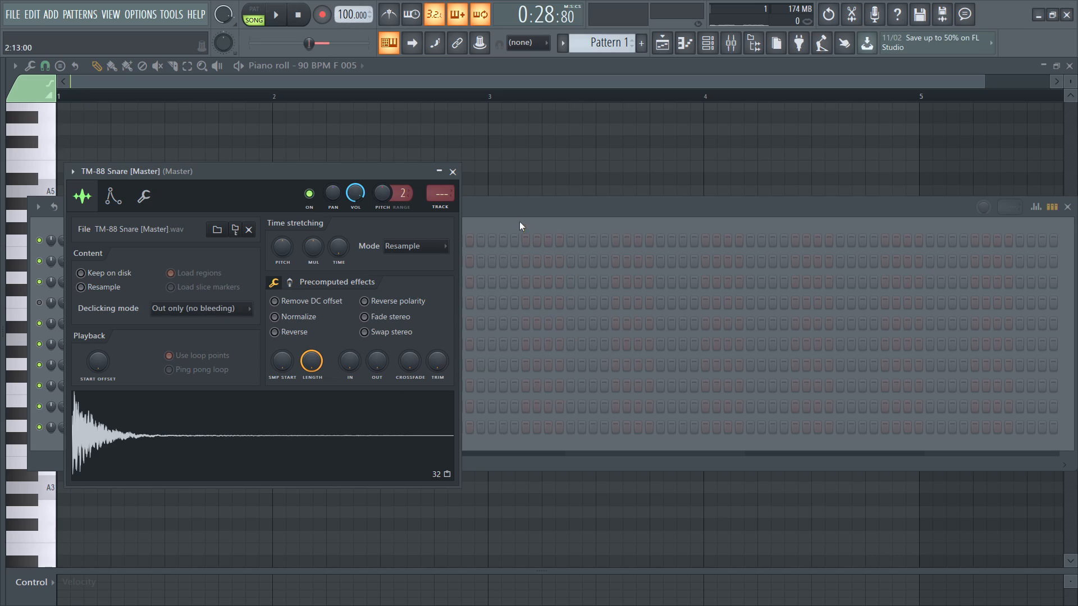
Preview the loop, clear the bar 13 to 17 selection in the playlist and play the song from the start.
key(space)
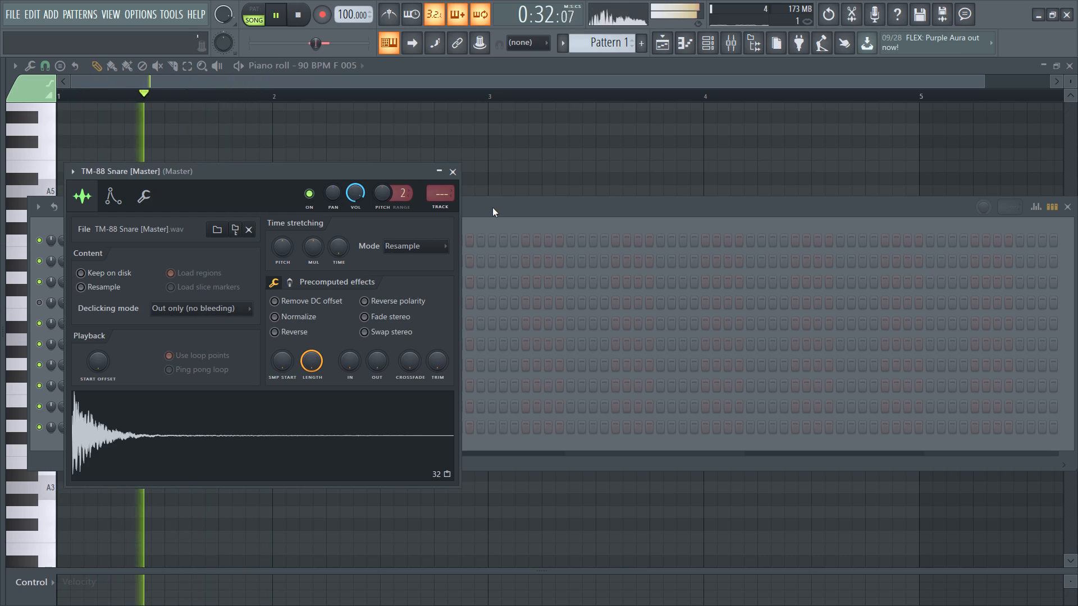
click(658, 42)
ctrl+click(416, 94)
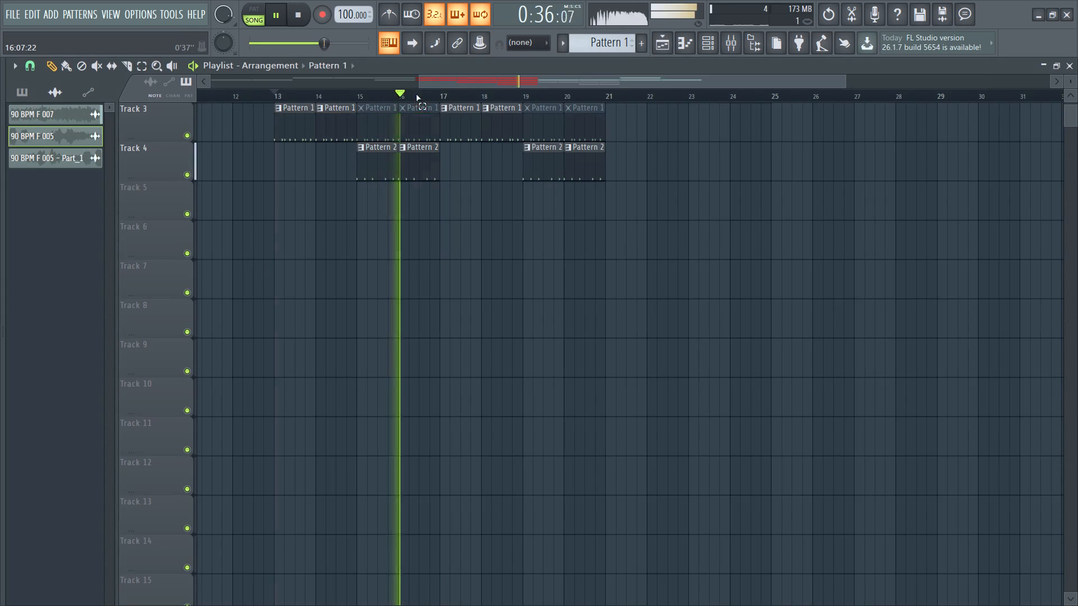
key(ctrl+space)
double_click(301, 8)
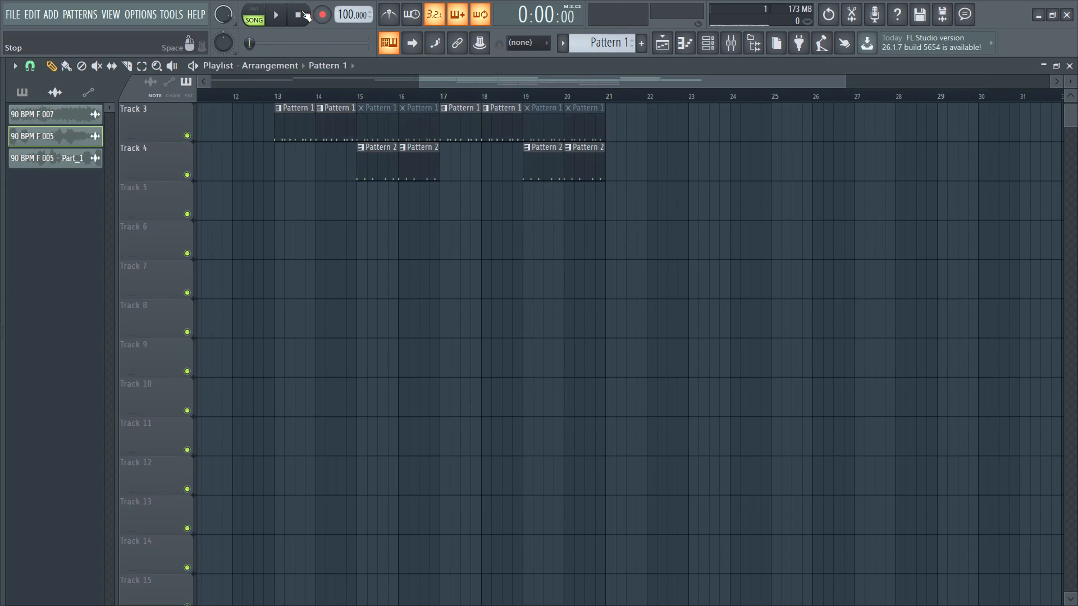
key(space)
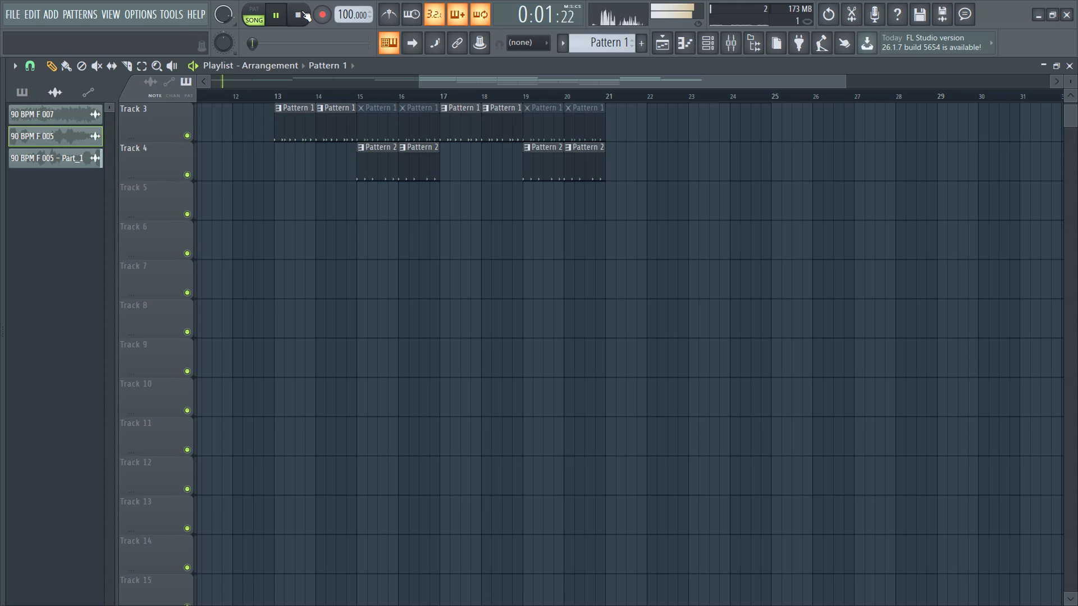
Set the time stretching mode of the 90 BPM F 005 - Part_1 intro clip to Stretch and replay the song.
scroll(299, 393, up, 7)
ctrl+scroll(301, 383, down, 2)
scroll(301, 381, up, 6)
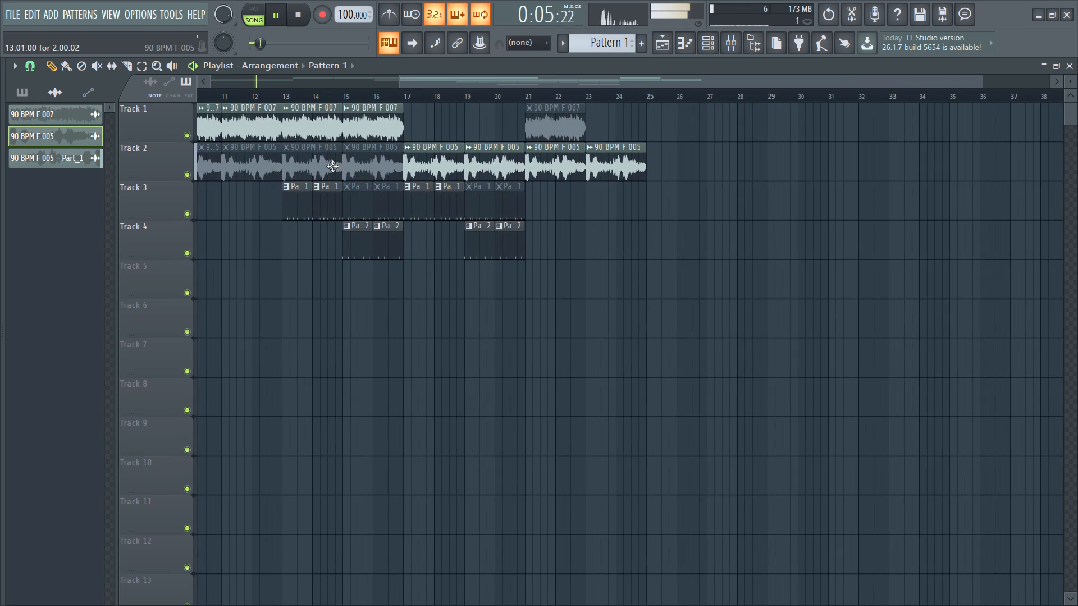
drag(427, 81, 251, 113)
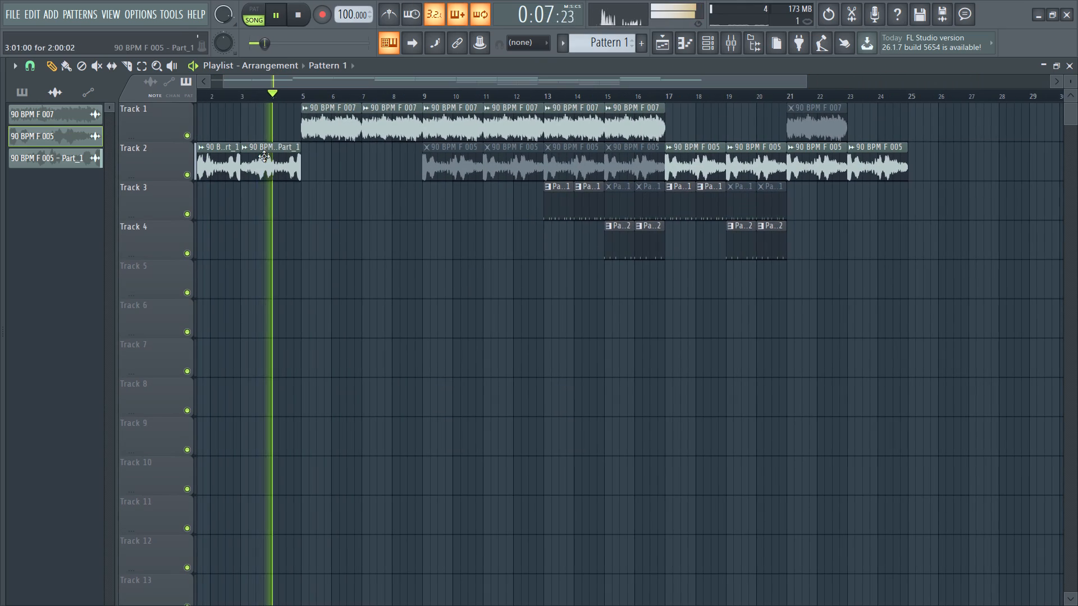
double_click(264, 156)
click(386, 227)
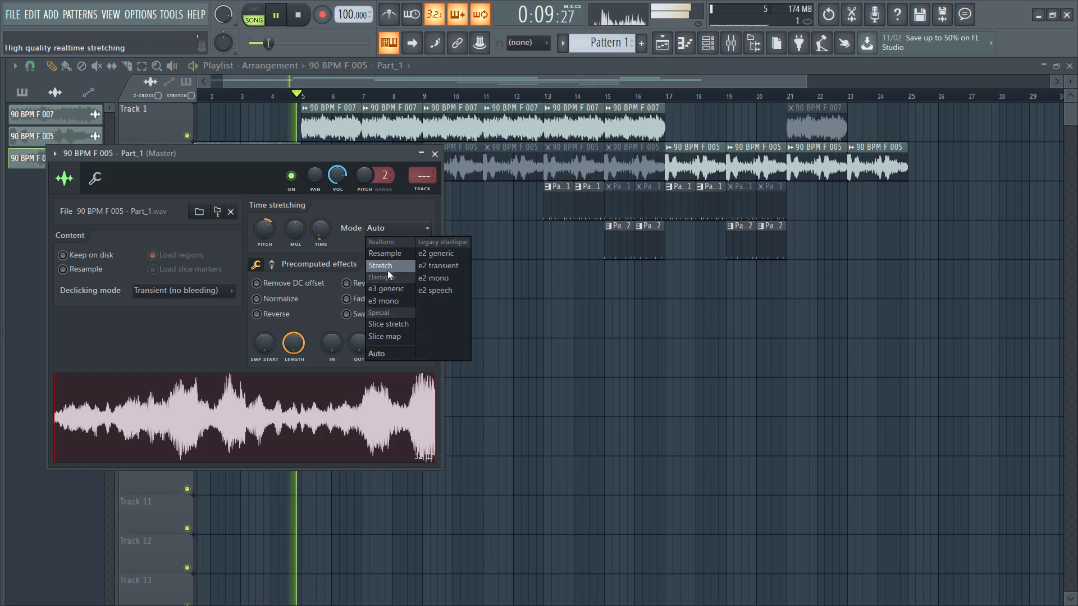
click(387, 265)
key(space)
key(space)
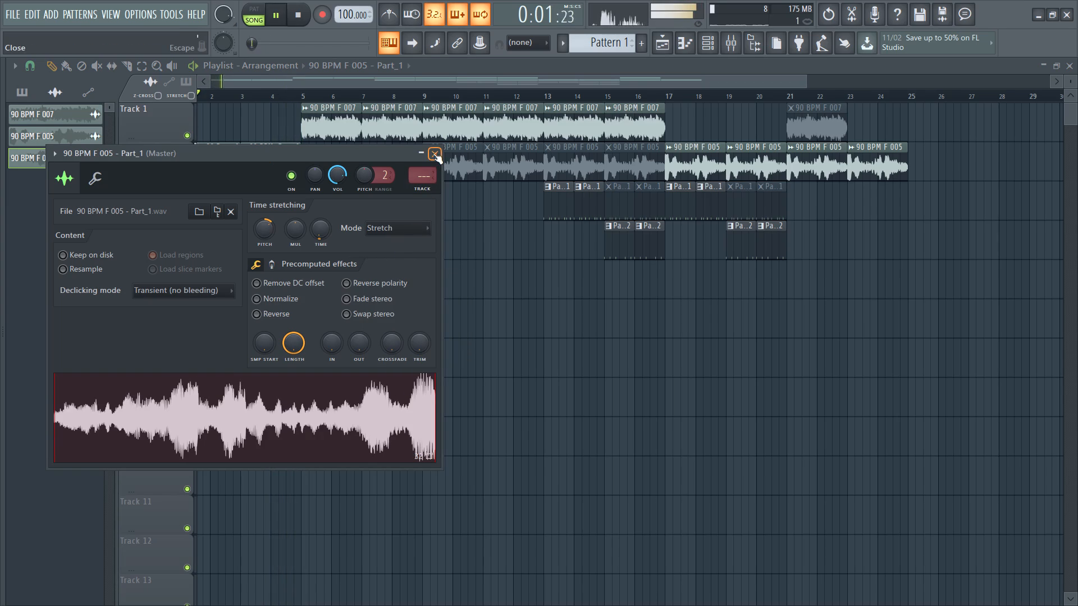
click(436, 152)
Set the time stretching mode of the 90 BPM F 007 clip on Track 1 to Stretch.
double_click(401, 125)
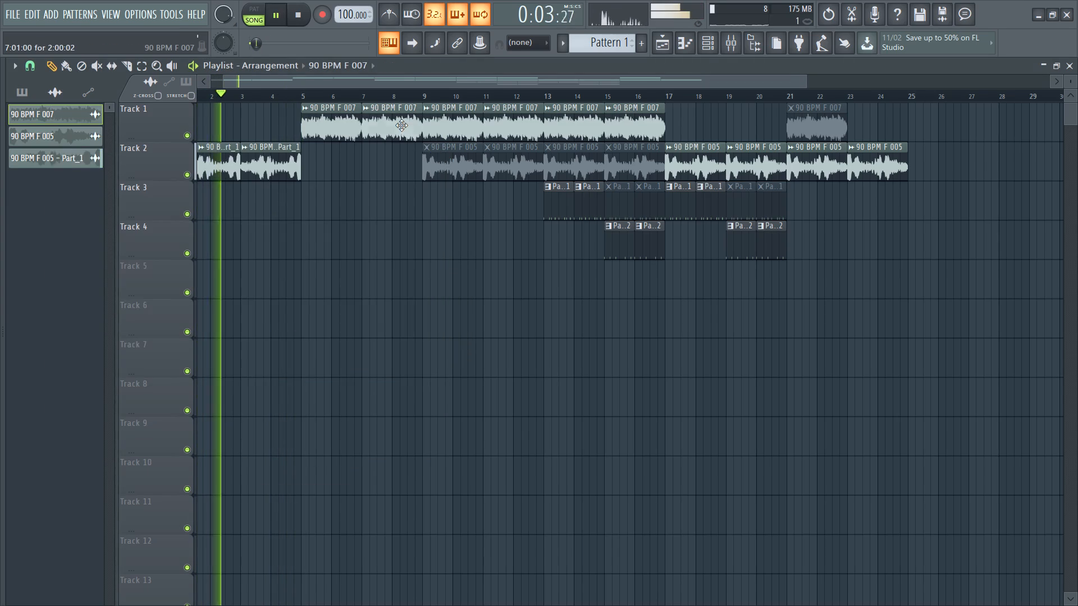
click(362, 192)
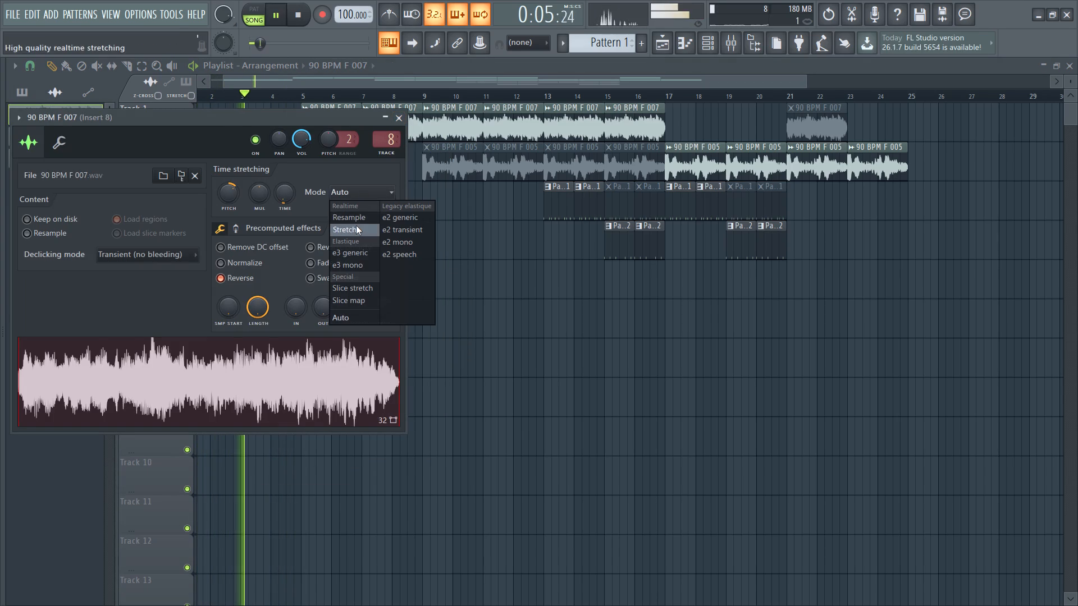
click(356, 226)
click(403, 118)
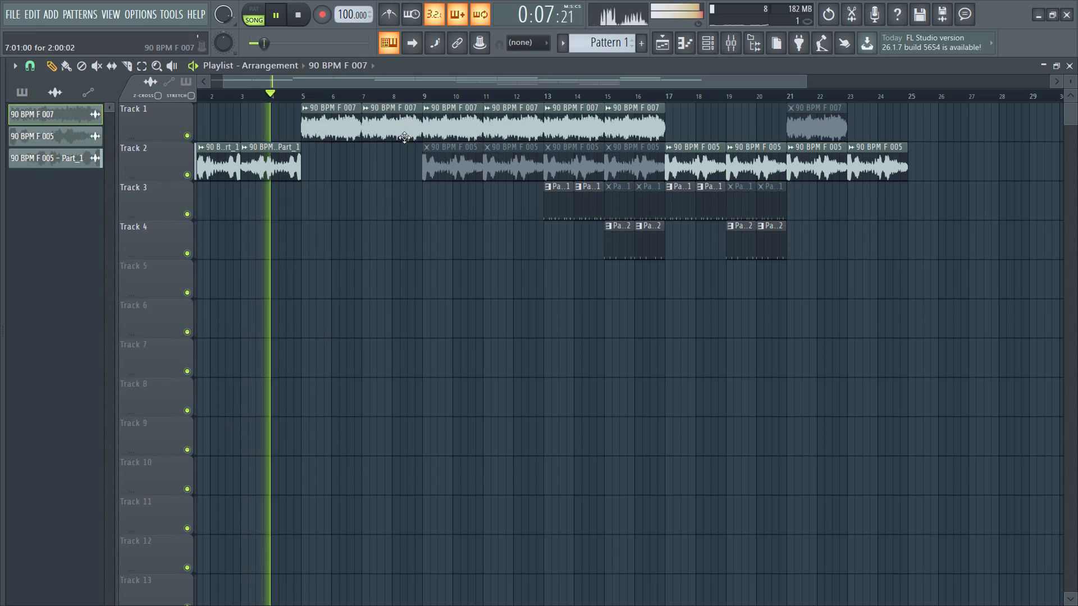
Set the time stretching mode of the 90 BPM F 005 clip at bar 17 on Track 2 to Stretch and replay the song from the start.
ctrl+scroll(311, 217, up, 3)
ctrl+scroll(316, 212, down, 1)
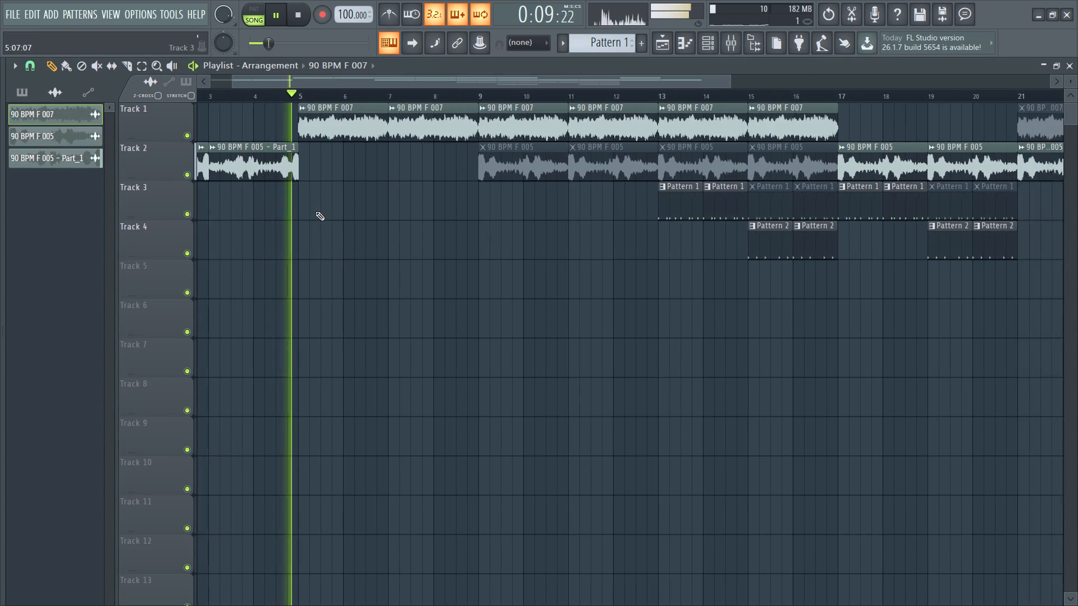
ctrl+scroll(316, 212, down, 2)
double_click(700, 158)
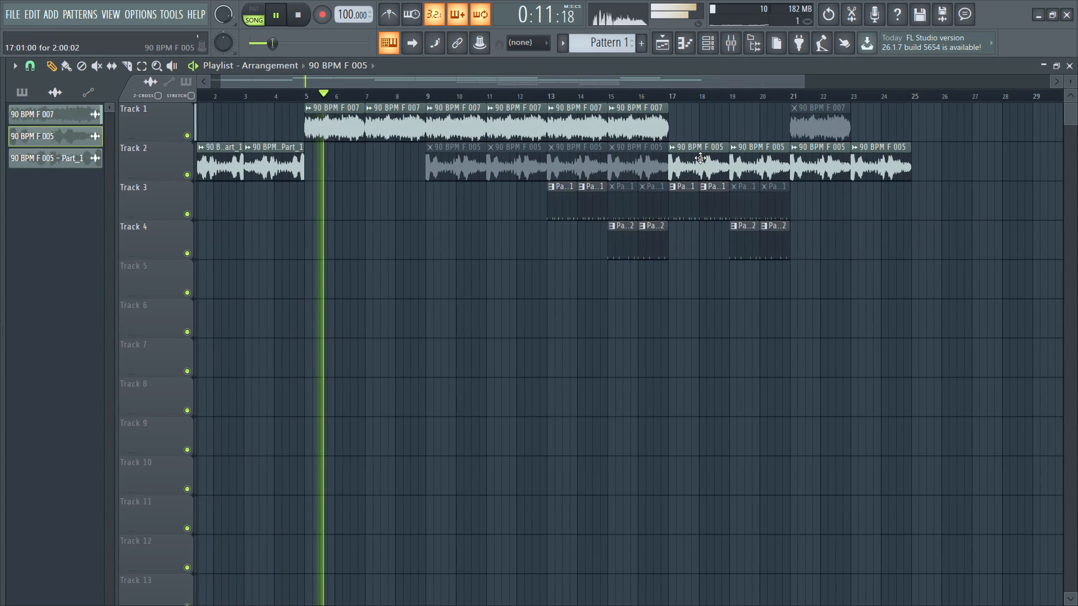
click(361, 209)
click(372, 247)
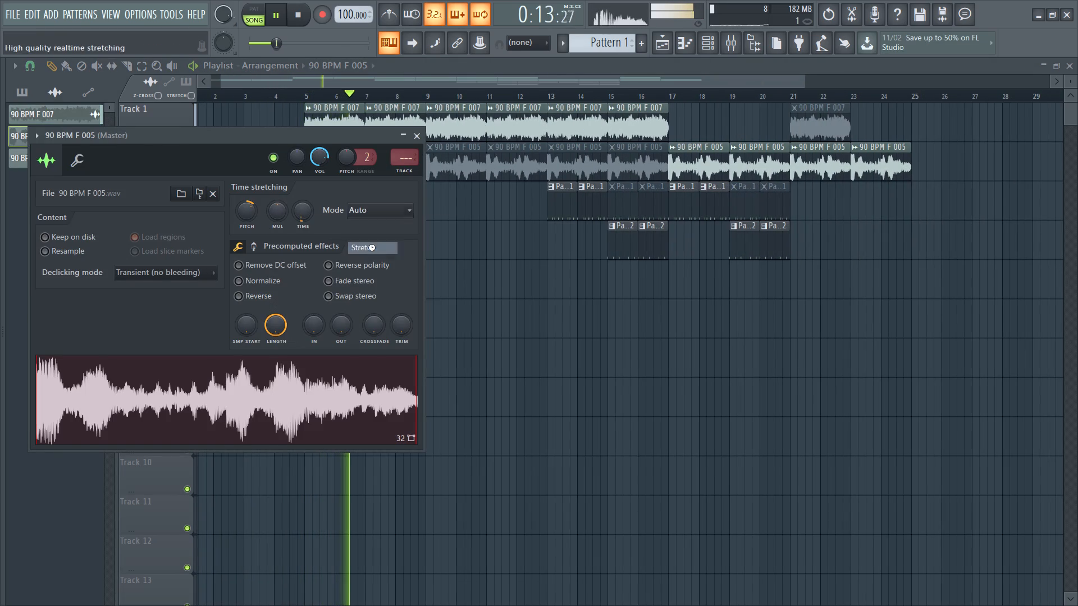
click(421, 136)
key(space)
key(space)
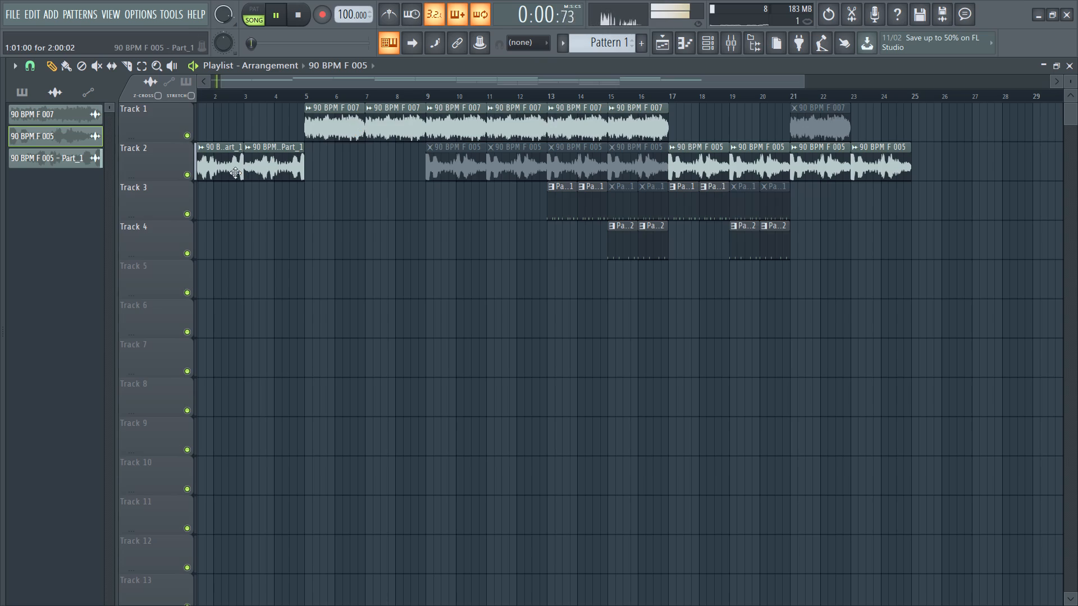
Lower the pitch shift of the 90 BPM F 005 - Part_1 intro clip to neutral and play the song to check it.
double_click(227, 168)
key(space)
drag(267, 223, 276, 285)
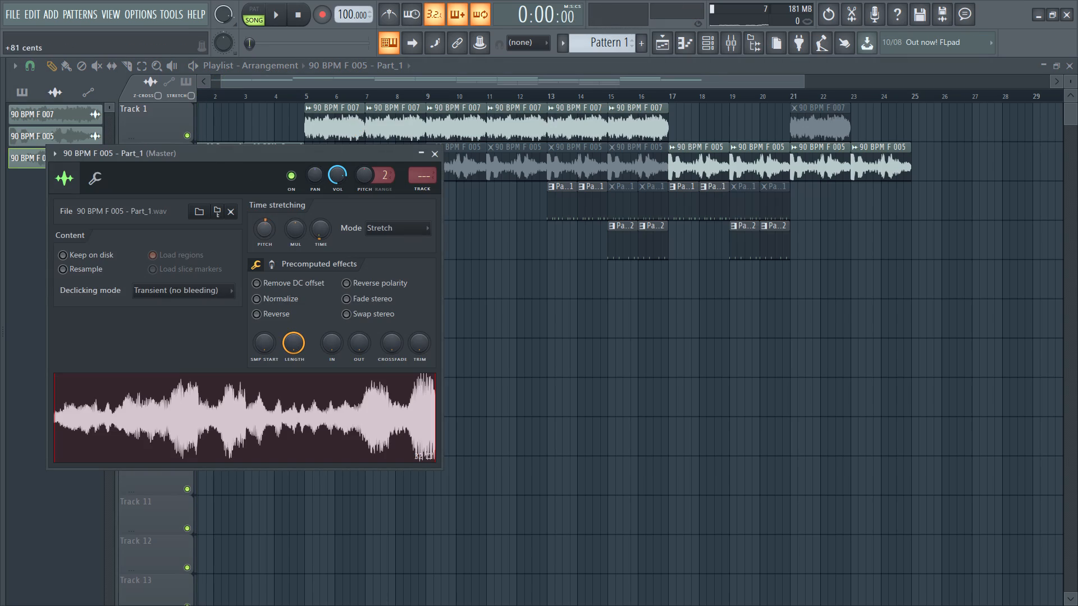
drag(276, 285, 277, 294)
key(space)
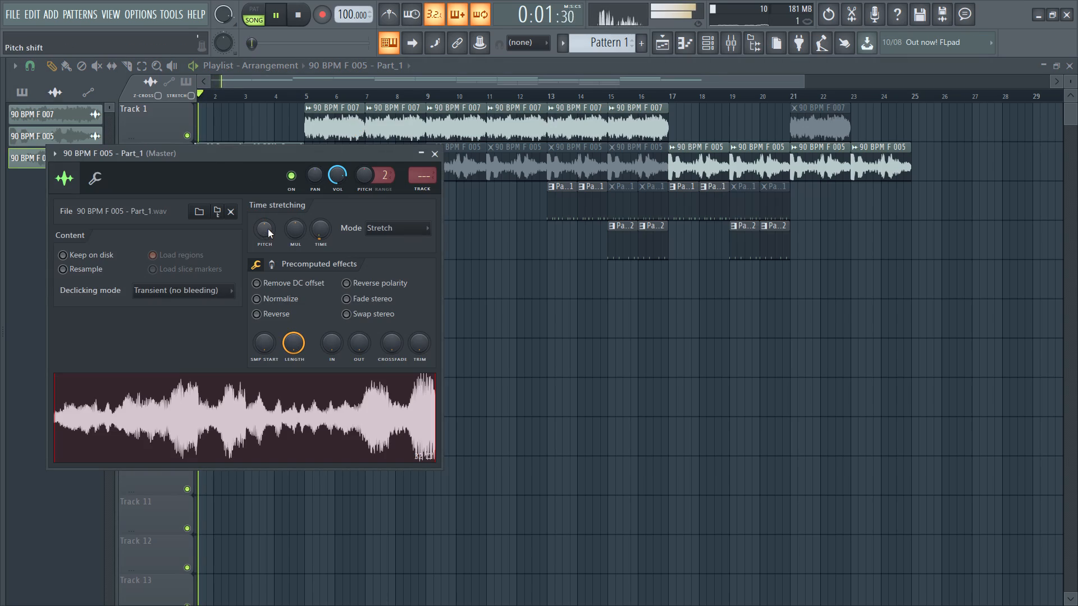
click(266, 229)
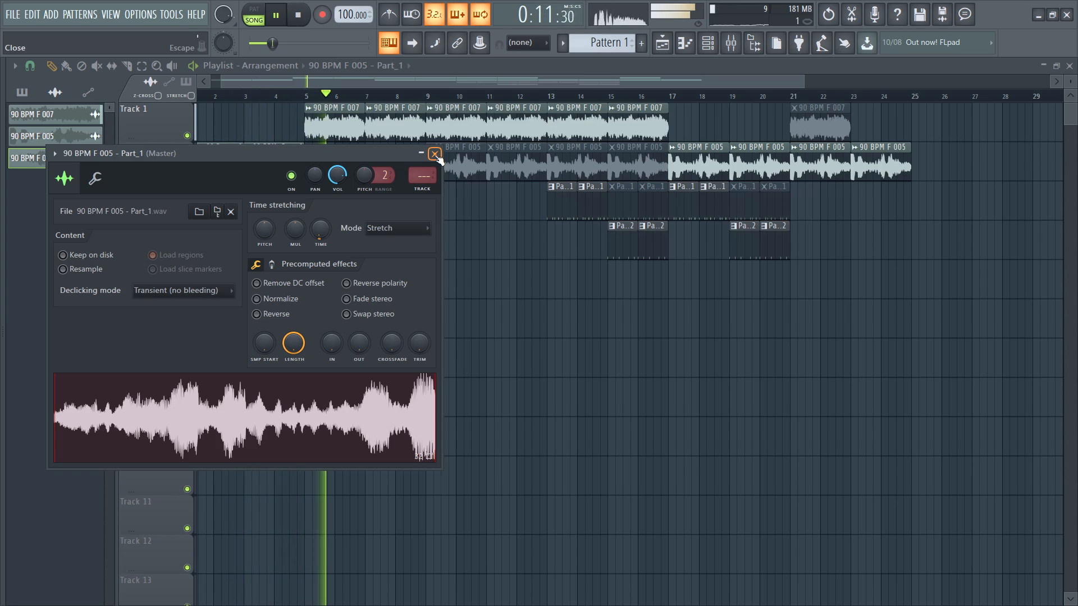
click(435, 155)
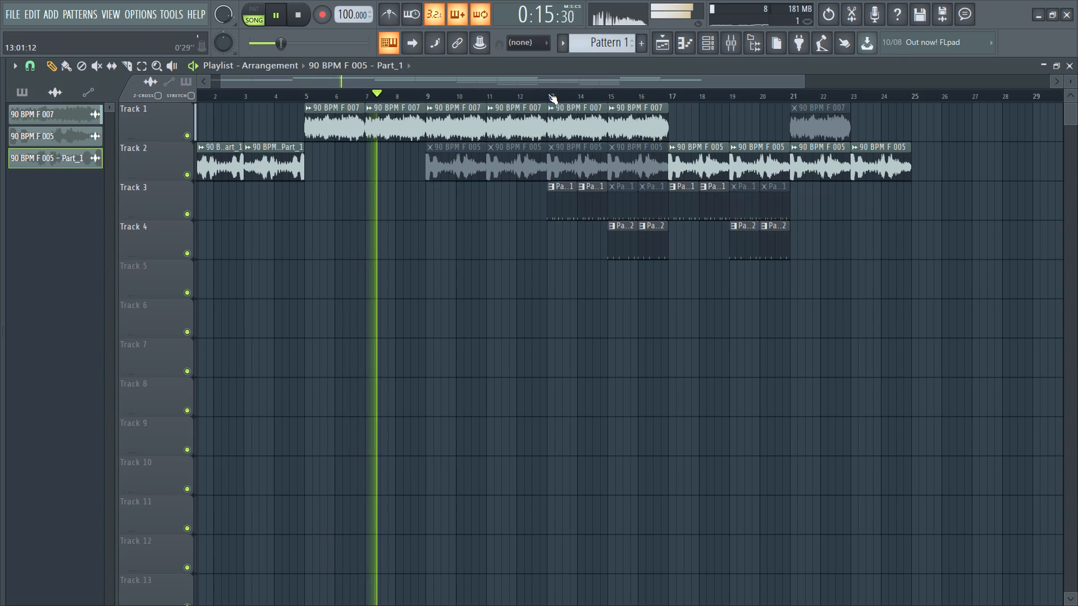
Select bars 13 to 17 in the playlist timeline so that playback loops over them.
ctrl+scroll(561, 100, up, 3)
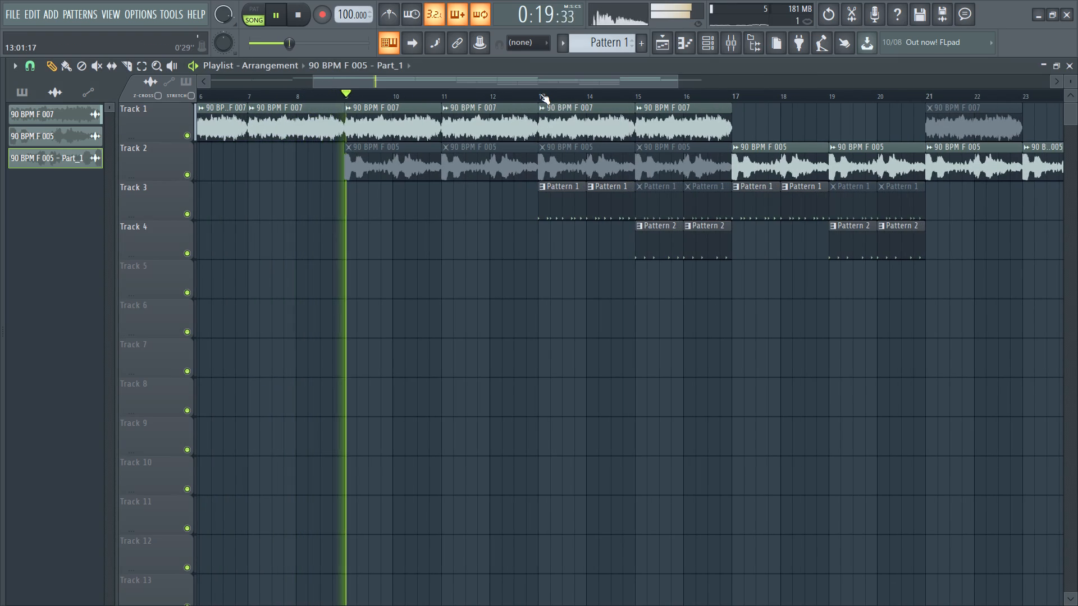
ctrl+drag(540, 94, 734, 149)
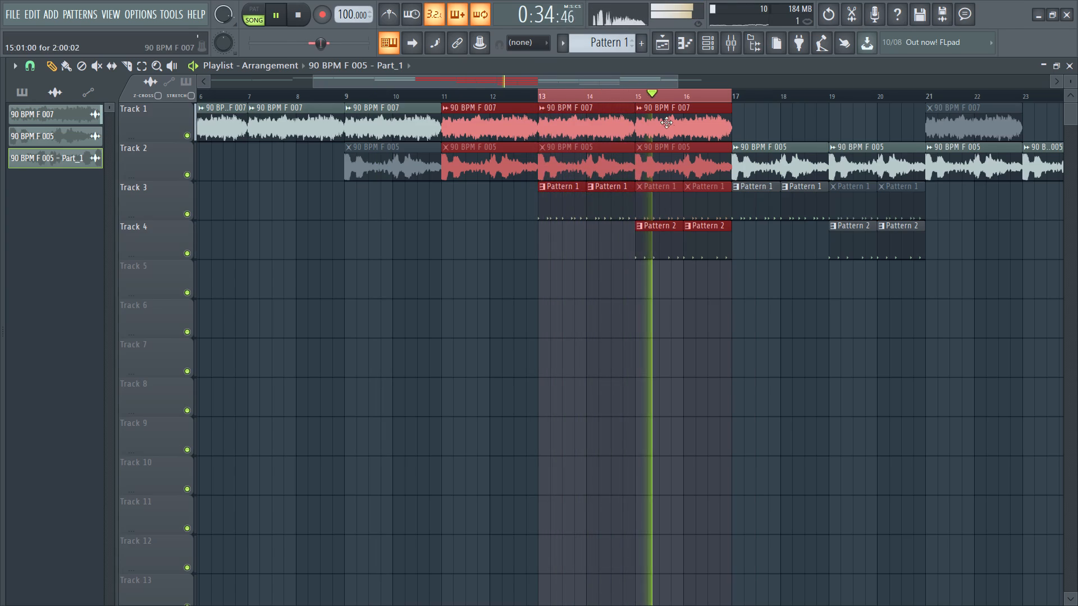
Copy the Snare channel's steps in Pattern 2 to the TM-88 Snare channel.
click(611, 214)
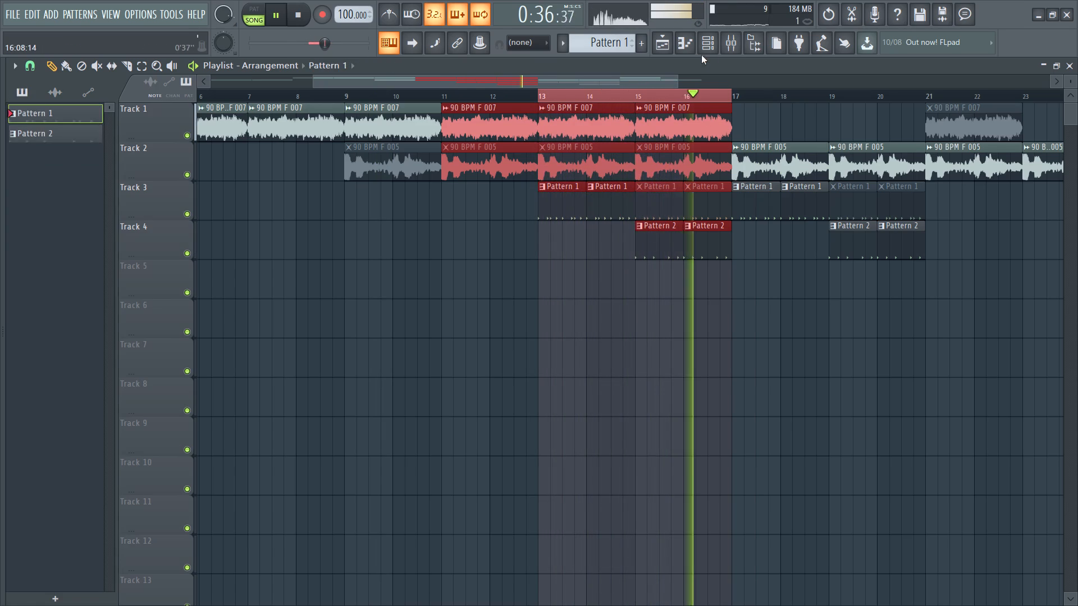
click(708, 49)
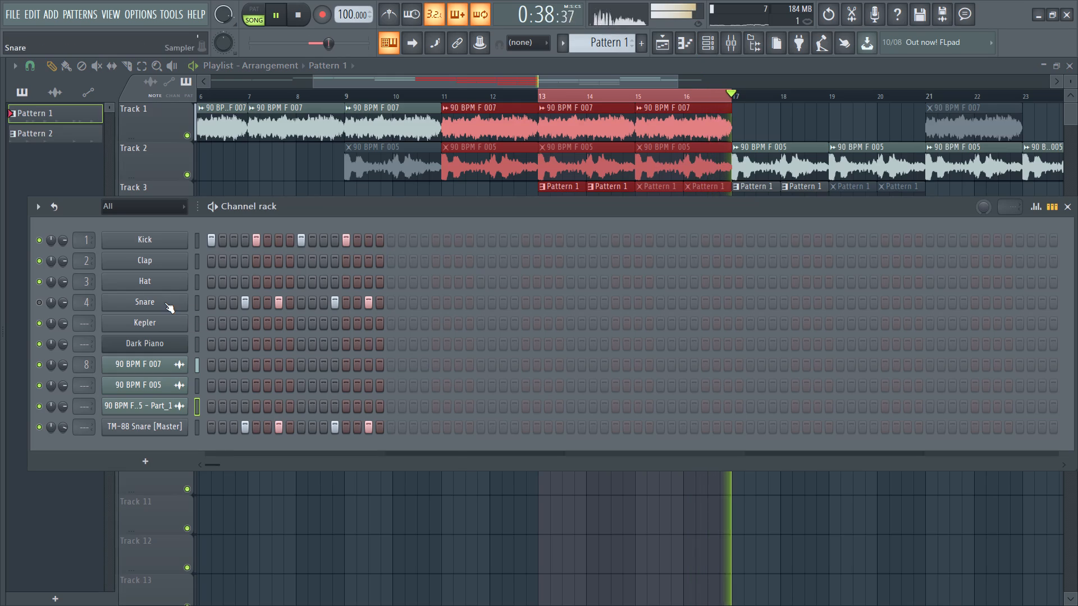
right_click(165, 302)
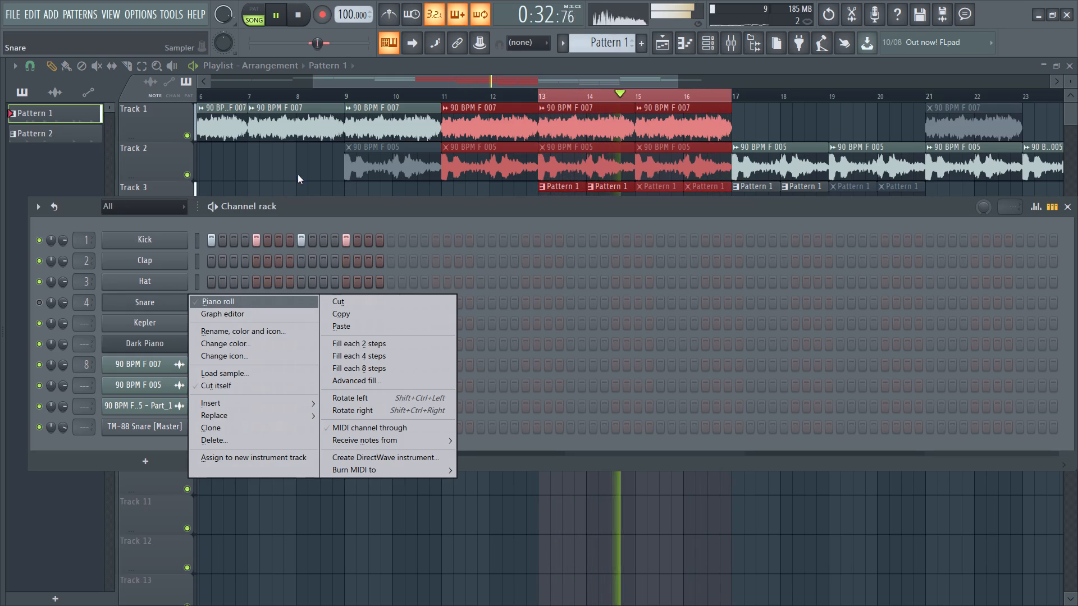
click(558, 44)
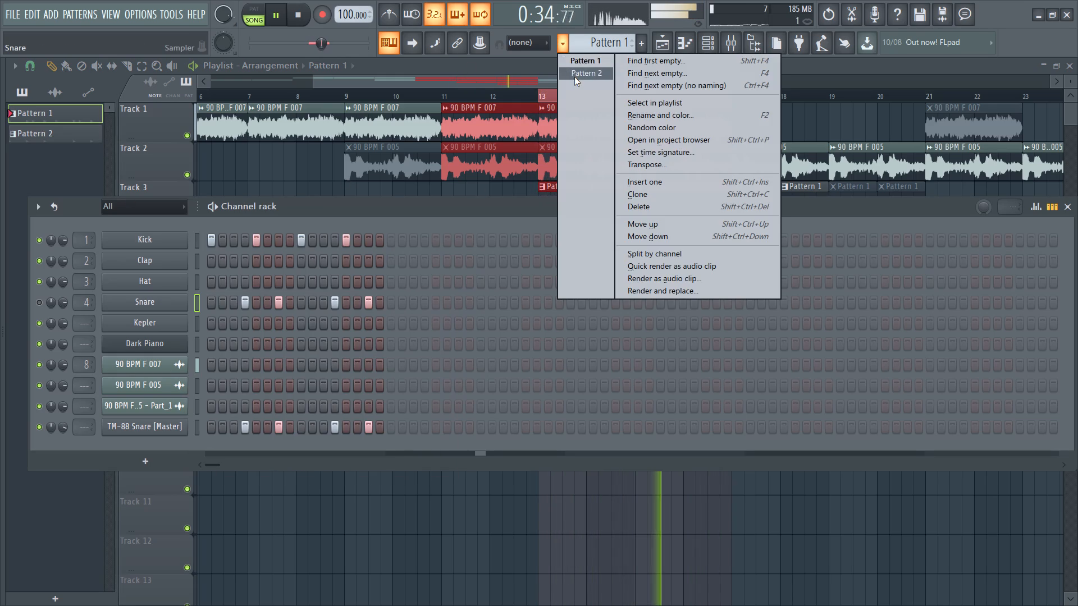
click(574, 77)
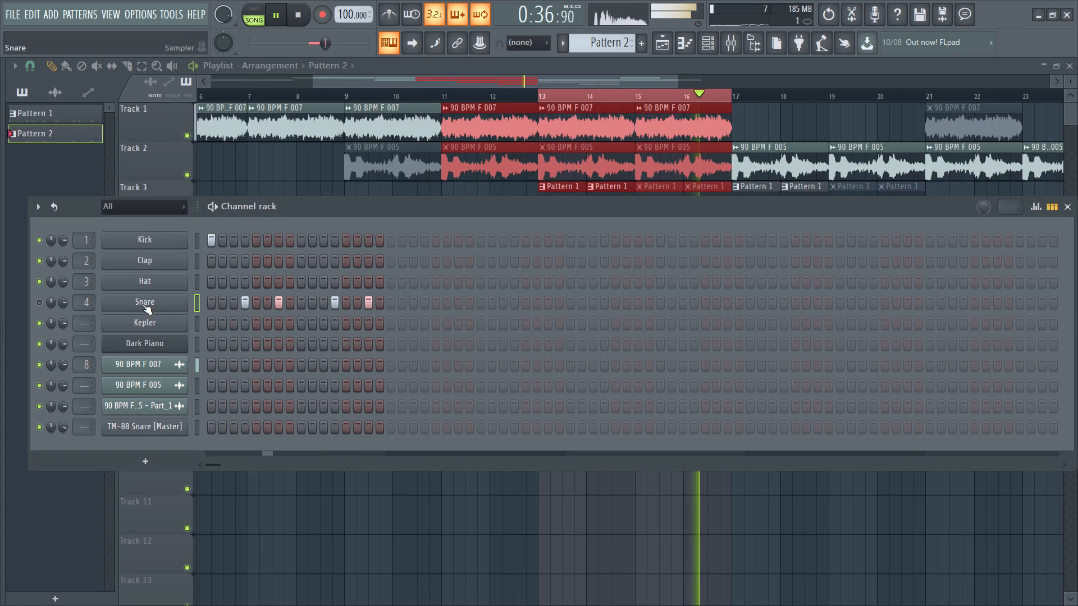
right_click(142, 303)
click(361, 320)
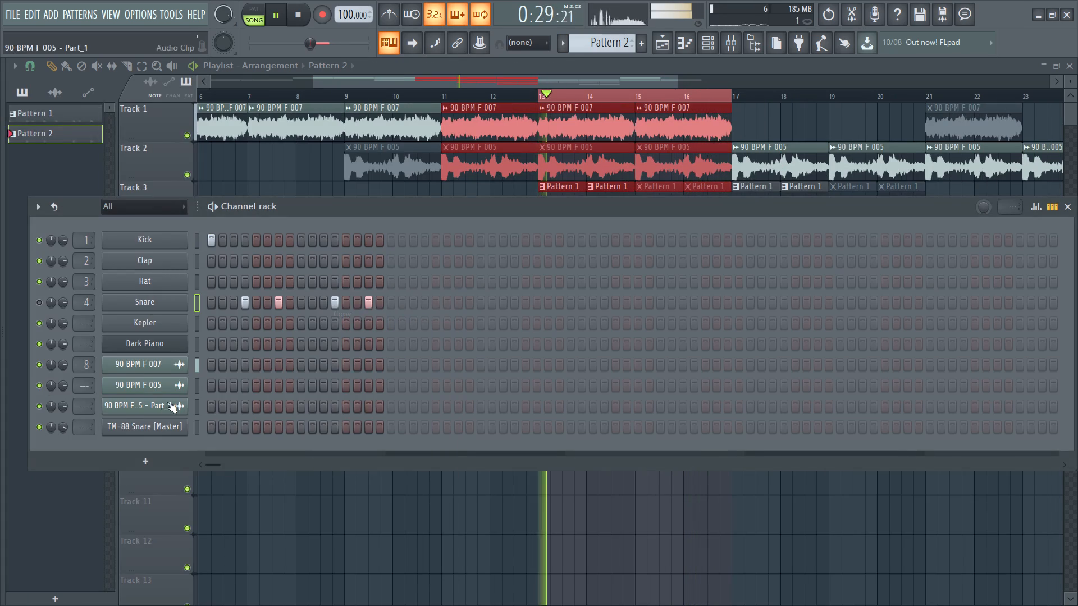
right_click(151, 426)
click(346, 444)
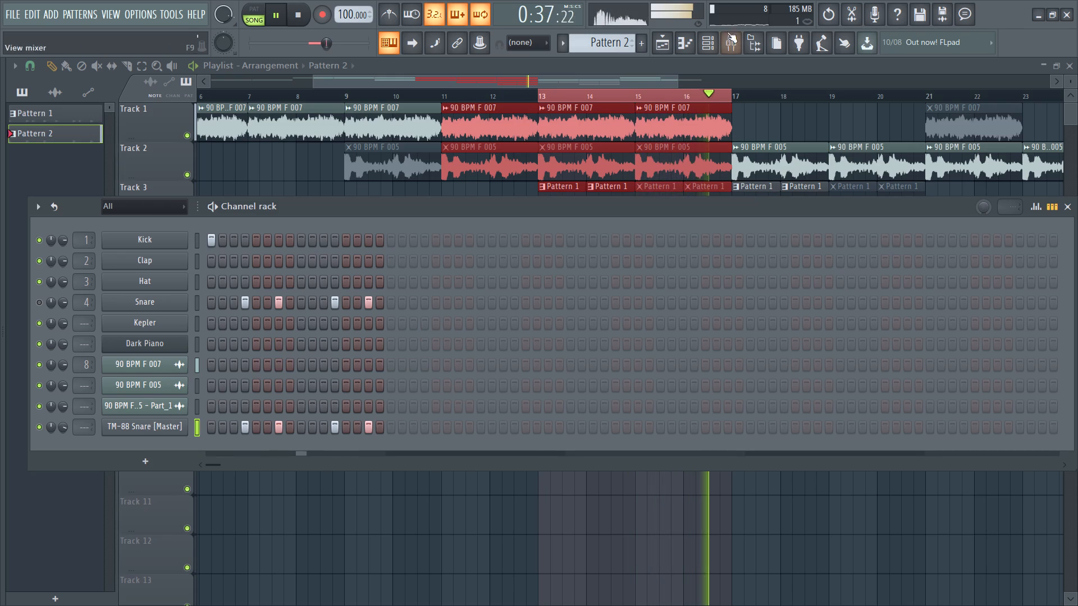
click(703, 44)
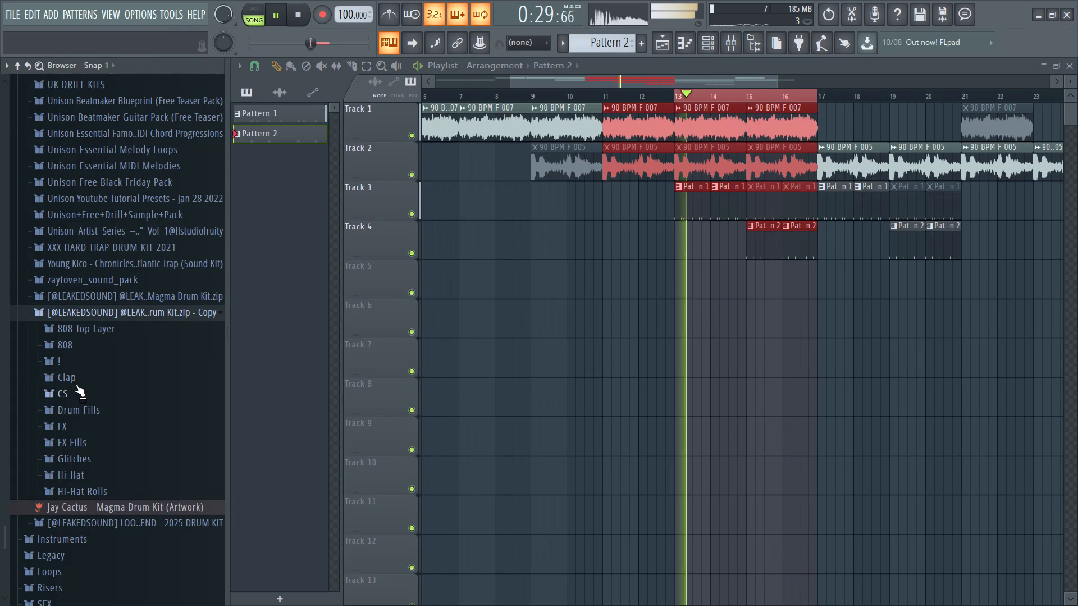
Open the Snares folder of the original Magma Drum Kit in the sample browser.
click(74, 313)
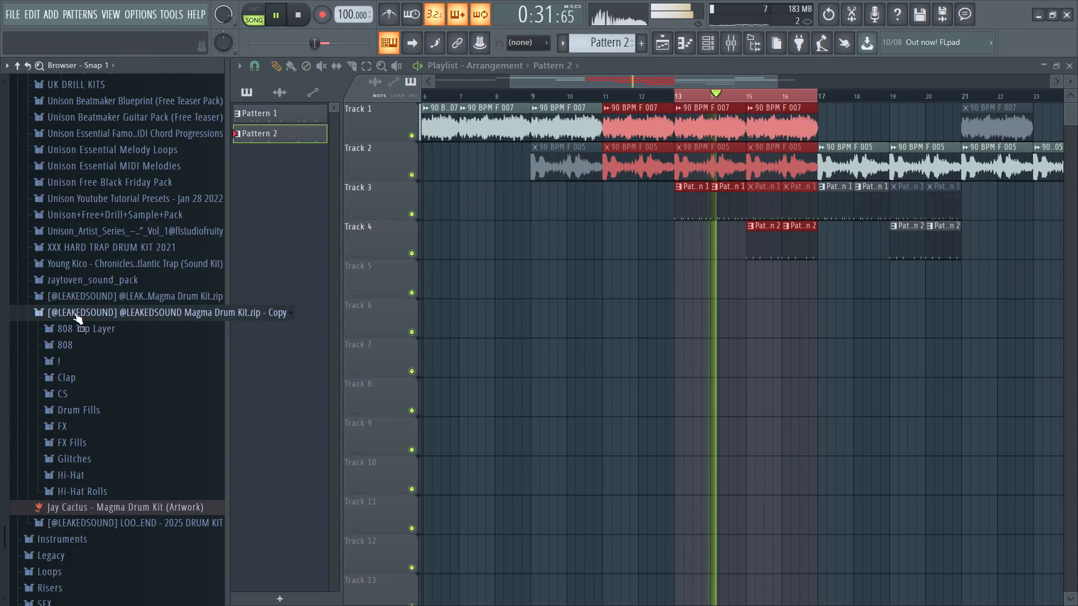
click(113, 338)
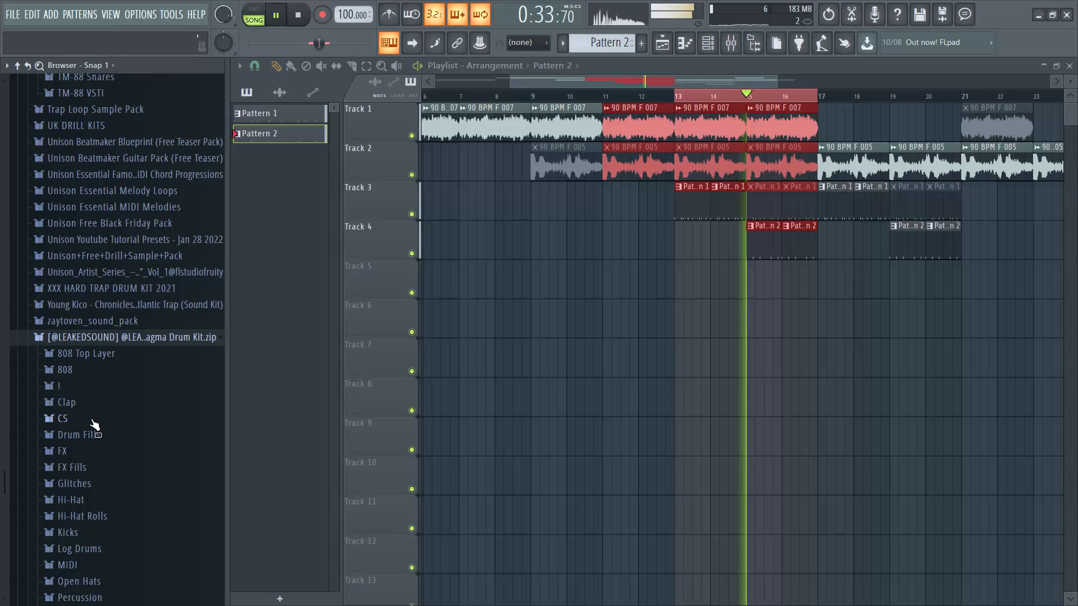
scroll(93, 417, down, 2)
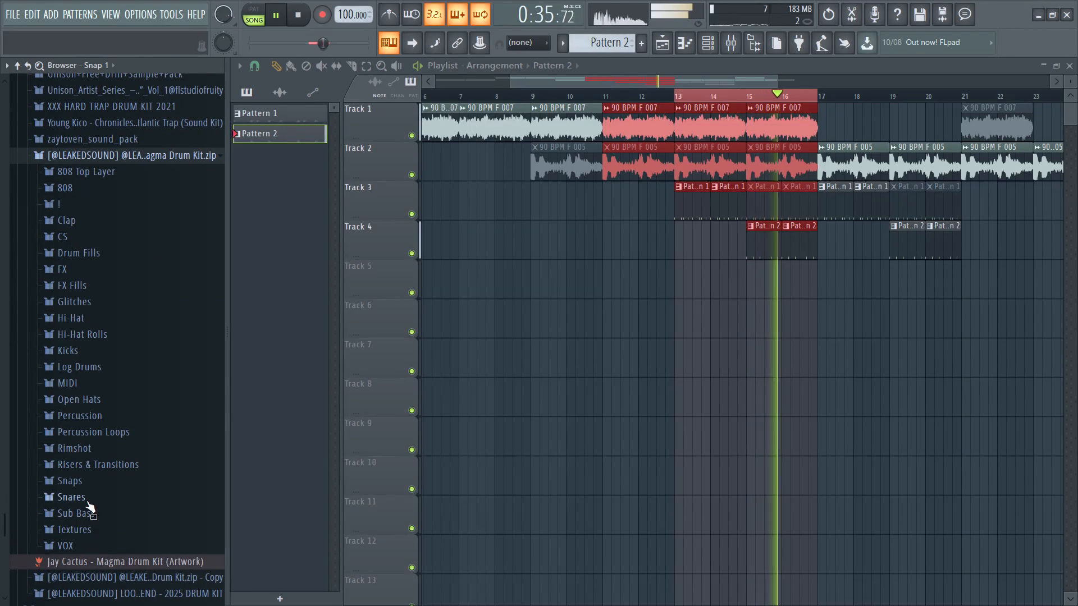
click(86, 501)
Audition the kit's snare samples over the looping beat, comparing Could Be Snare and Clone Snare with their neighbours.
click(104, 501)
click(113, 470)
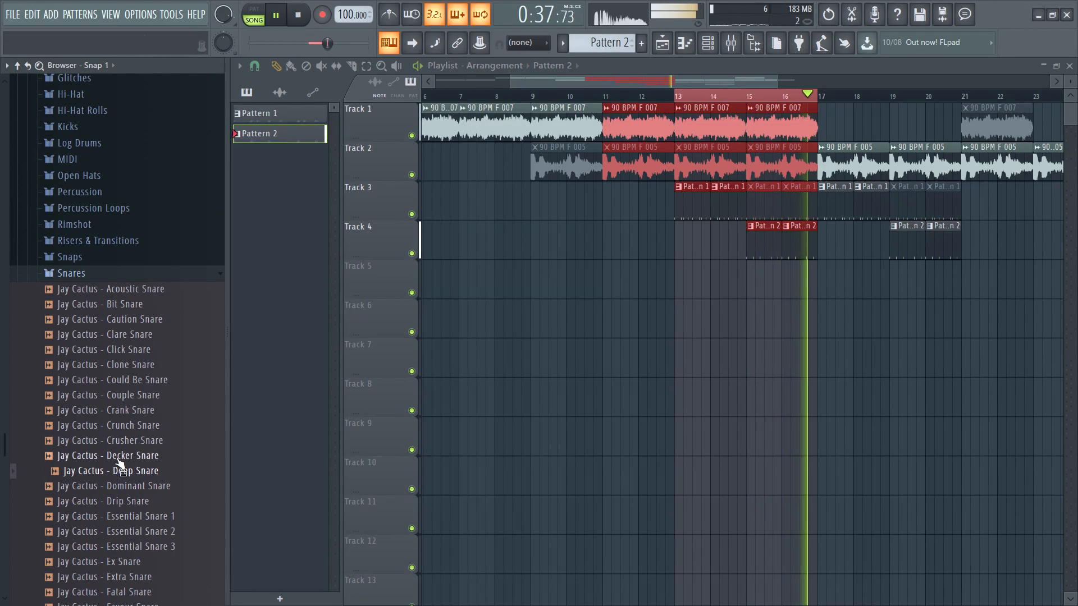
click(114, 380)
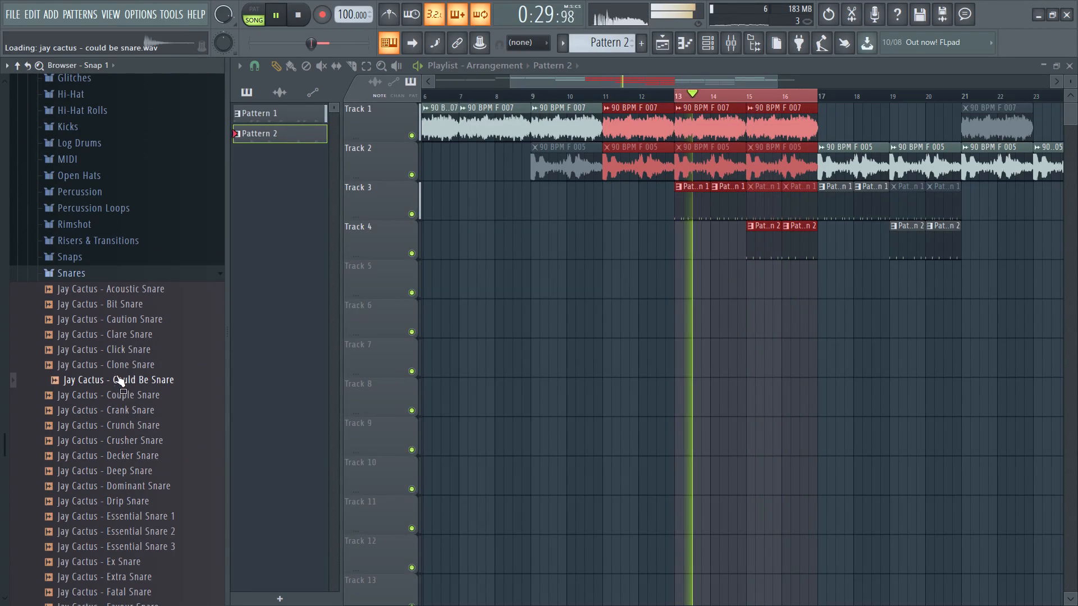
click(118, 371)
click(118, 379)
click(125, 364)
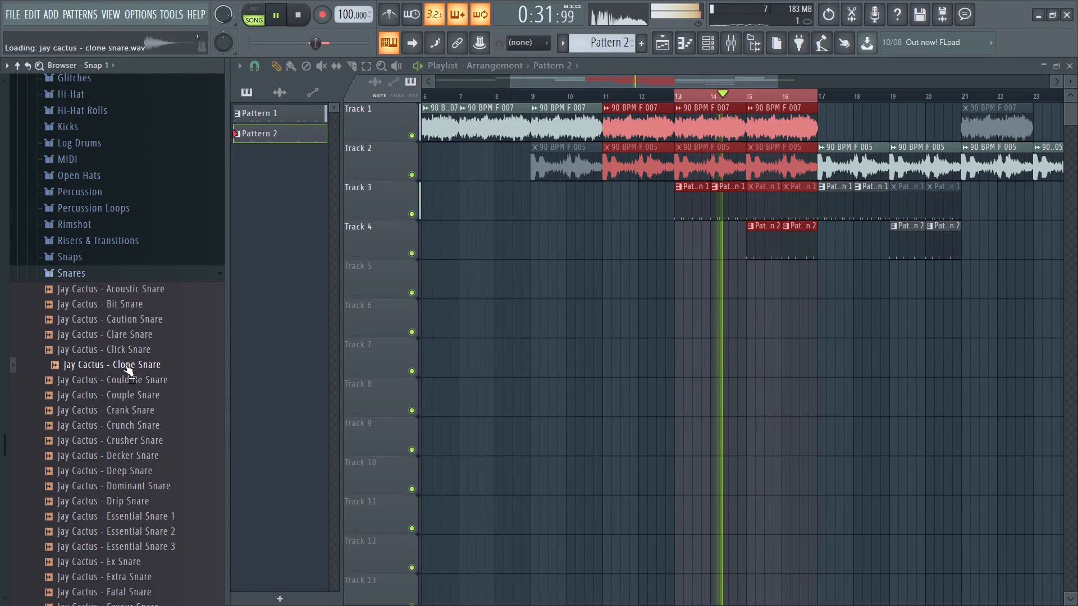
click(124, 380)
click(124, 380)
click(124, 380)
click(122, 367)
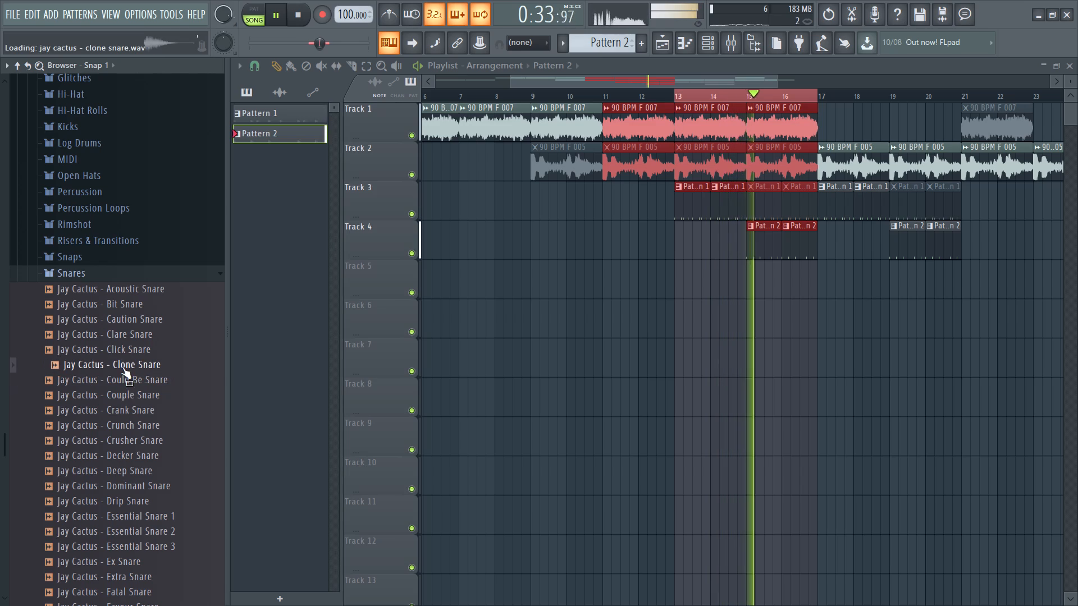
click(124, 353)
click(122, 338)
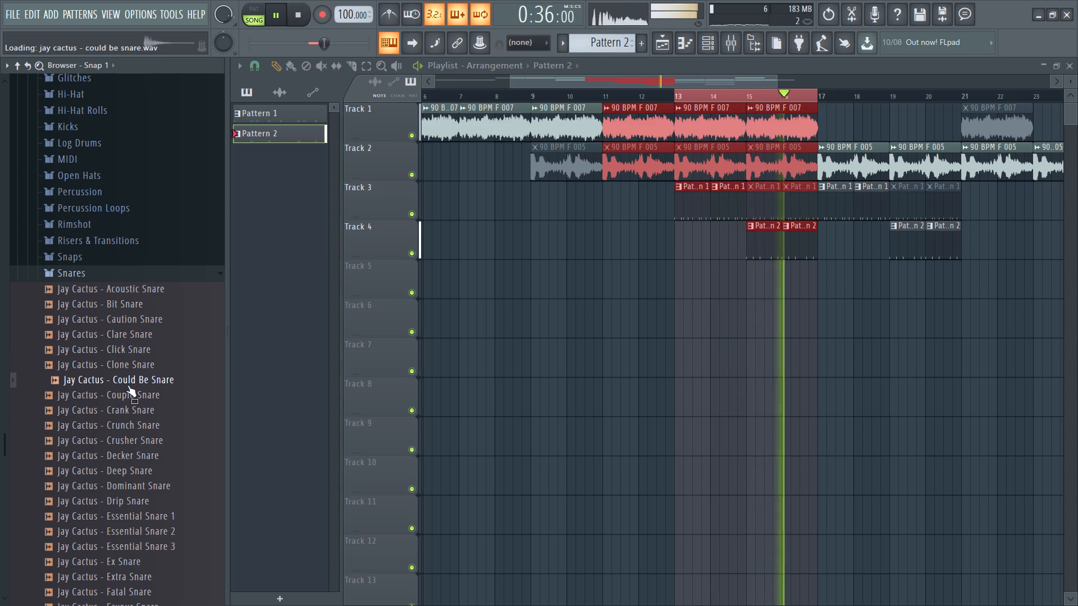
click(127, 385)
click(127, 394)
click(128, 385)
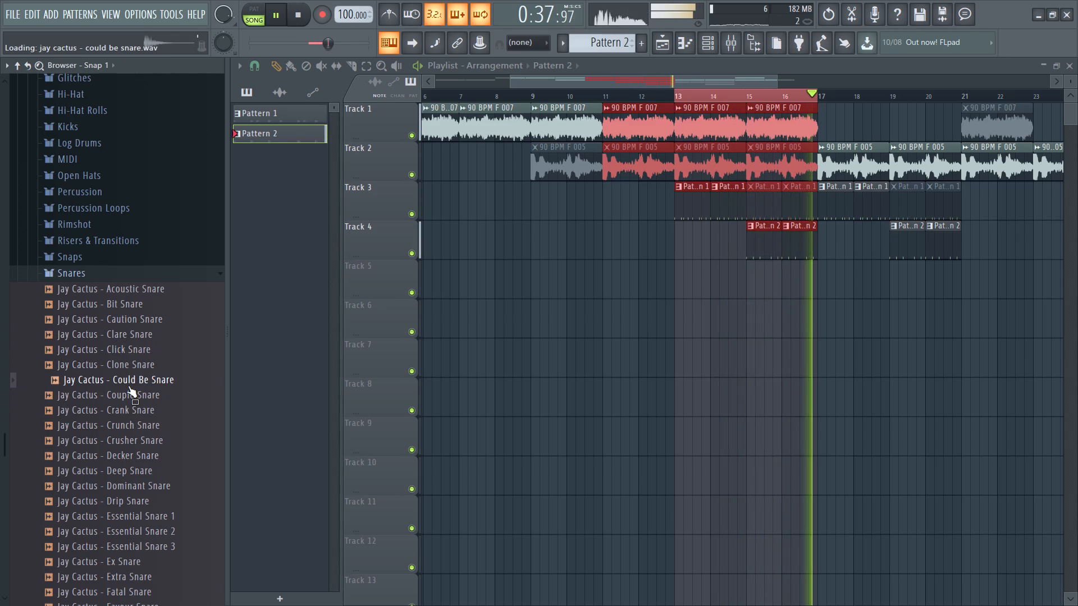
click(128, 385)
click(128, 385)
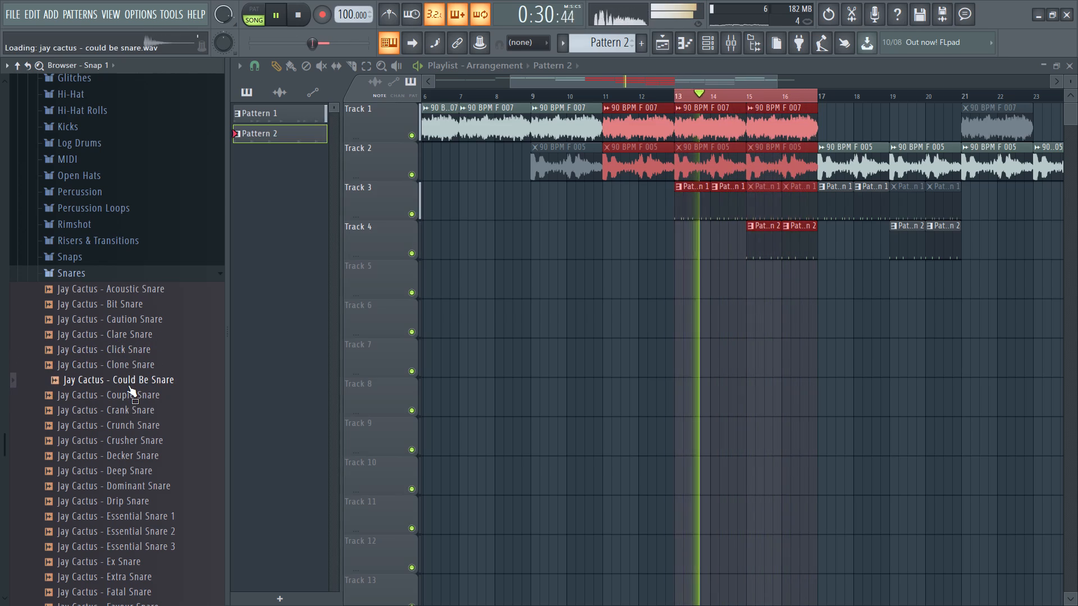
click(128, 385)
Audition the Couple, Crank, Crunch and Crusher snares and open Jay Cactus - Crunch Snare in a new sampler channel.
click(127, 396)
click(131, 416)
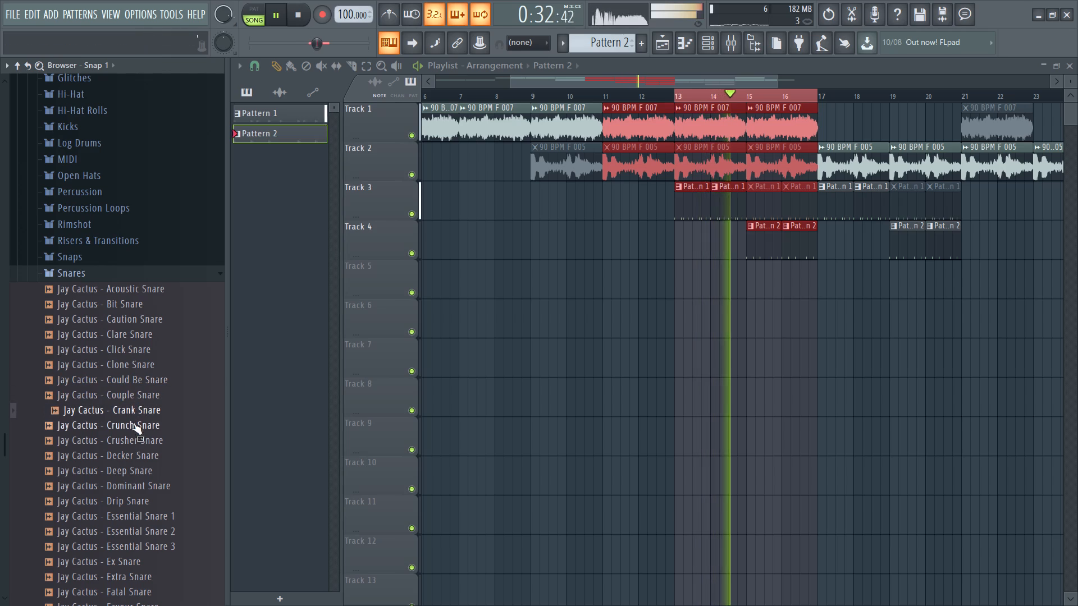
click(133, 432)
click(134, 445)
click(133, 426)
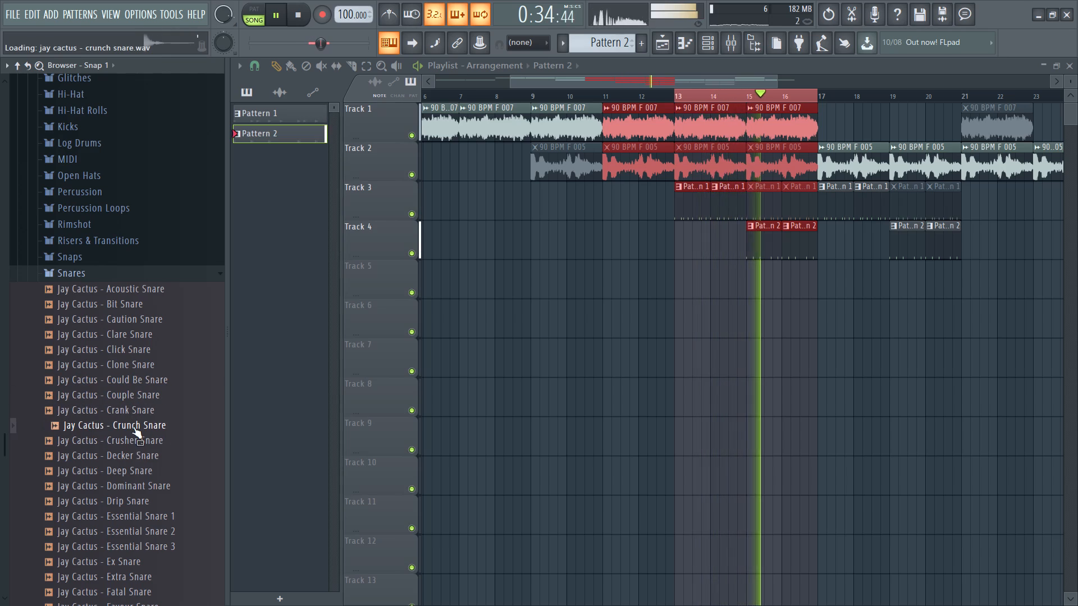
click(133, 425)
click(133, 425)
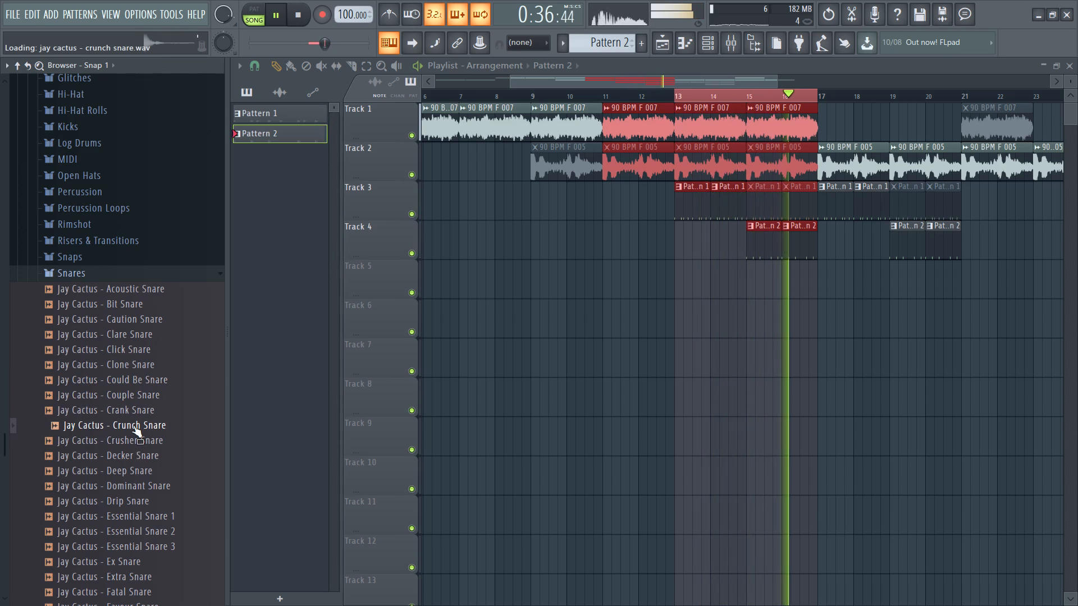
click(133, 425)
click(133, 425)
right_click(133, 425)
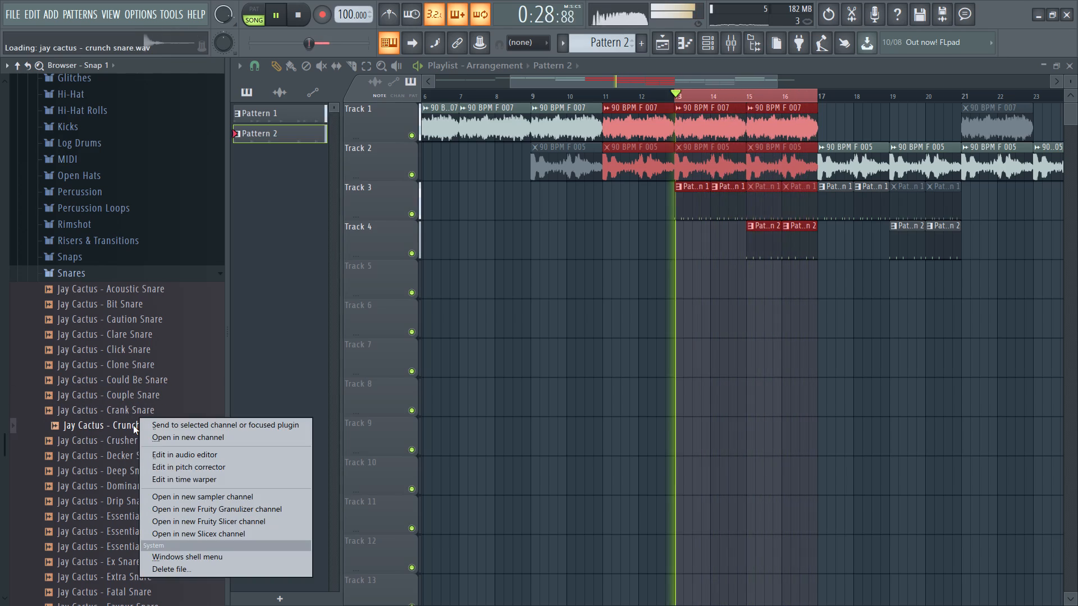
click(223, 495)
Audition the Crusher, Decker, Deep, Dominant and Drip snares and open Jay Cactus - Drip Snare in a new sampler channel.
click(154, 446)
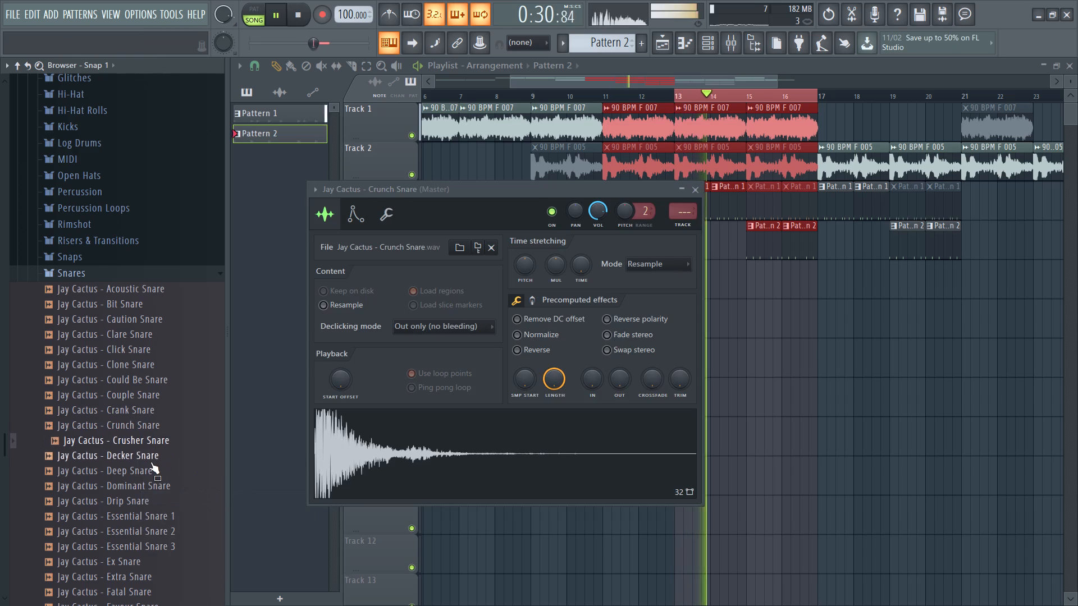
click(150, 462)
scroll(150, 462, down, 1)
click(146, 386)
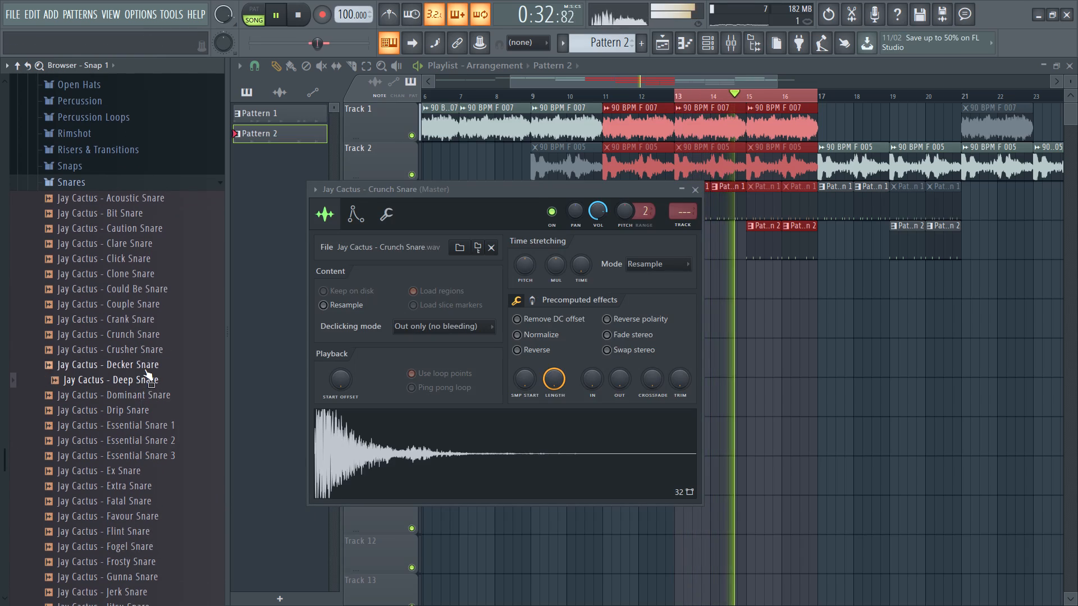
click(144, 369)
click(144, 368)
click(141, 382)
click(142, 389)
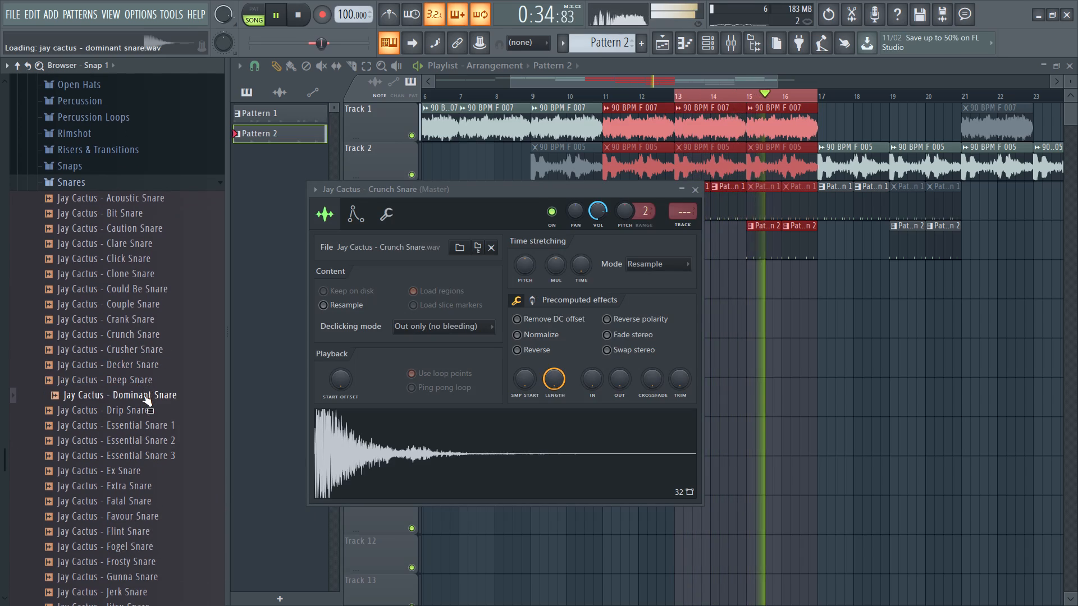
click(141, 406)
click(143, 419)
triple_click(141, 411)
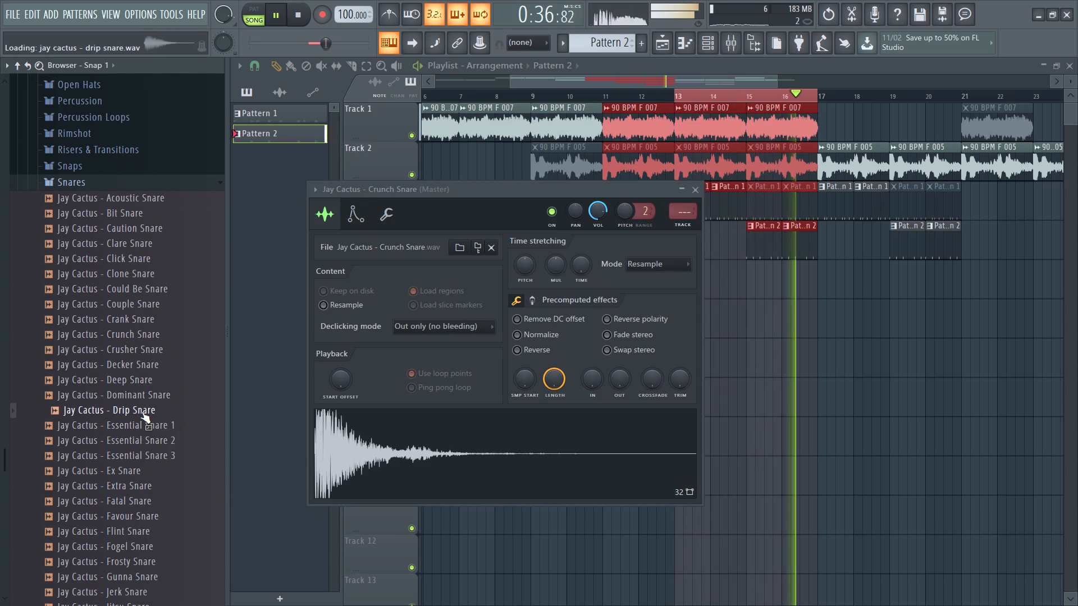
right_click(141, 411)
click(226, 486)
Compare Essential Snare 1, 2 and 3 over the beat and open Jay Cactus - Essential Snare 3 in a new sampler channel.
click(140, 428)
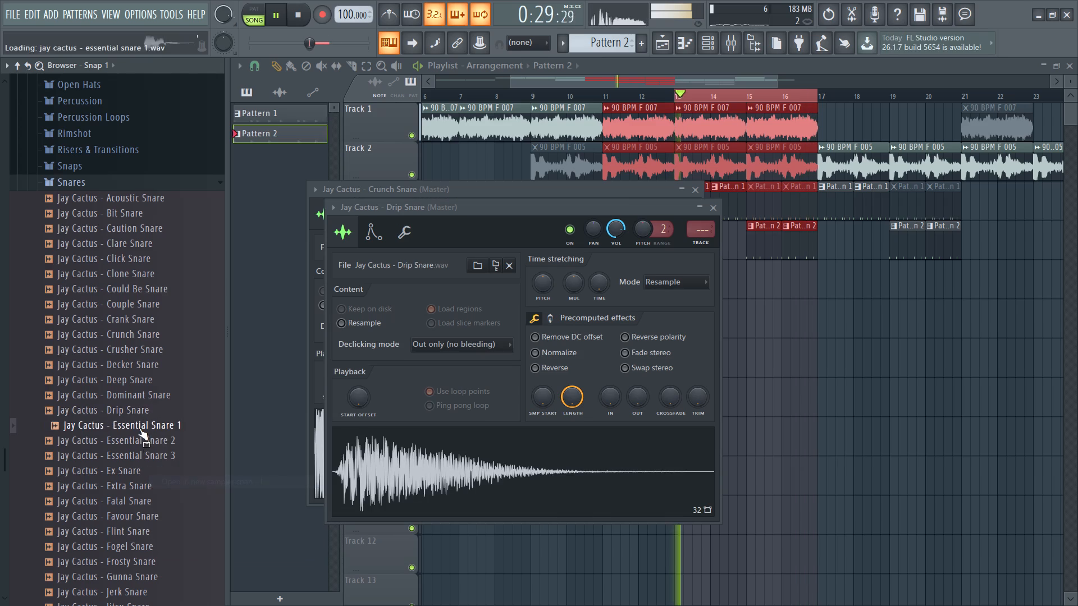
click(141, 445)
click(143, 457)
click(143, 446)
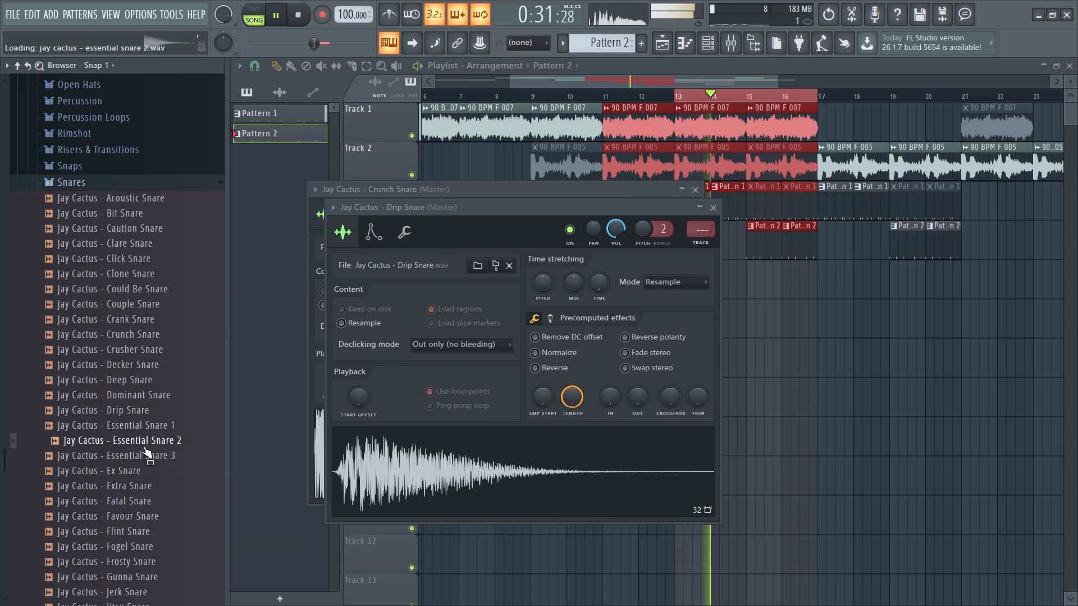
click(143, 446)
click(143, 446)
click(143, 446)
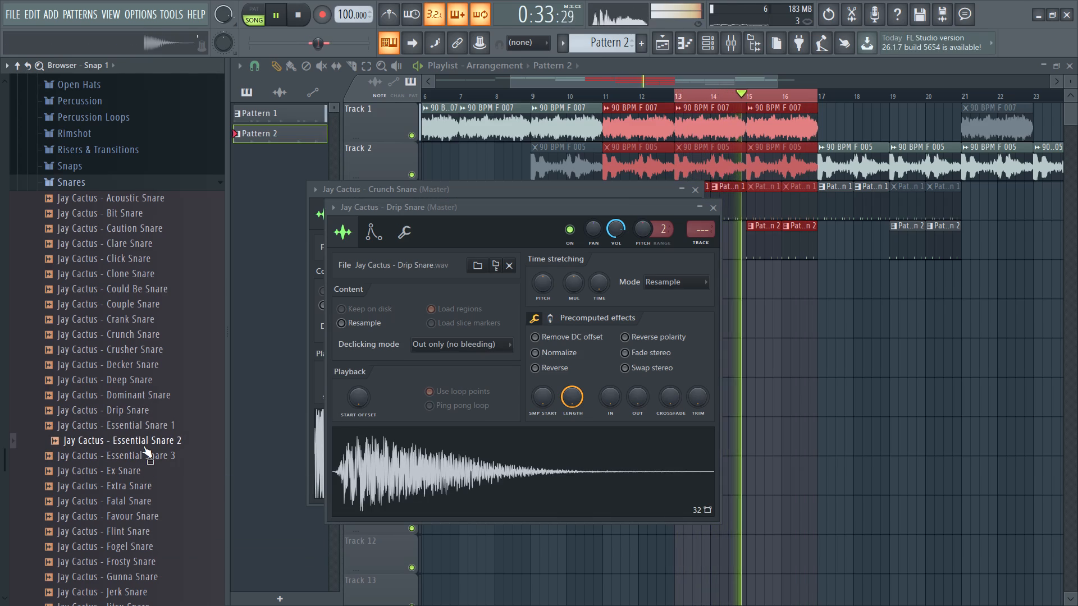
click(144, 457)
click(144, 443)
click(145, 458)
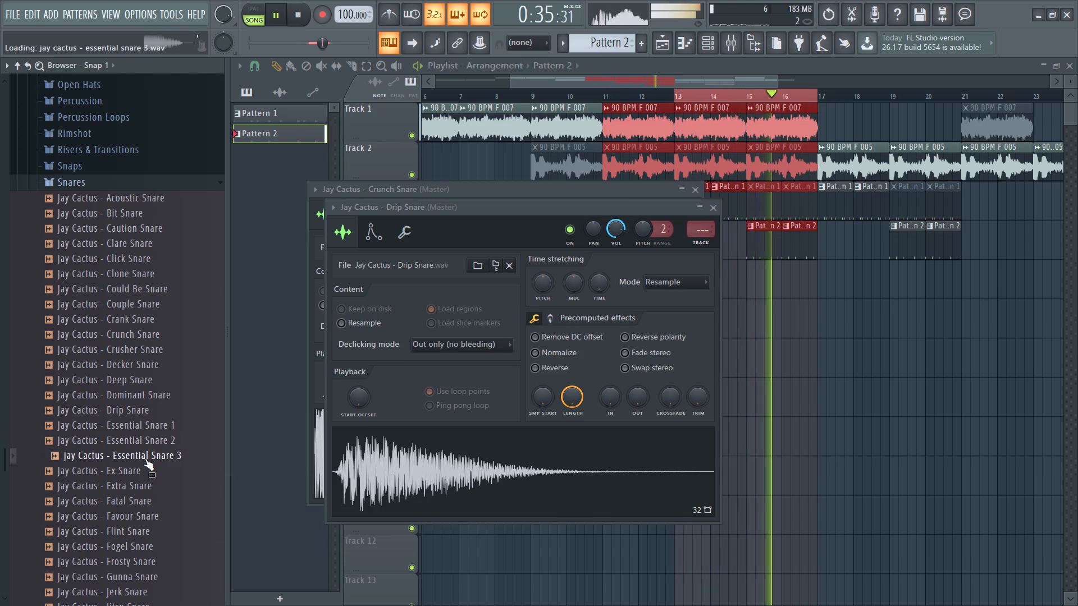
triple_click(145, 458)
right_click(145, 458)
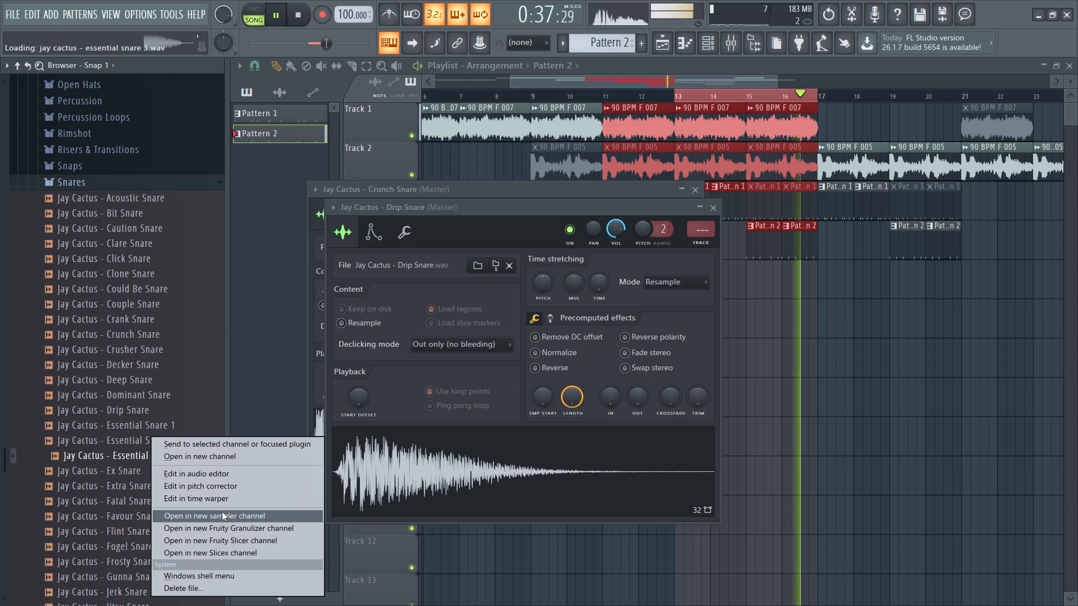
click(222, 513)
Audition the snares from Ex Snare to Fogel Snare and open Jay Cactus - Flint Snare in a new sampler channel.
click(151, 475)
scroll(151, 474, down, 1)
click(144, 403)
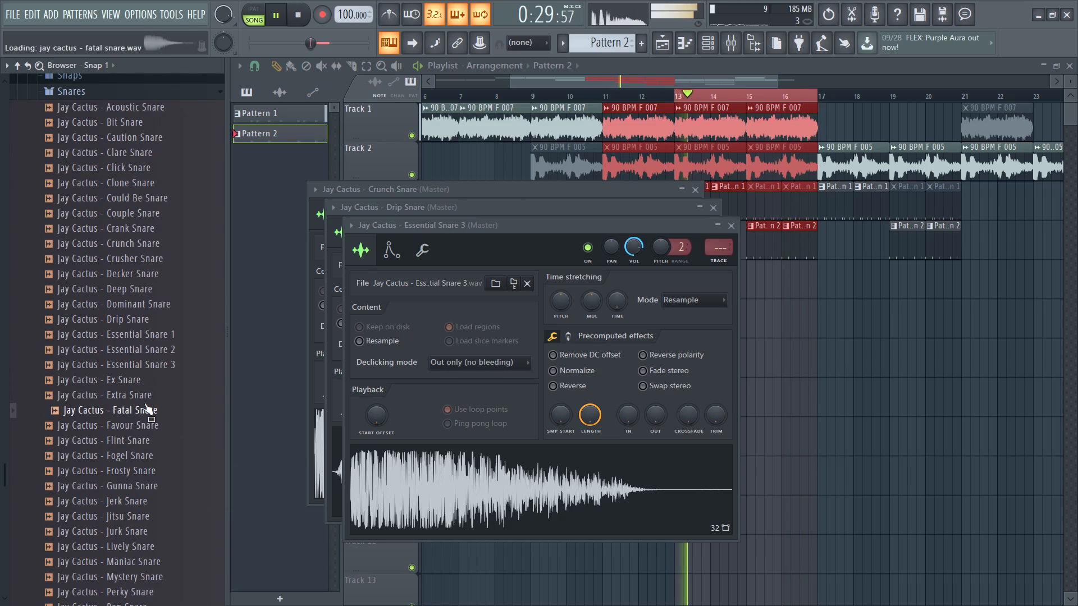
click(144, 417)
click(145, 429)
click(144, 437)
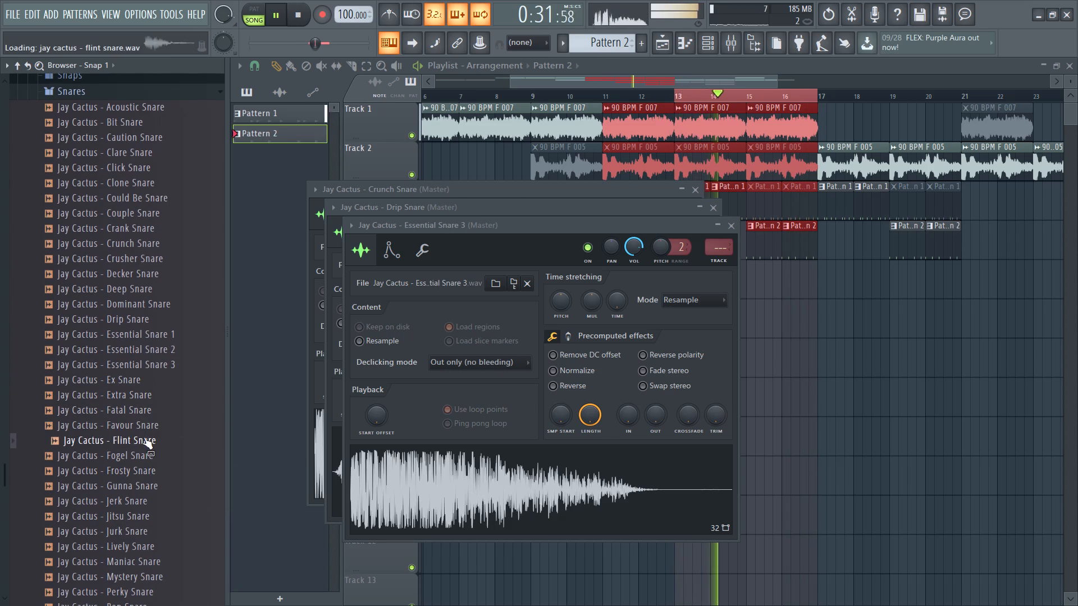
click(146, 454)
click(148, 431)
click(147, 451)
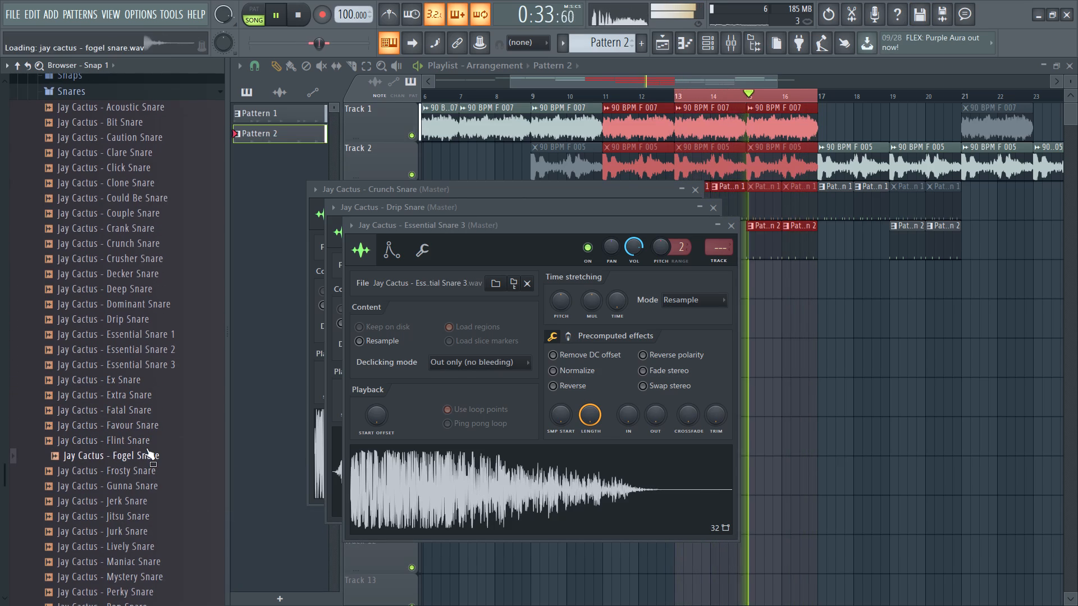
click(145, 443)
click(145, 443)
click(145, 443)
click(145, 443)
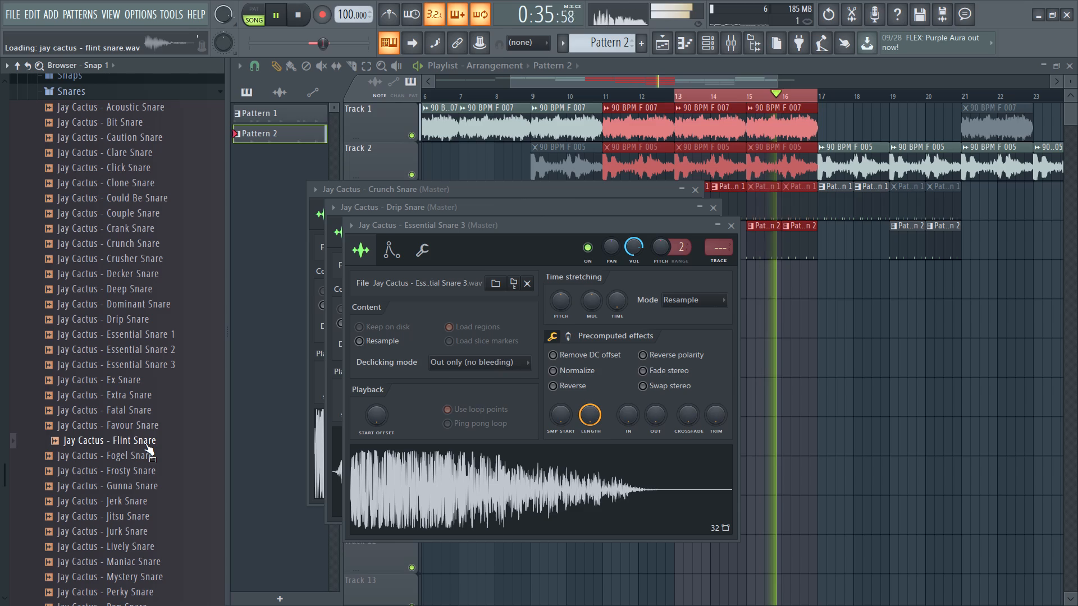
right_click(145, 443)
click(223, 512)
Audition the snares from Fogel Snare to Maniac Snare and open Jay Cactus - Jerk Snare in a new sampler channel.
click(124, 454)
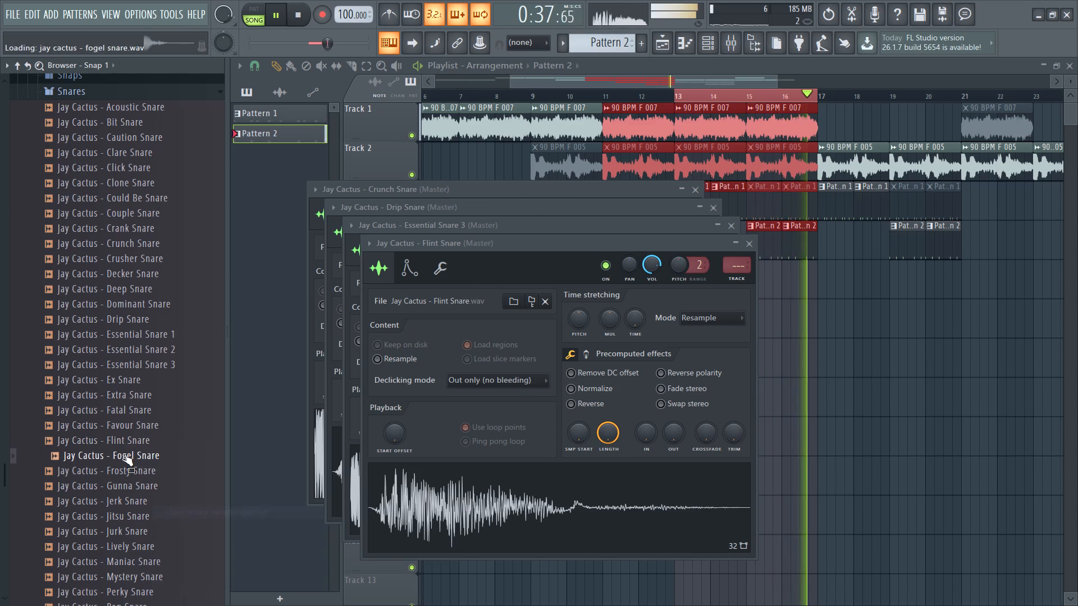
click(135, 475)
click(133, 486)
scroll(132, 488, down, 2)
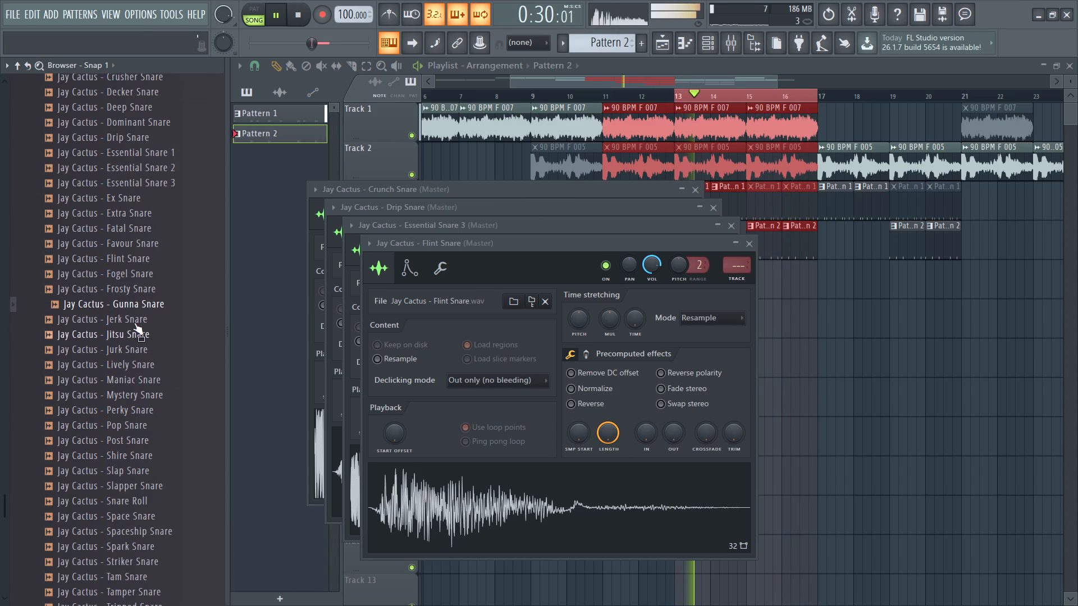
click(134, 302)
click(130, 313)
click(131, 342)
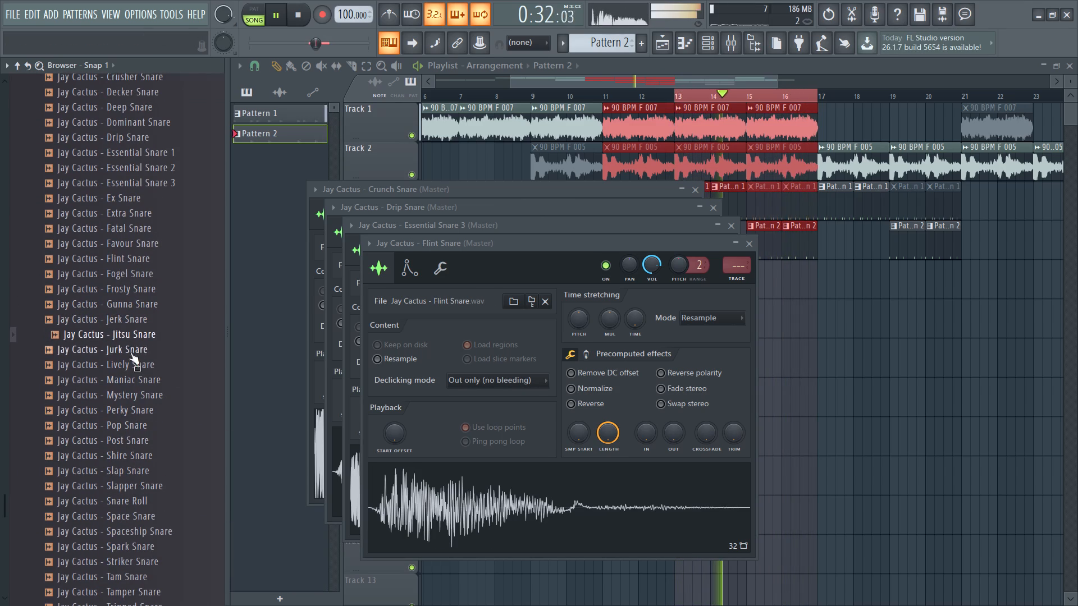
click(133, 379)
click(127, 334)
click(127, 323)
click(127, 323)
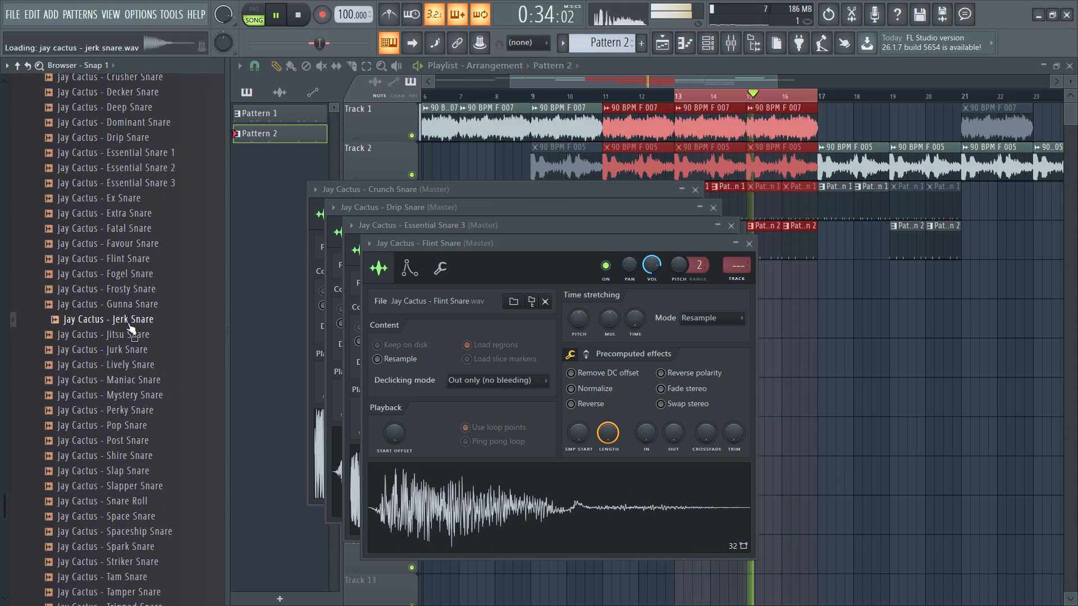
right_click(127, 323)
click(181, 387)
Audition the Maniac, Pop, Shire and Slap snares and open Jay Cactus - Slap Snare in a new sampler channel.
click(99, 381)
click(113, 420)
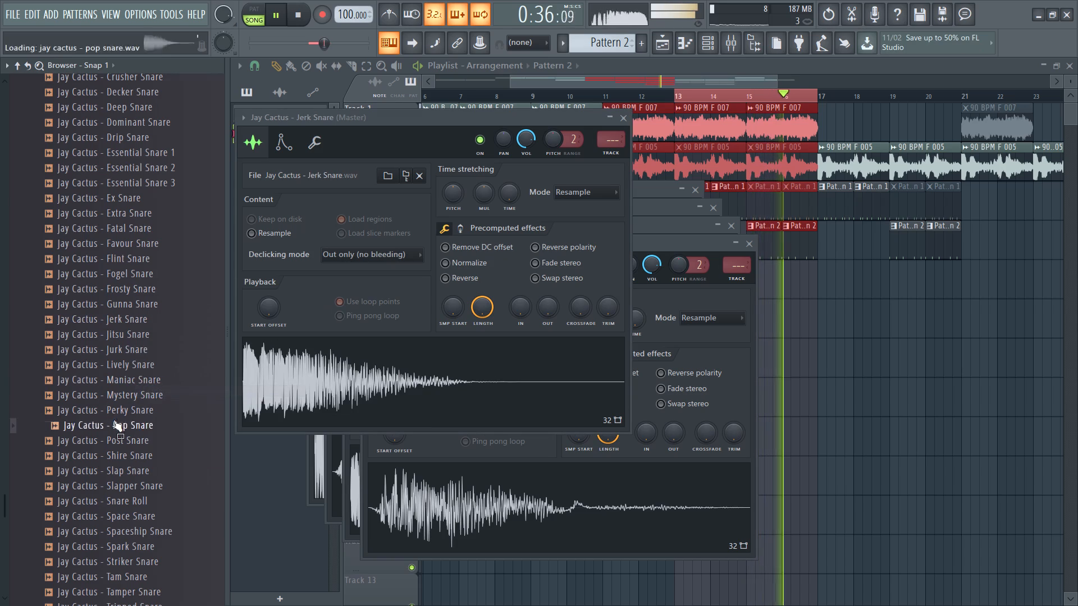
click(118, 452)
click(120, 478)
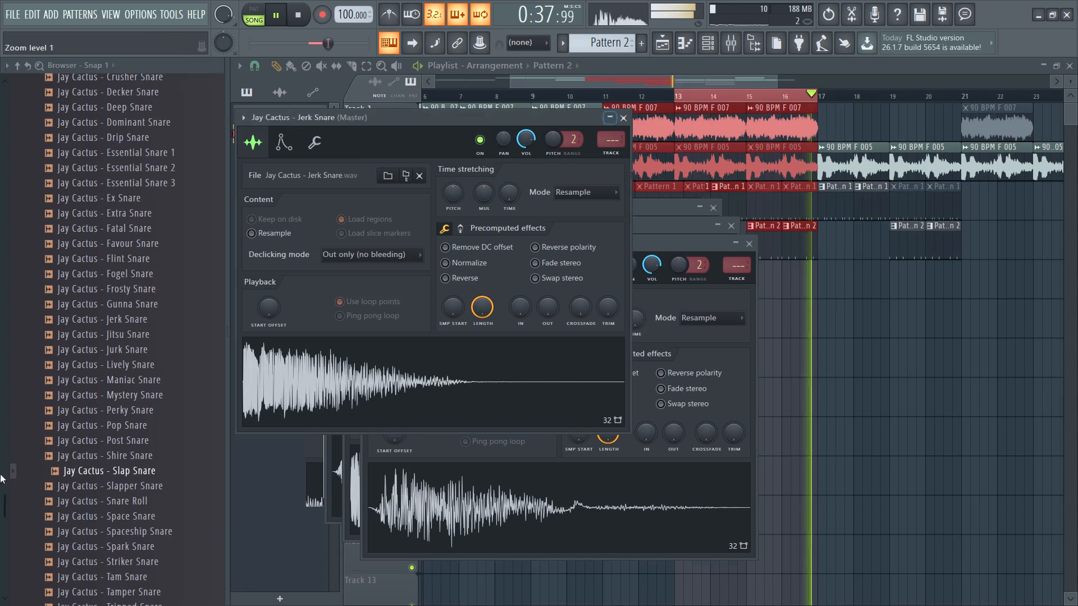
click(117, 475)
click(117, 474)
right_click(117, 474)
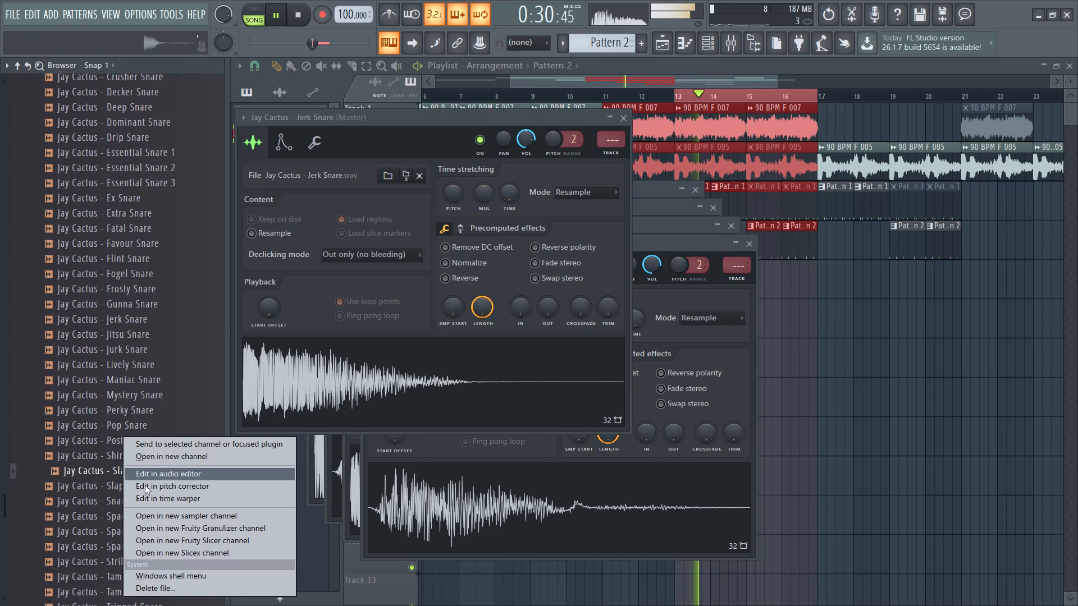
click(194, 514)
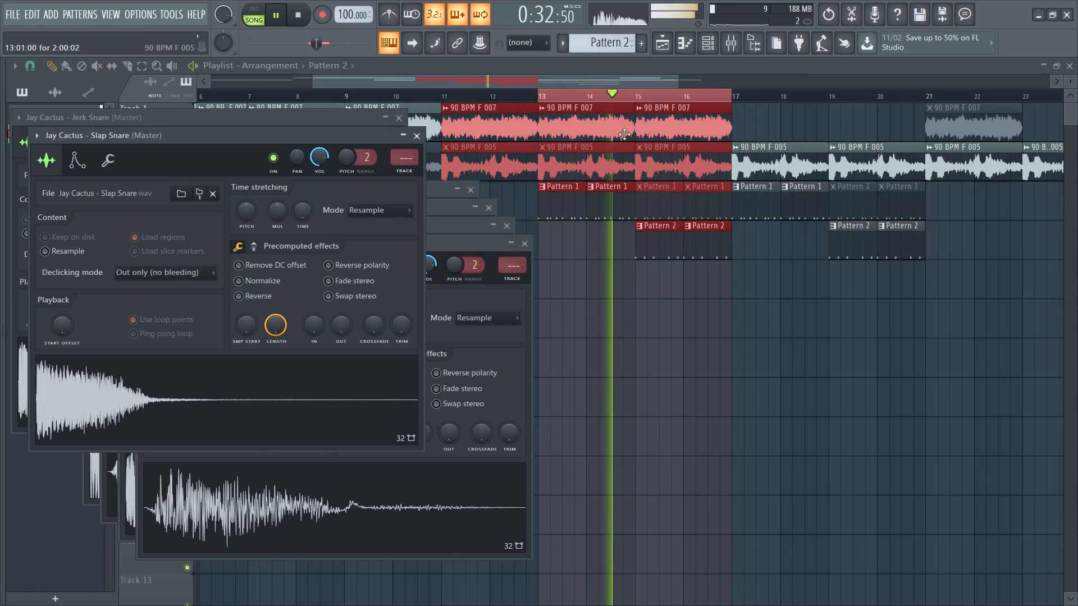
Open Pattern 1 from its playlist clip, clear the stray Kick note, and show the pattern's channel rack.
key(space)
click(577, 201)
double_click(577, 201)
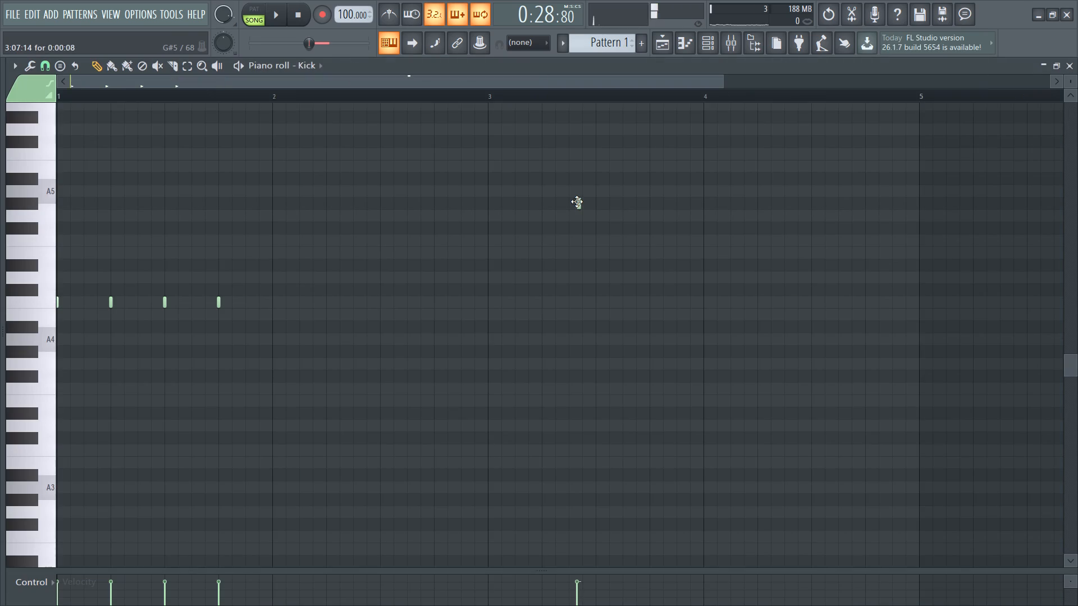
right_drag(577, 204, 588, 197)
key(space)
click(709, 48)
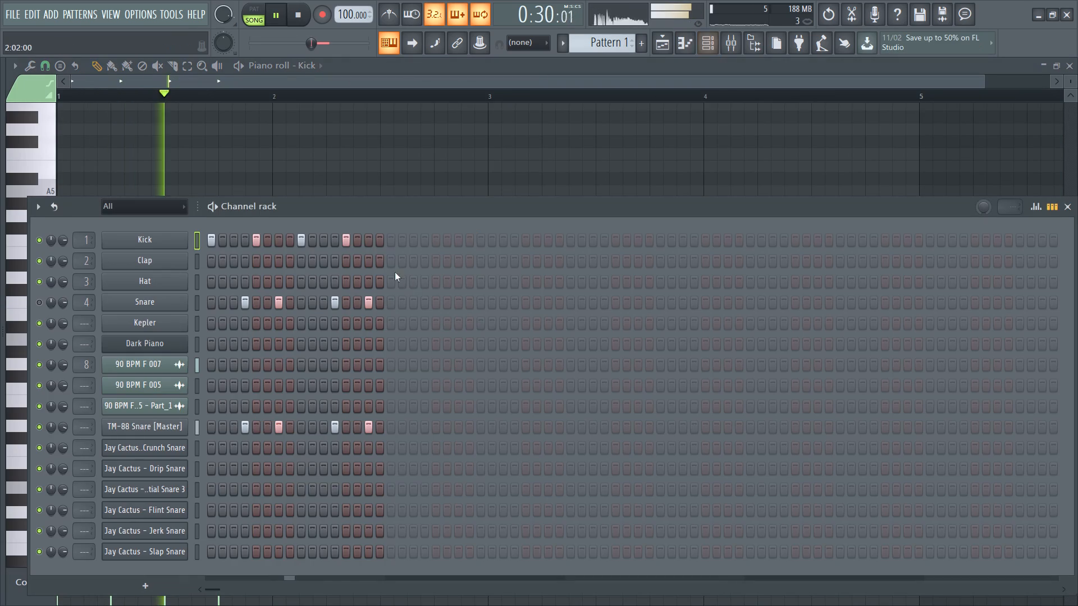
key(space)
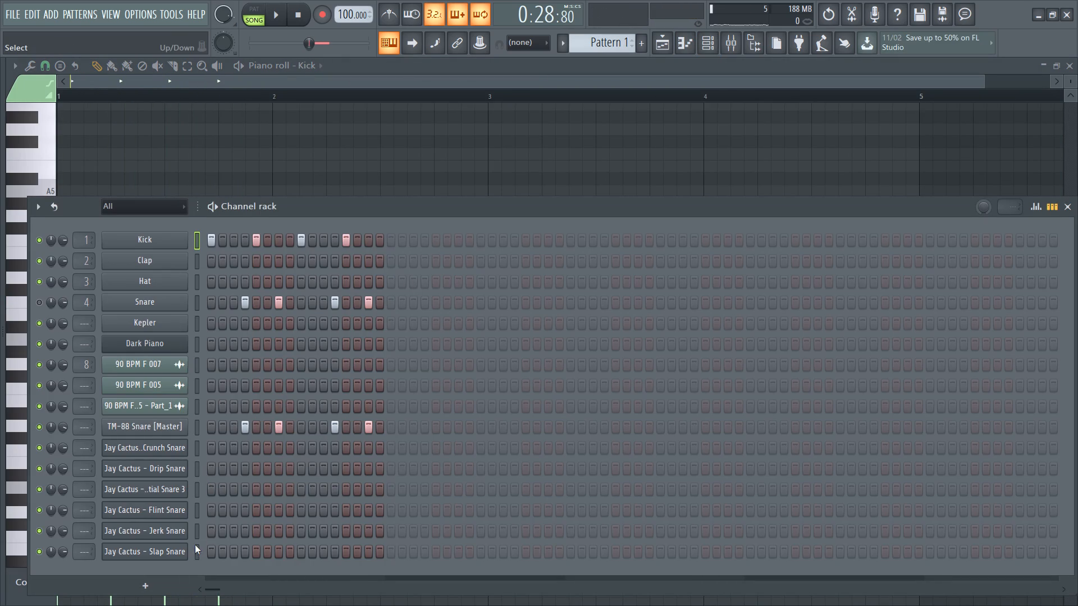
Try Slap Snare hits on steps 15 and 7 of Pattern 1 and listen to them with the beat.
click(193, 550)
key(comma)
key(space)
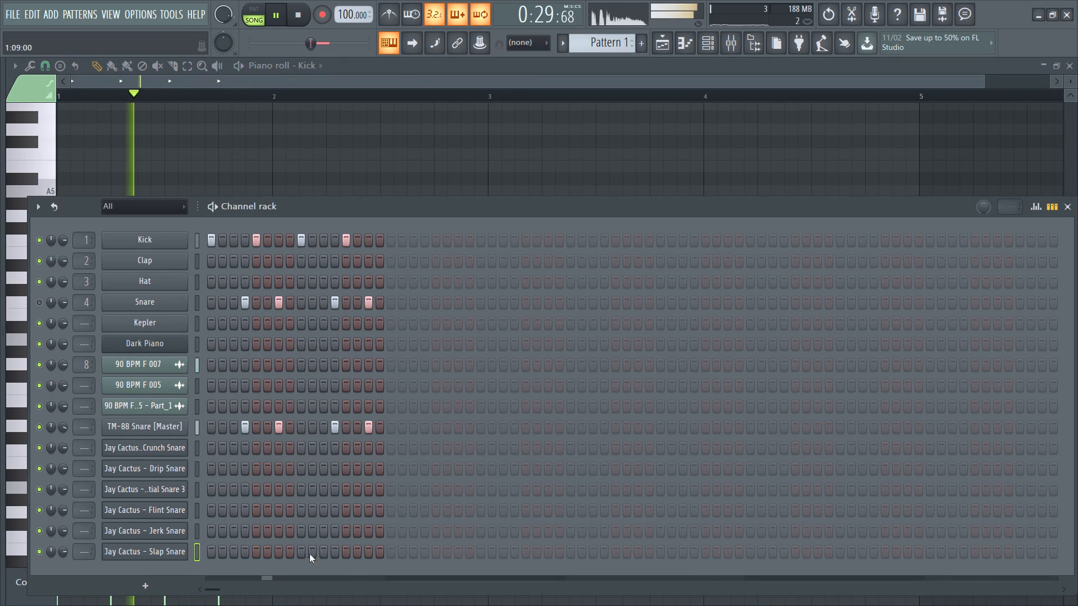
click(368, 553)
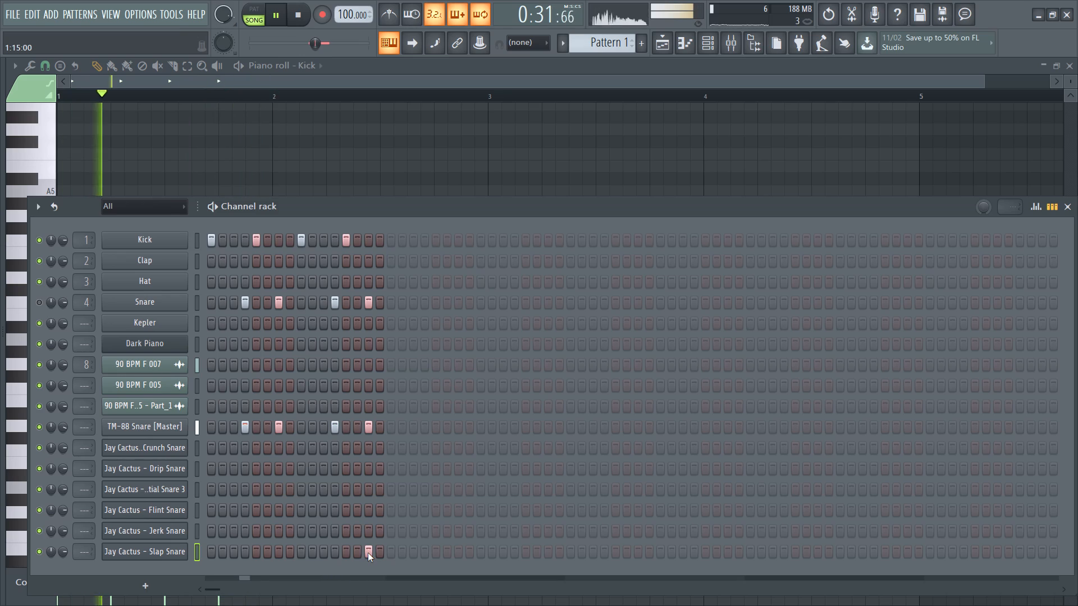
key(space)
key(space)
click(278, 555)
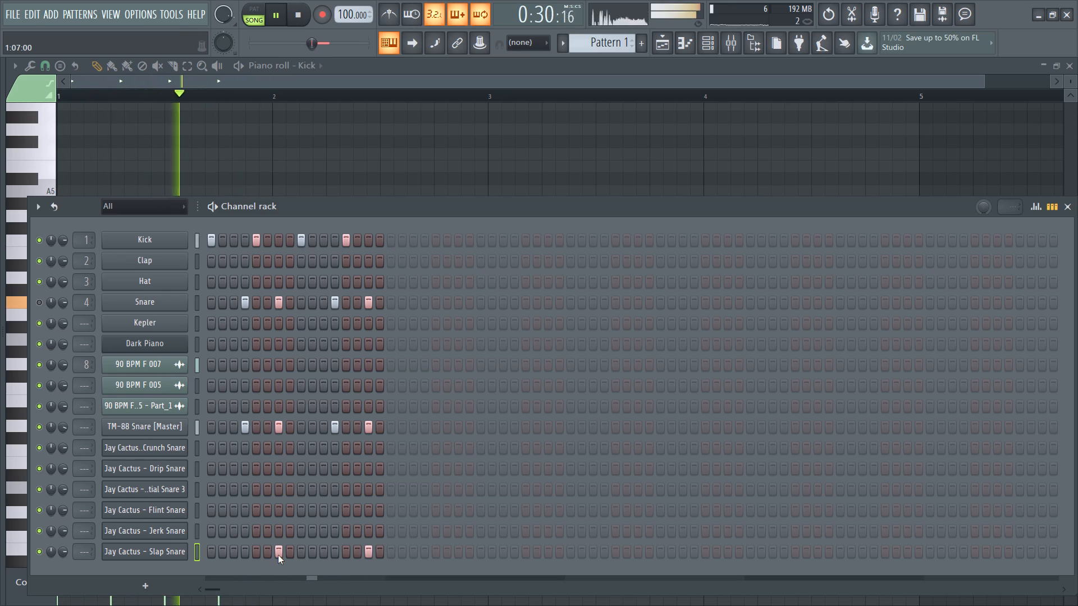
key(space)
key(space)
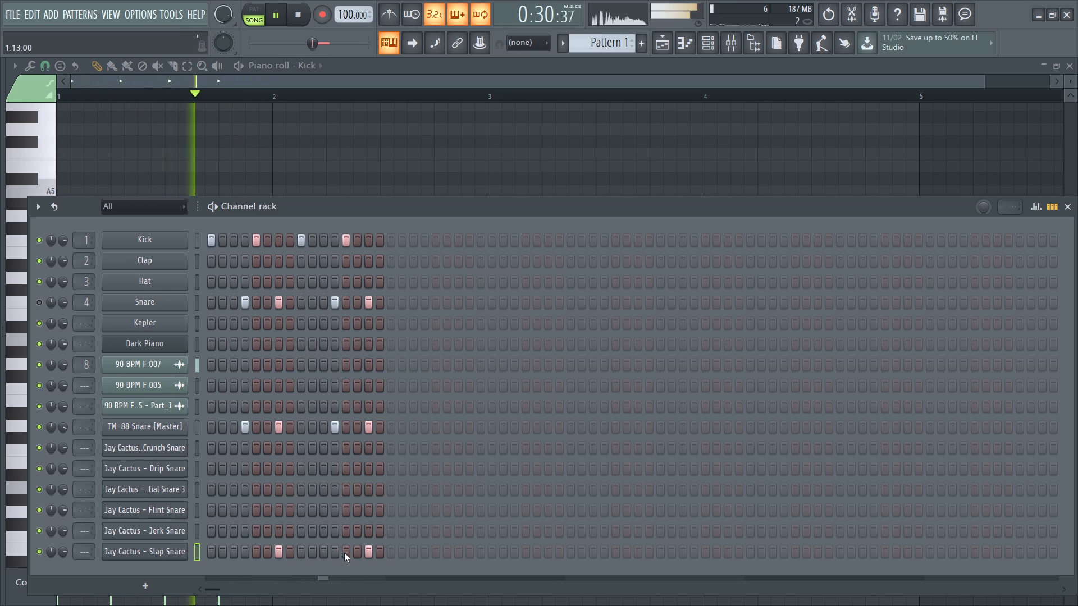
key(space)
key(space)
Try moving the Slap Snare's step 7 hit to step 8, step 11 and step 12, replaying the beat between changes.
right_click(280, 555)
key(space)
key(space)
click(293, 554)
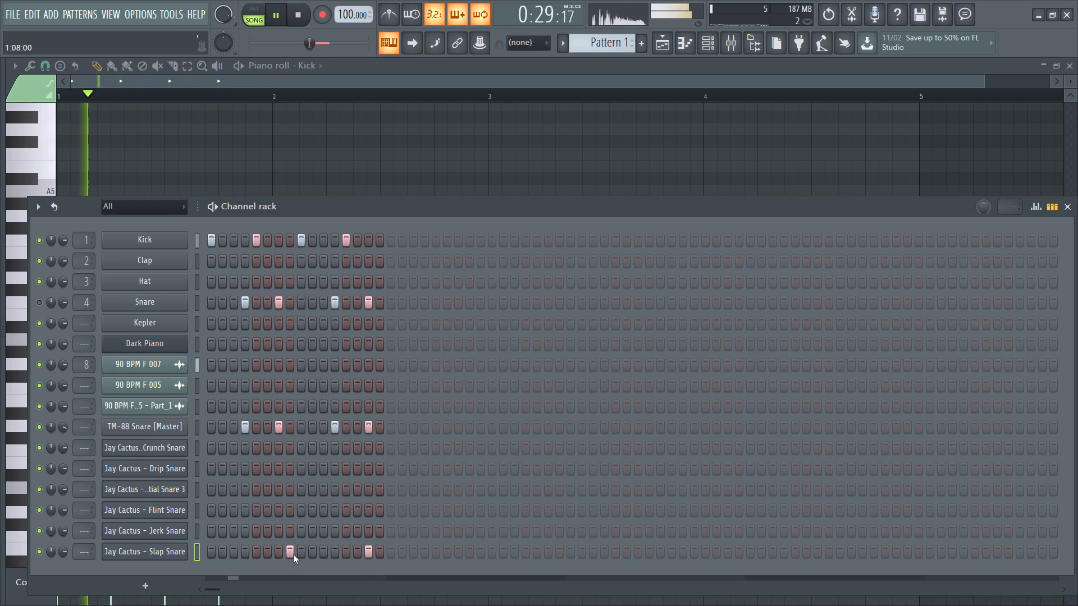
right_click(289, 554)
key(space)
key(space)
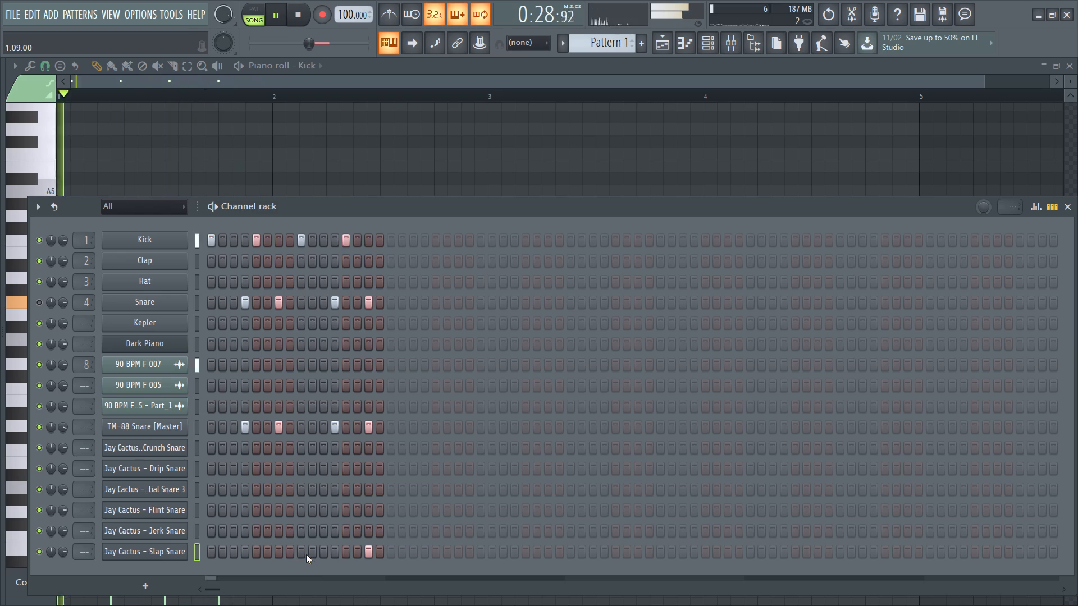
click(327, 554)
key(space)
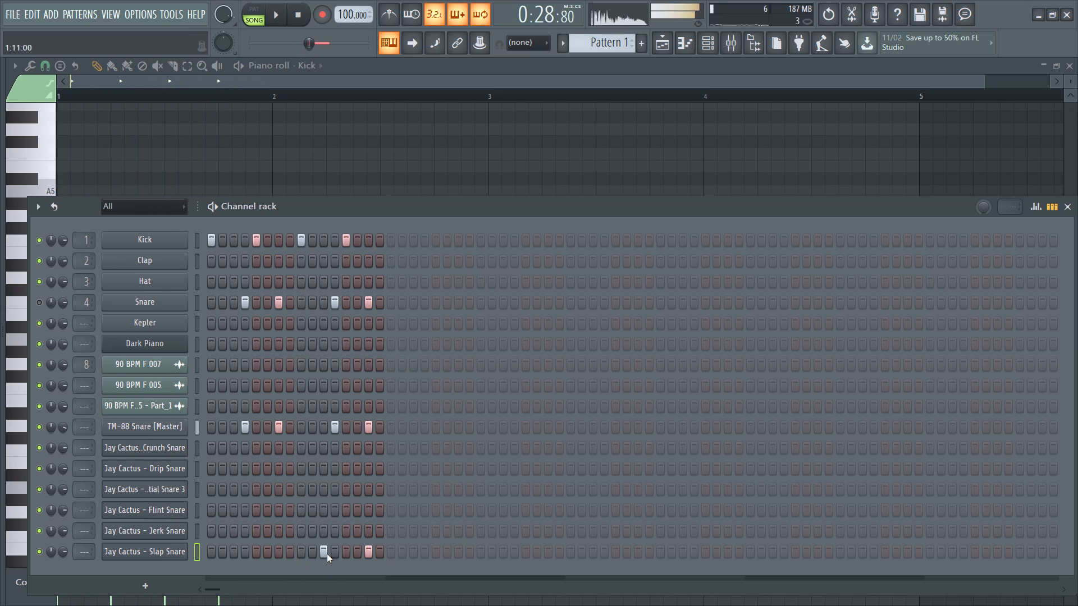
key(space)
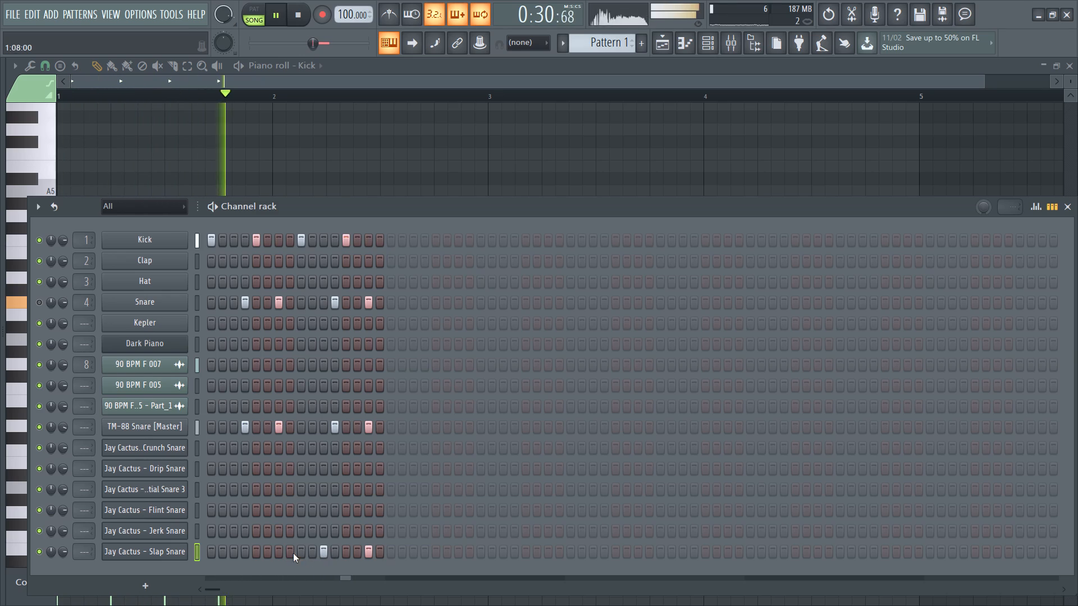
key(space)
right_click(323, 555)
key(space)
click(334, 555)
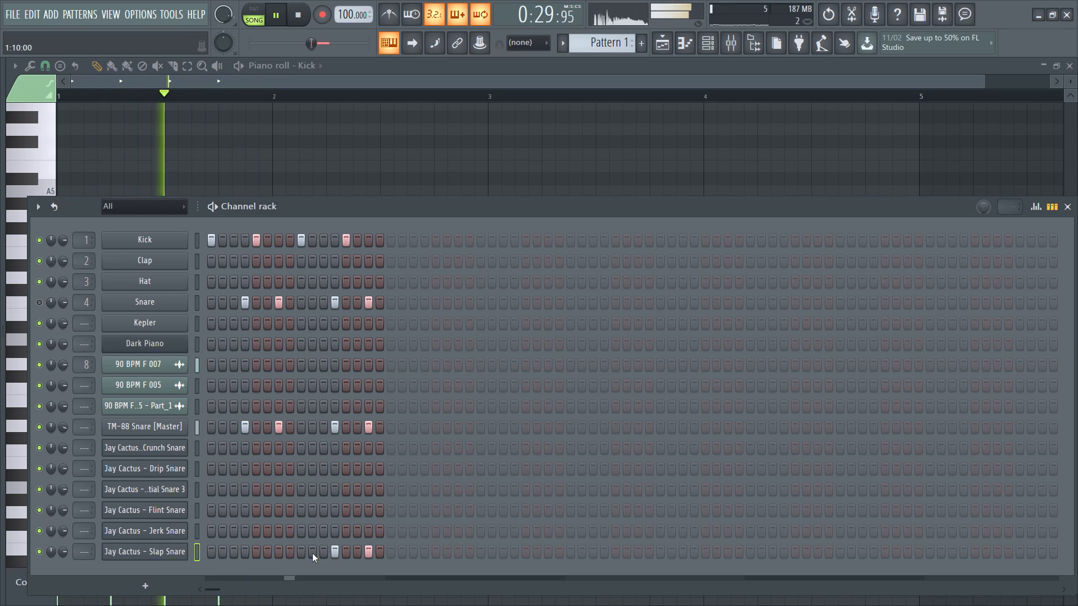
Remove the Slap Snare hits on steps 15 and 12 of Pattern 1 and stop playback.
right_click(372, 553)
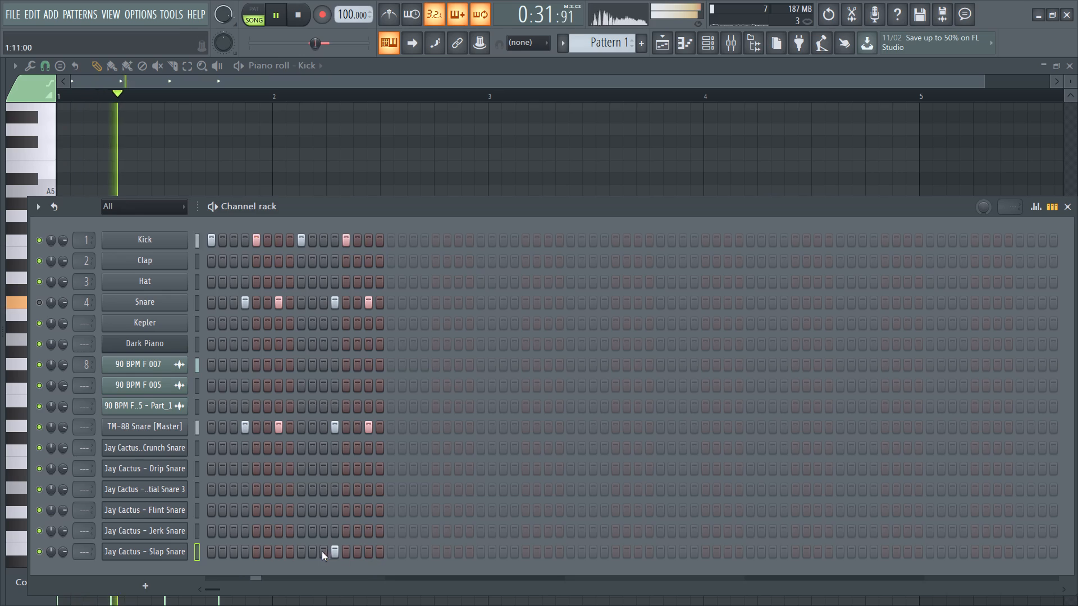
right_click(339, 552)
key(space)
Audition the Jerk Snare and Flint Snare samples on their own with playback stopped.
click(193, 532)
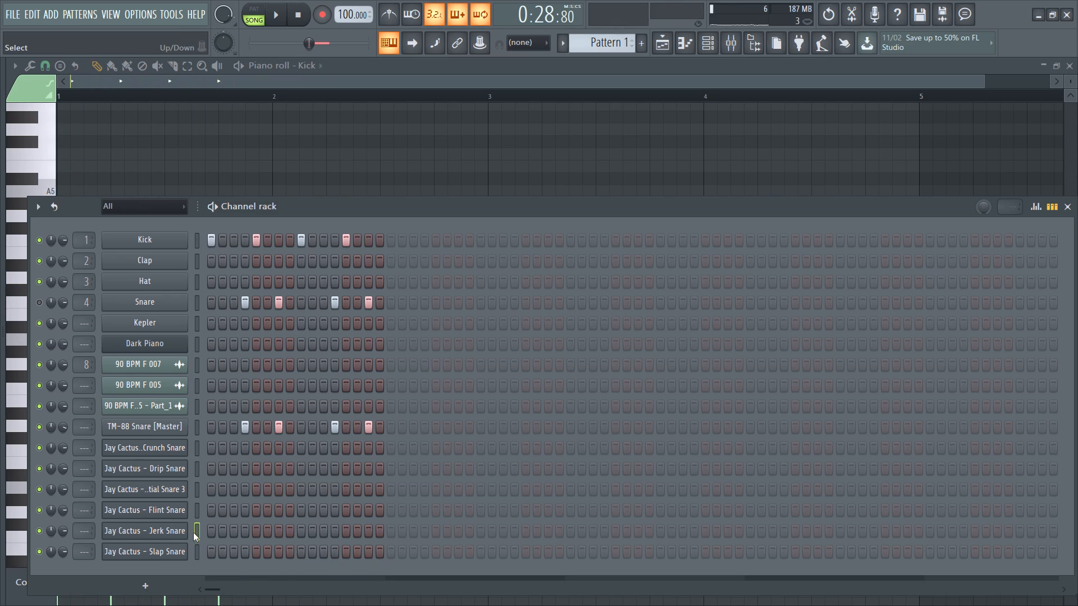
key(comma)
key(comma)
key(comma)
click(193, 507)
key(comma)
key(comma)
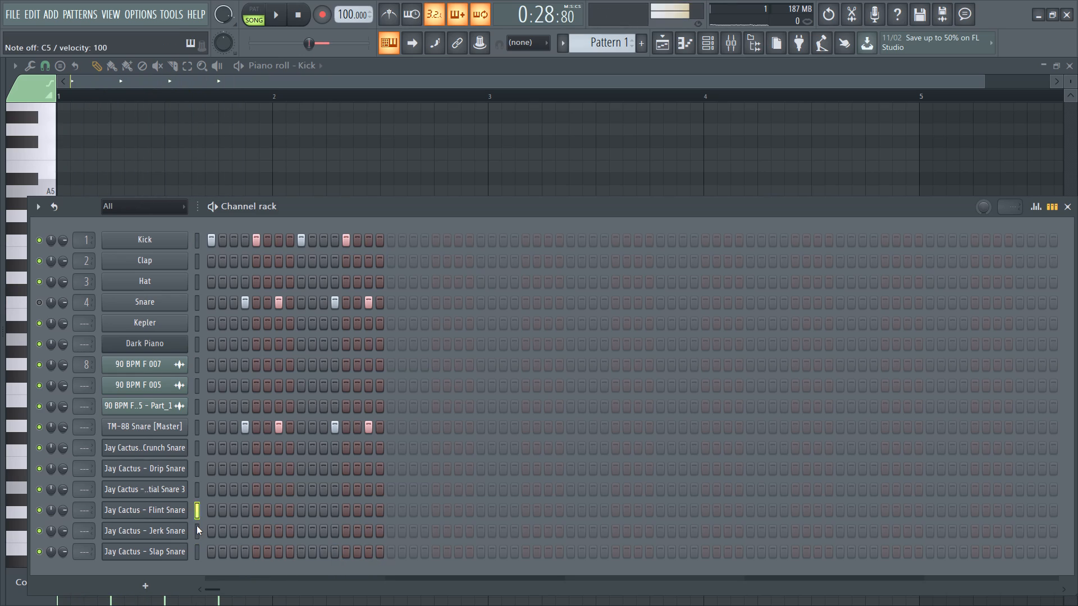
Play the beat and audition the Jerk, Flint, Essential Snare 3, Drip and Crunch Snare samples over it.
click(196, 529)
key(space)
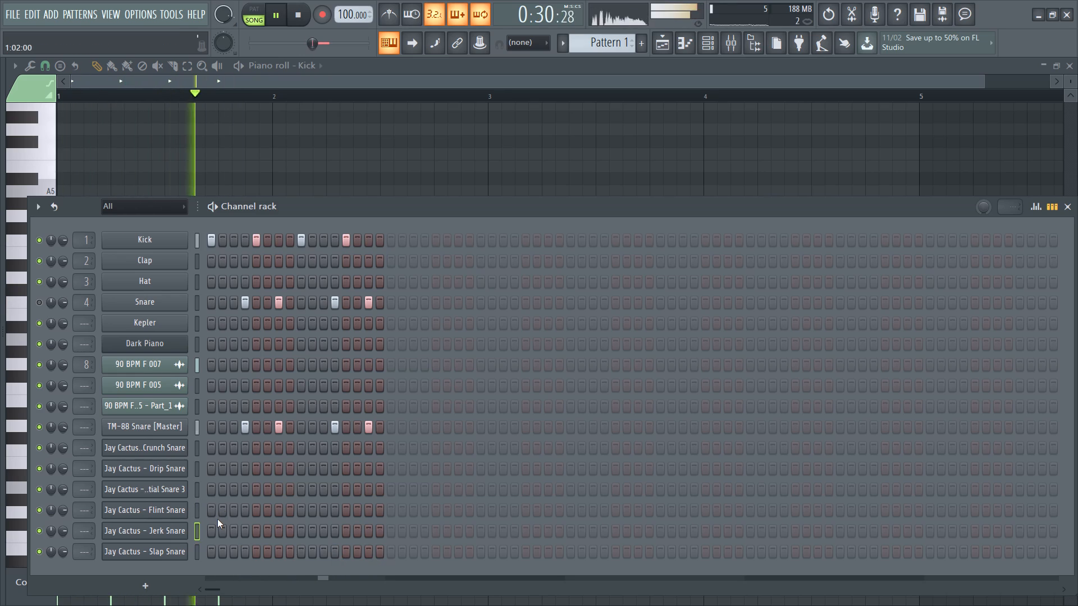
key(comma)
key(comma)
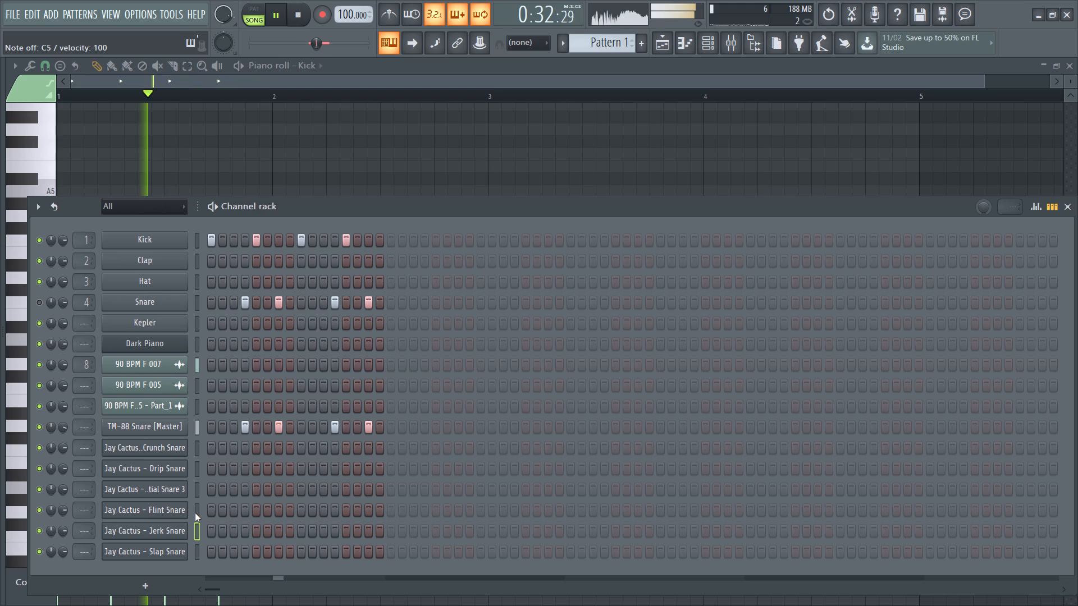
key(comma)
click(195, 511)
key(comma)
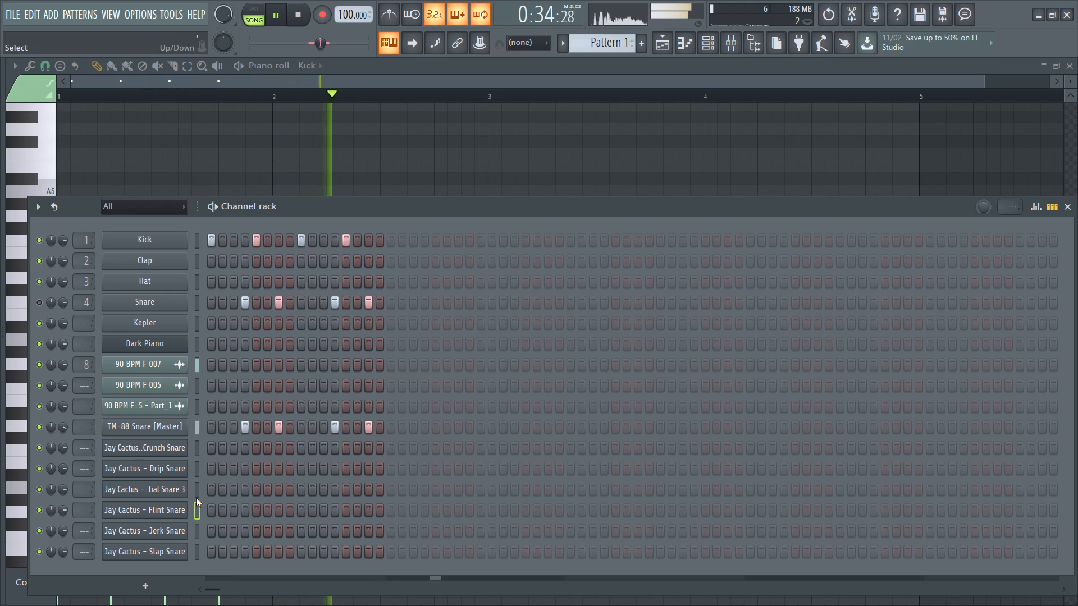
key(comma)
key(comma)
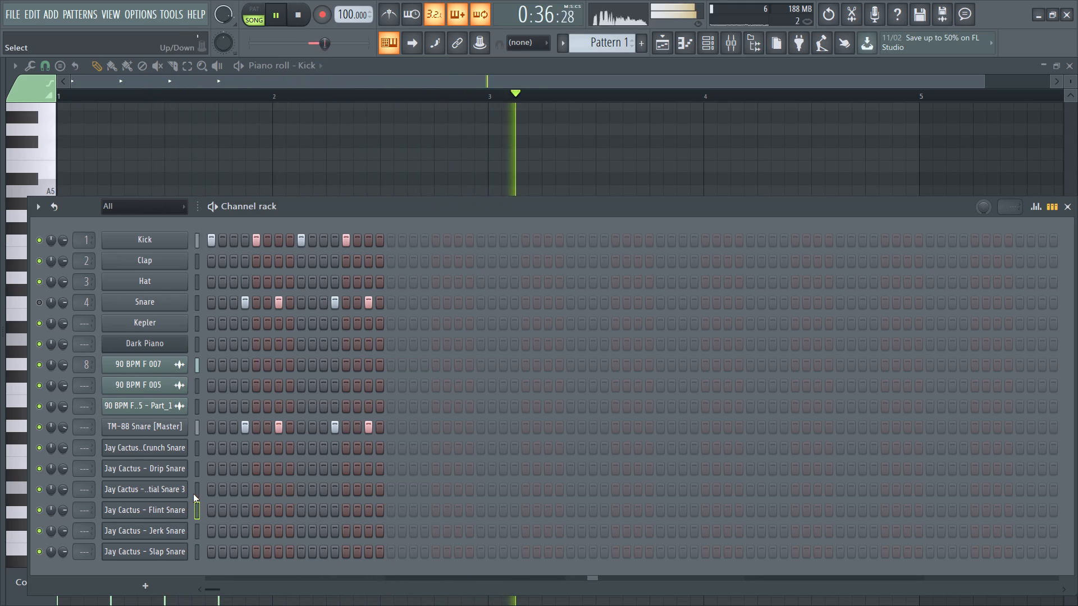
click(193, 493)
key(comma)
key(comma)
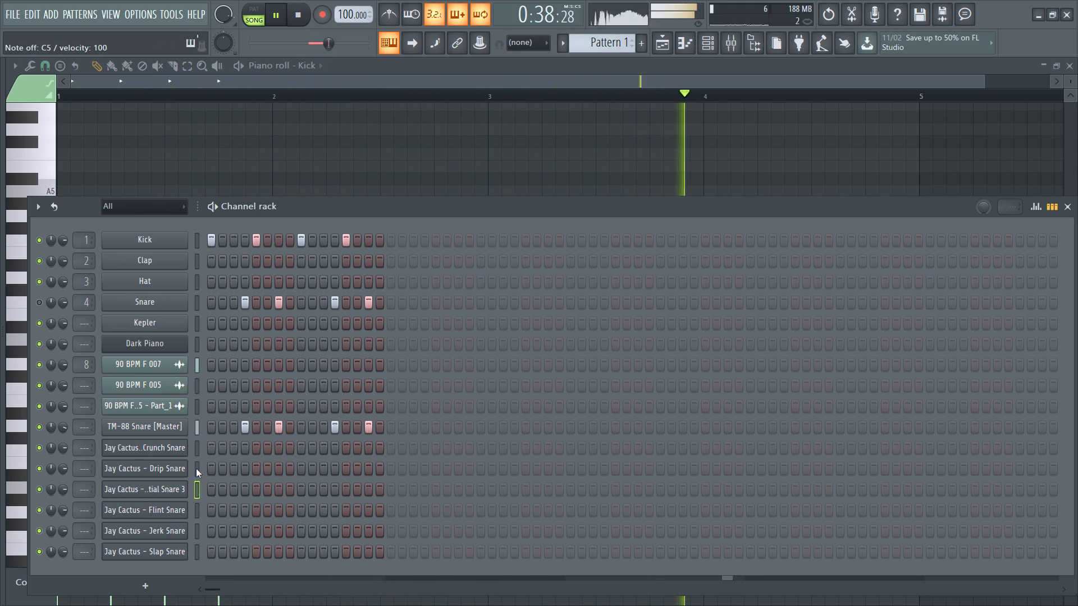
click(196, 469)
key(comma)
click(197, 448)
key(comma)
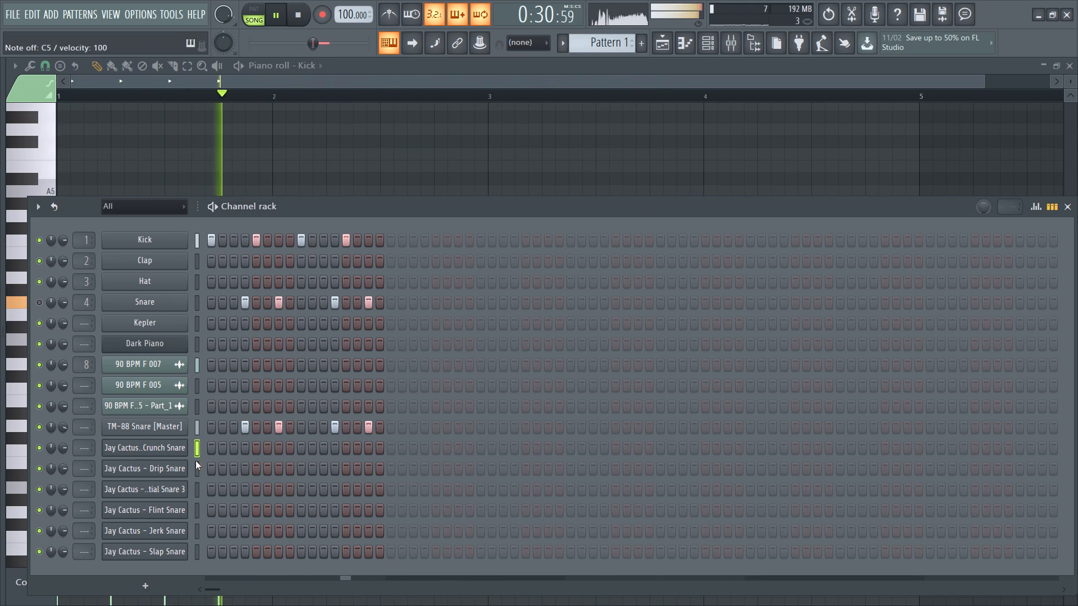
key(comma)
Audition Essential Snare 3 repeatedly over the playing beat.
click(195, 481)
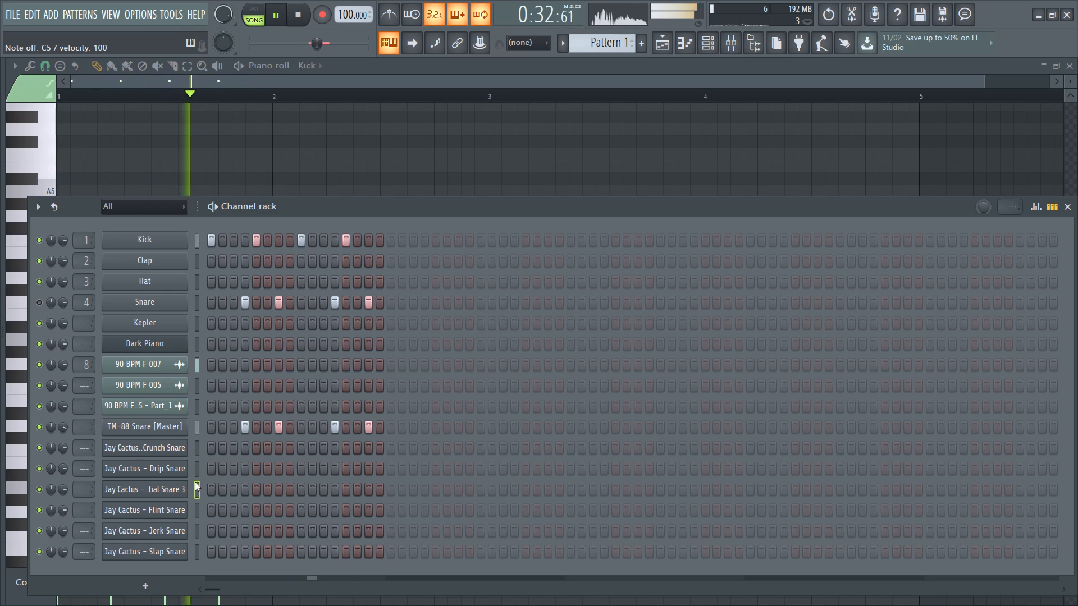
key(comma)
key(comma)
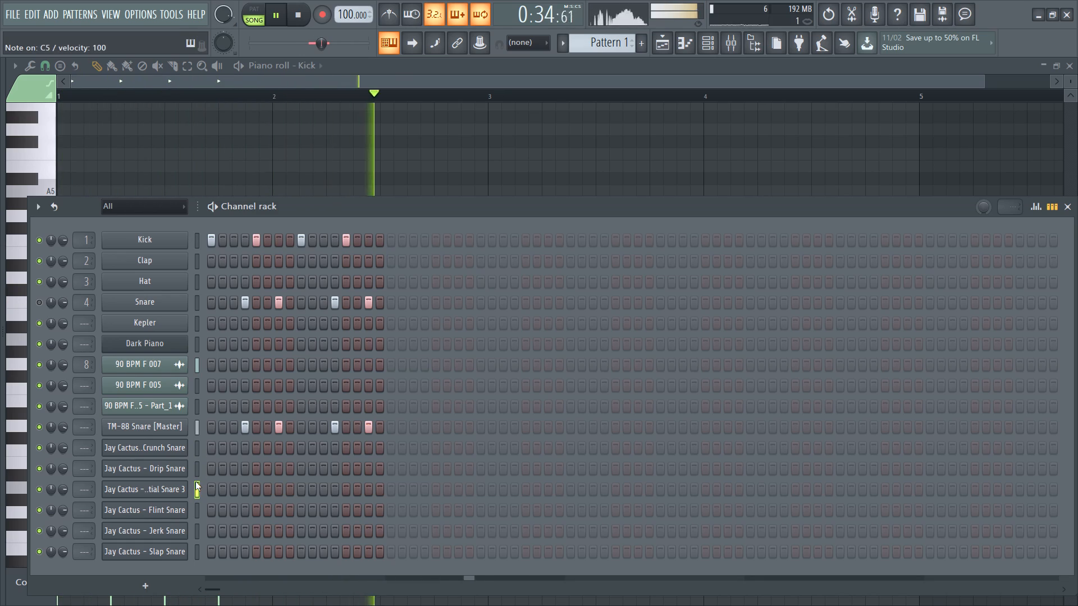
key(comma)
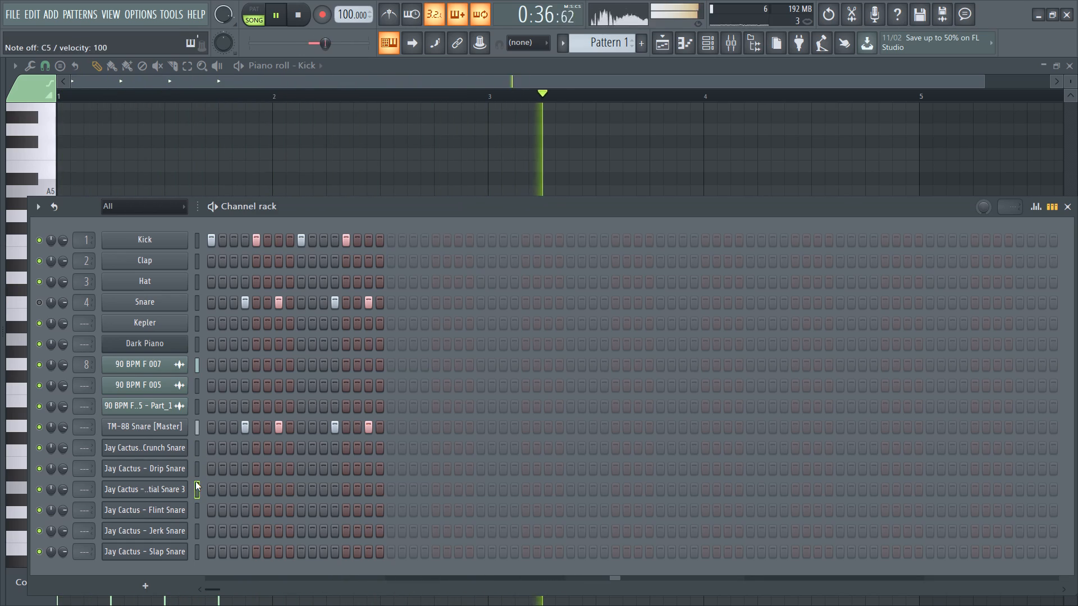
key(comma)
key(comma)
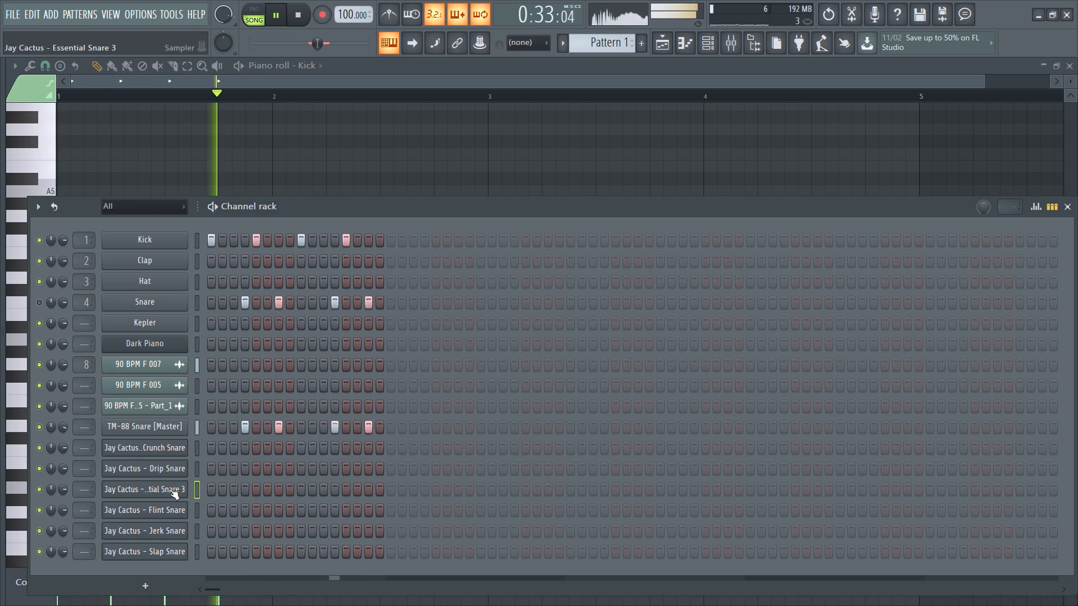
Switch to Pattern 2 and copy the TM-88 Snare's steps onto the Essential Snare 3 channel.
click(121, 207)
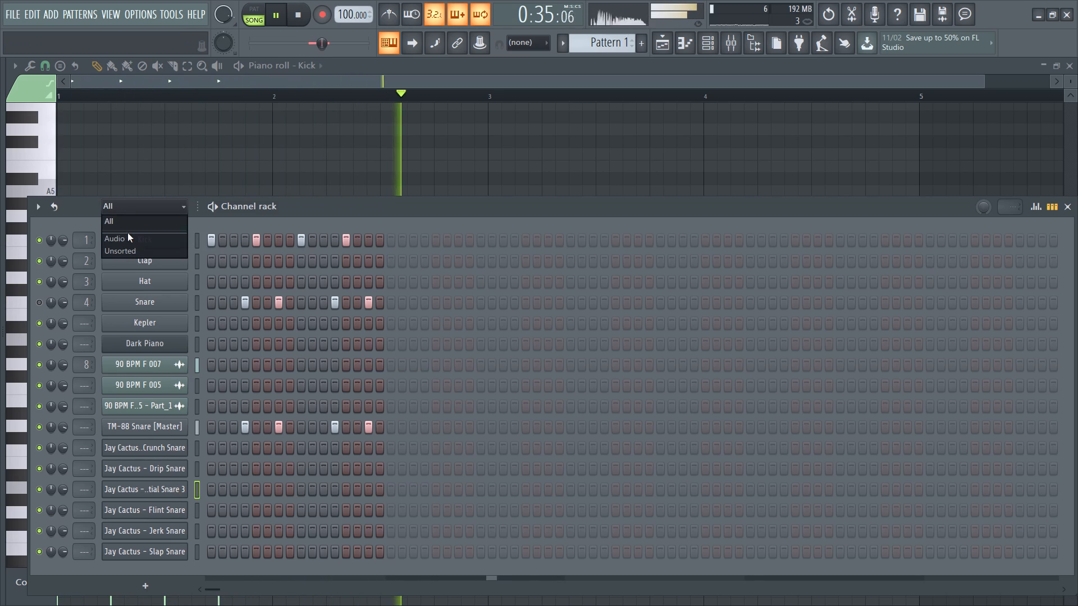
click(122, 205)
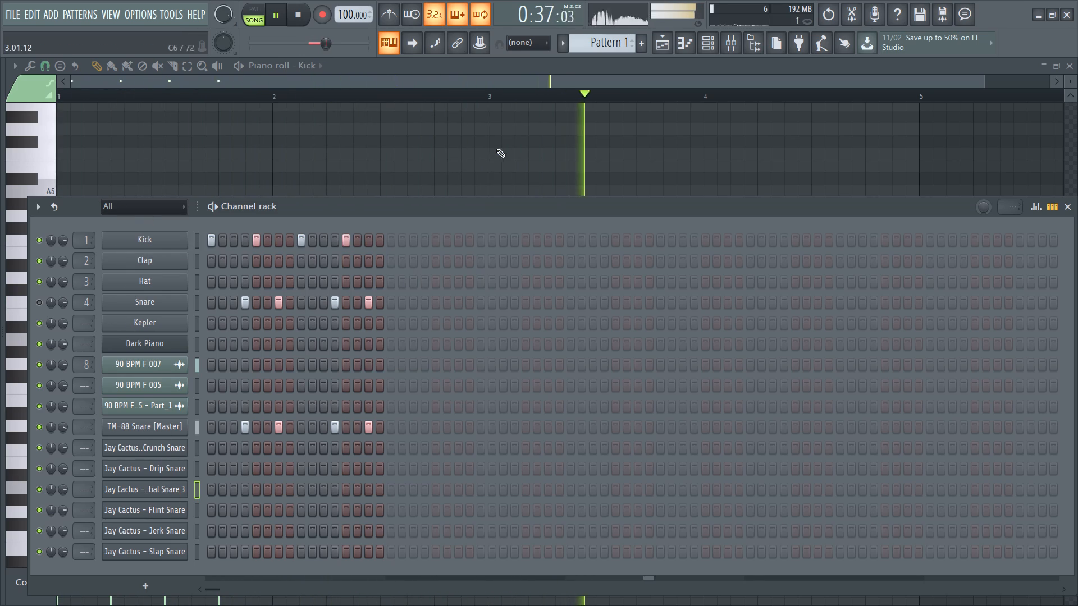
click(560, 44)
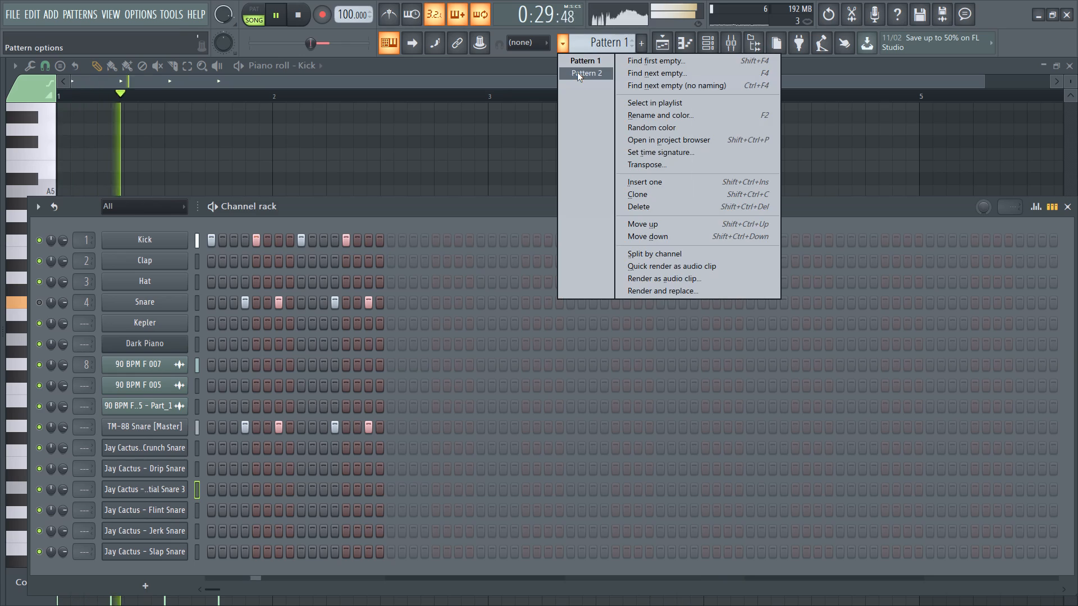
click(577, 72)
right_click(161, 425)
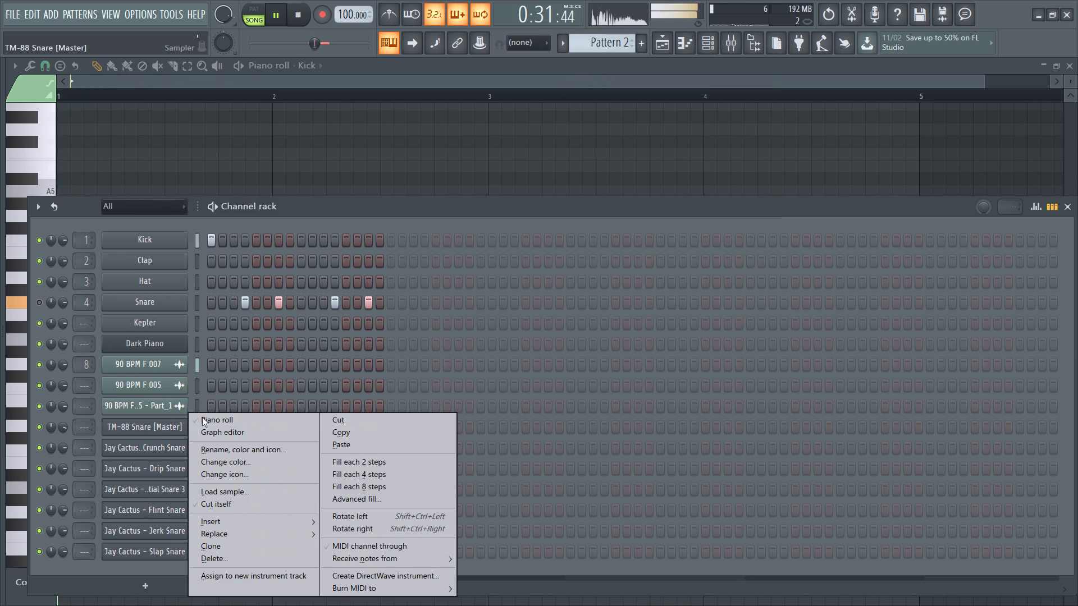
click(391, 434)
right_click(173, 488)
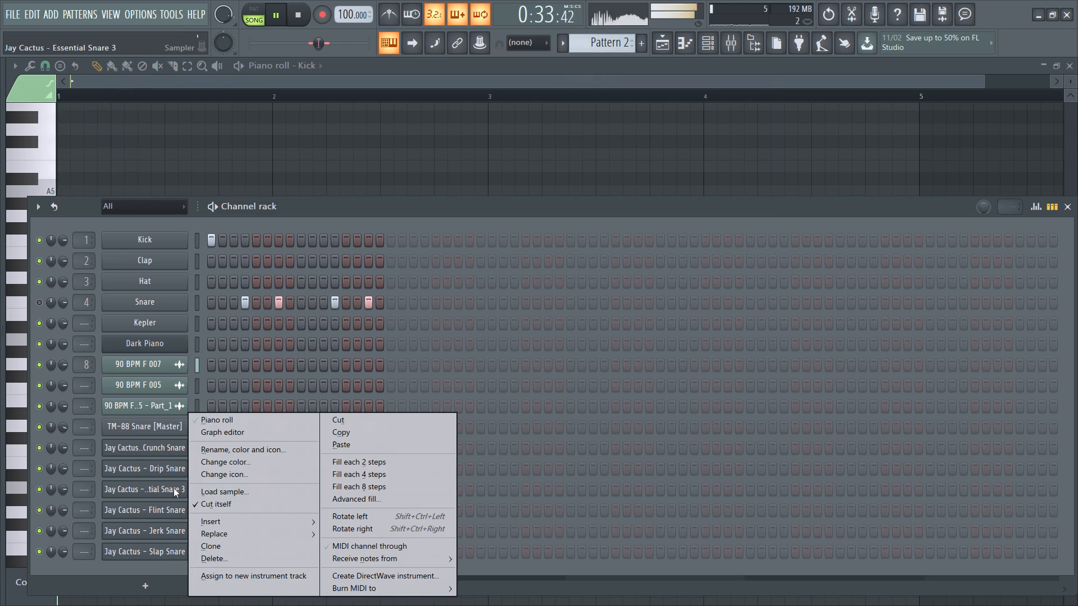
click(334, 447)
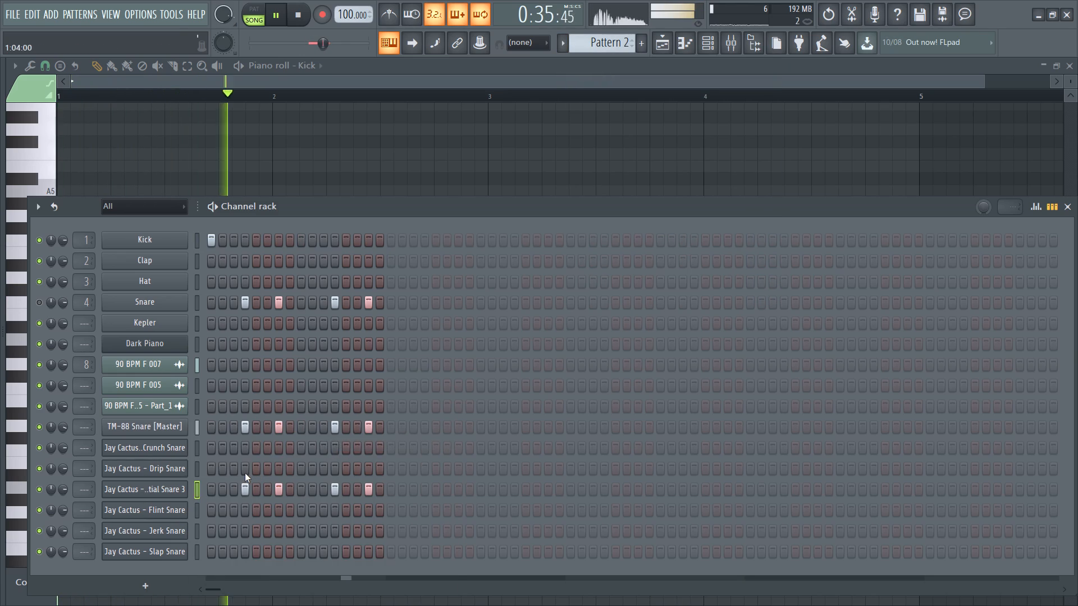
Replay the beat and remove the Essential Snare 3 hit on step 4 of Pattern 2.
key(space)
key(space)
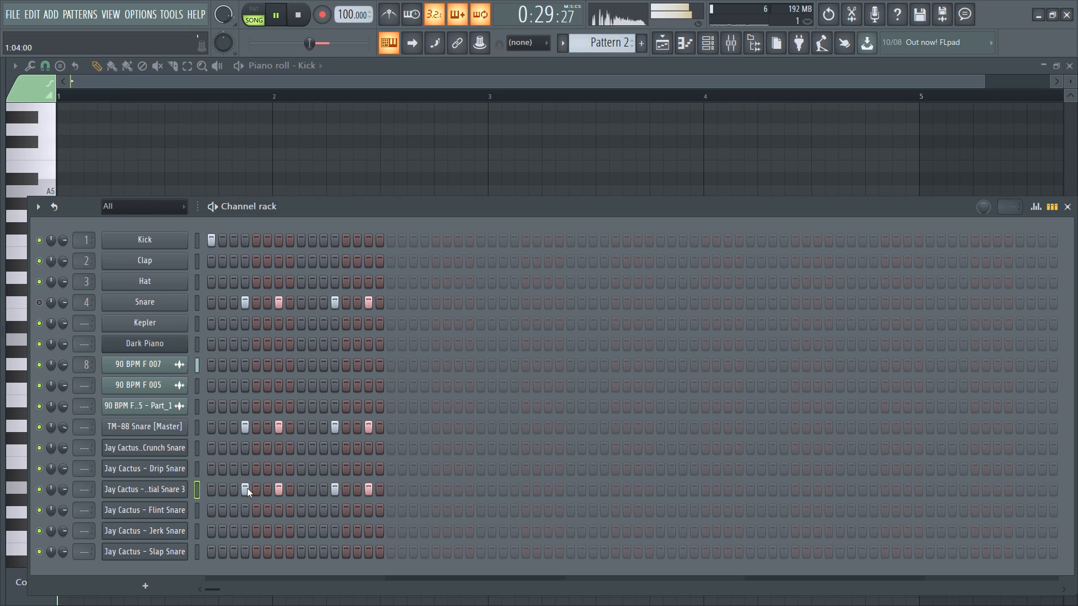
right_click(247, 488)
Open the Essential Snare 3 channel settings, adjust the sample's sound, and close the settings.
click(180, 492)
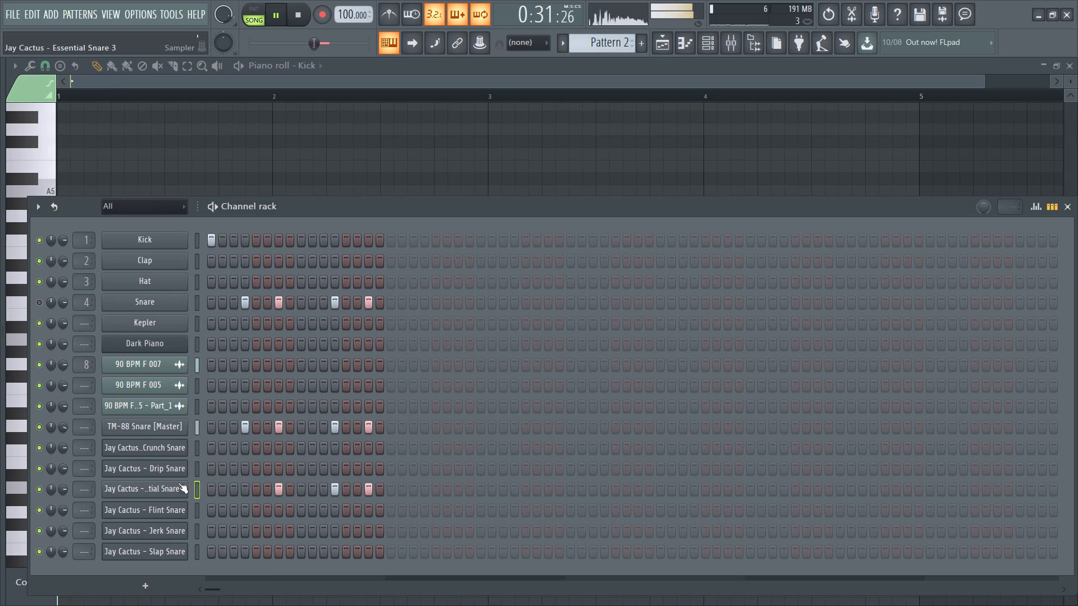
click(172, 488)
drag(411, 252, 410, 276)
click(503, 227)
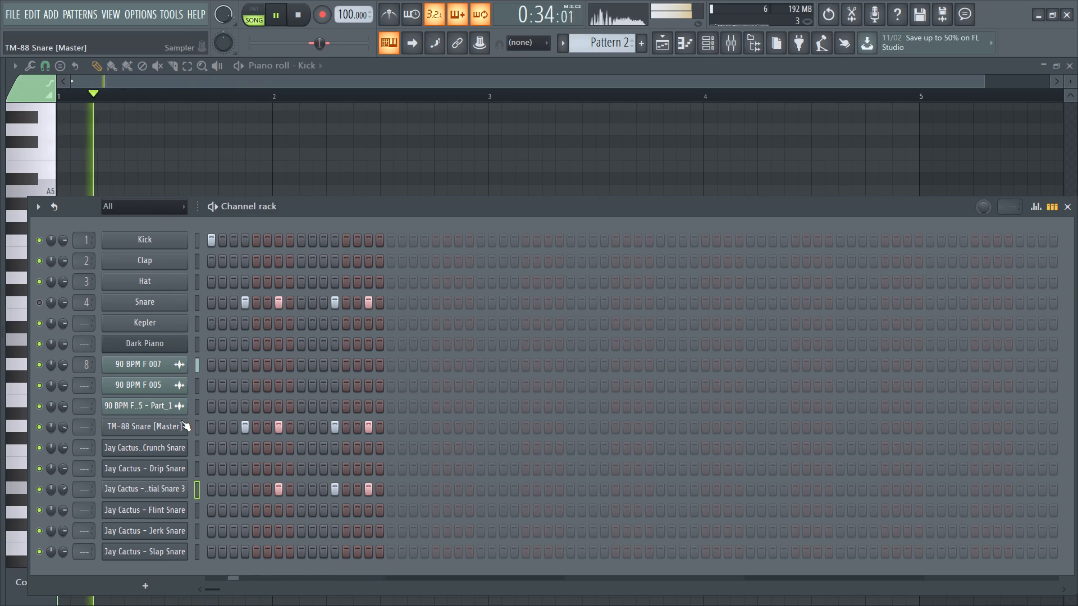
Try a Hat hit on step 1 of Pattern 2, clear it, and place Hat hits on steps 2 and 3.
click(210, 281)
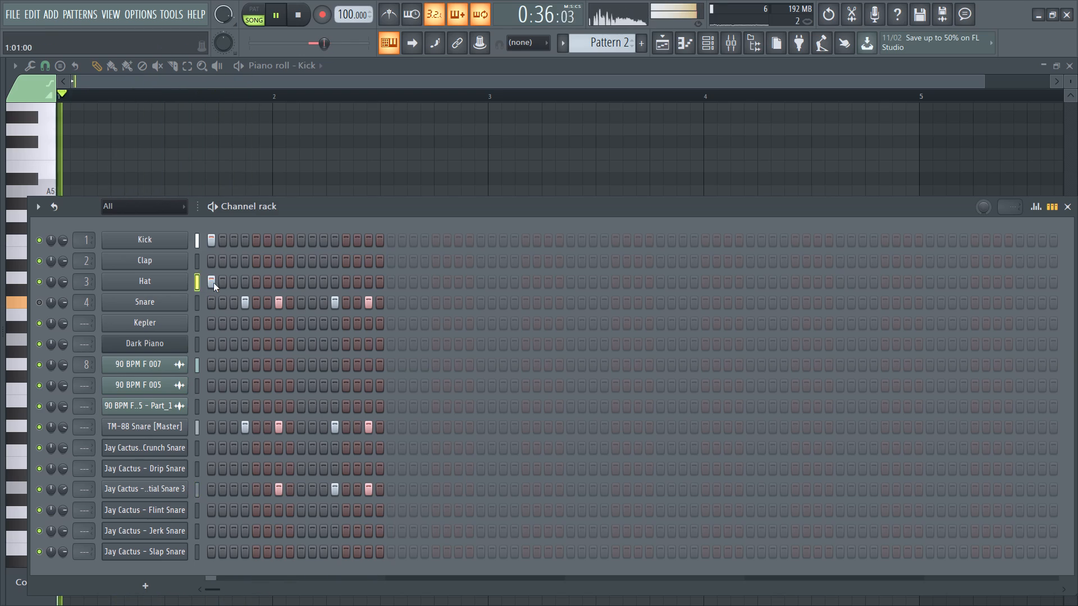
click(221, 283)
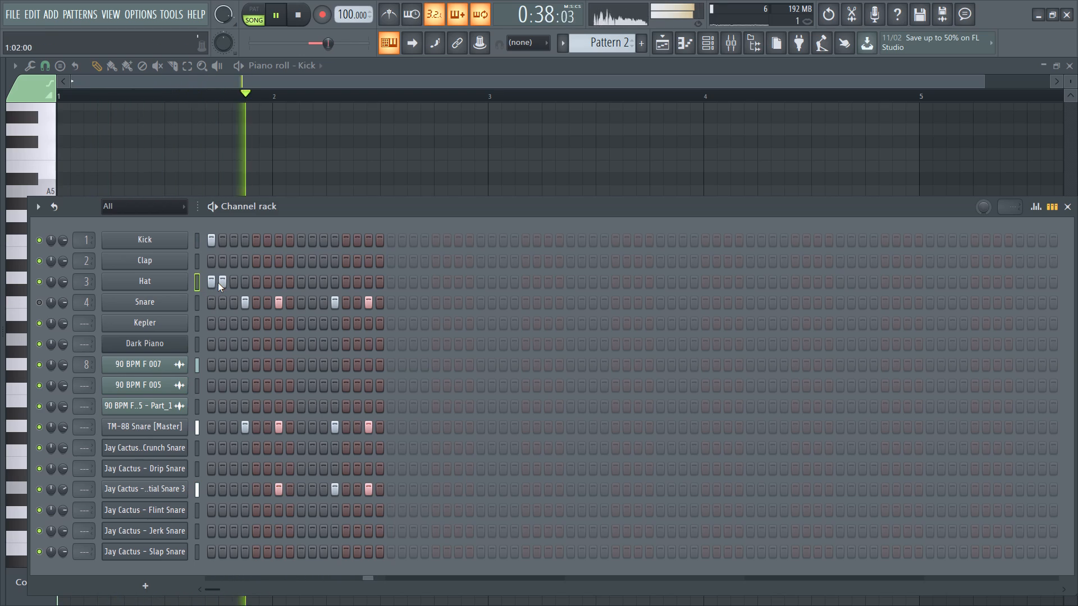
right_click(212, 282)
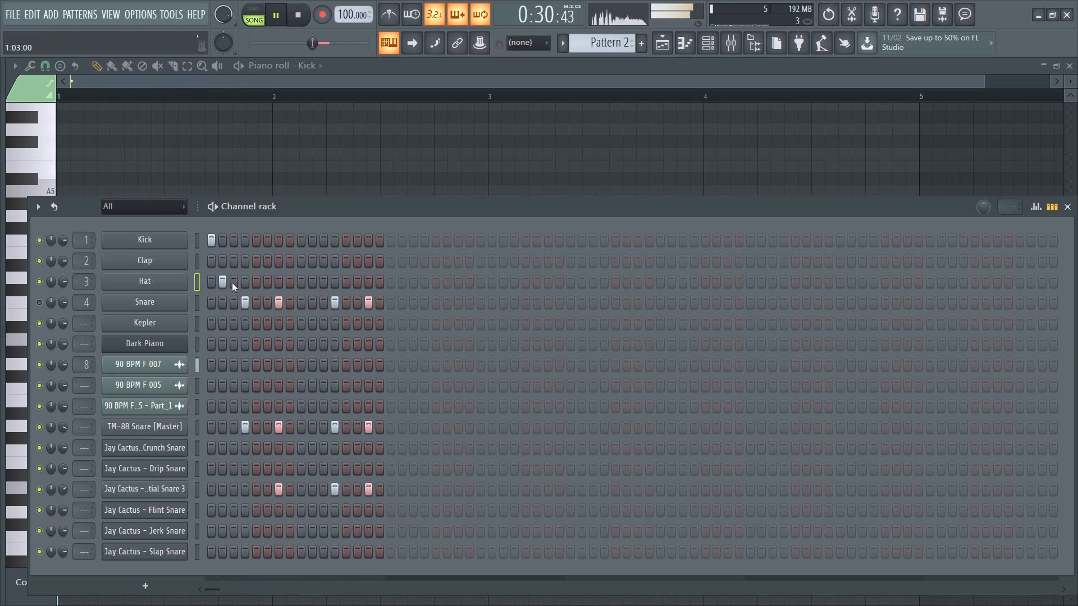
click(232, 283)
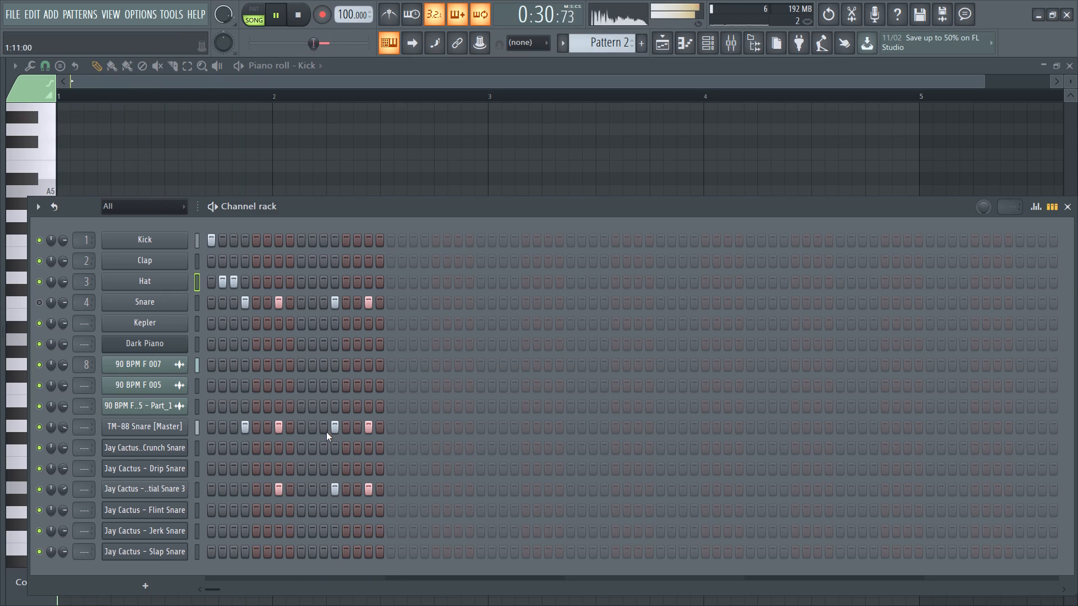
Audition the Crunch, Drip and Flint Snares over the beat, try Flint on step 4, and place it on step 3 of Pattern 2 instead.
click(197, 449)
key(comma)
click(197, 462)
key(comma)
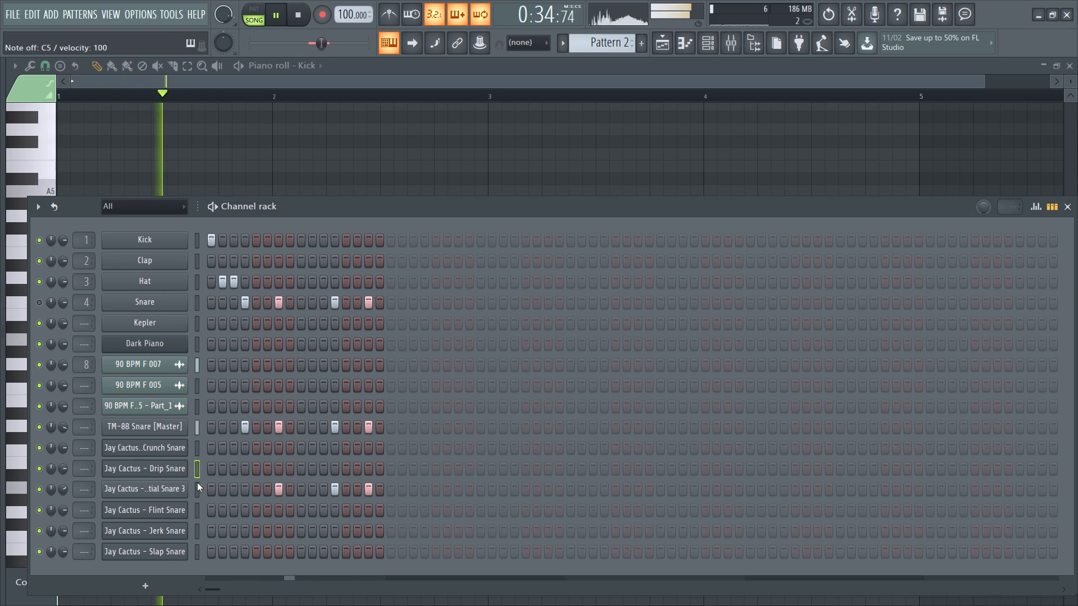
click(195, 508)
key(comma)
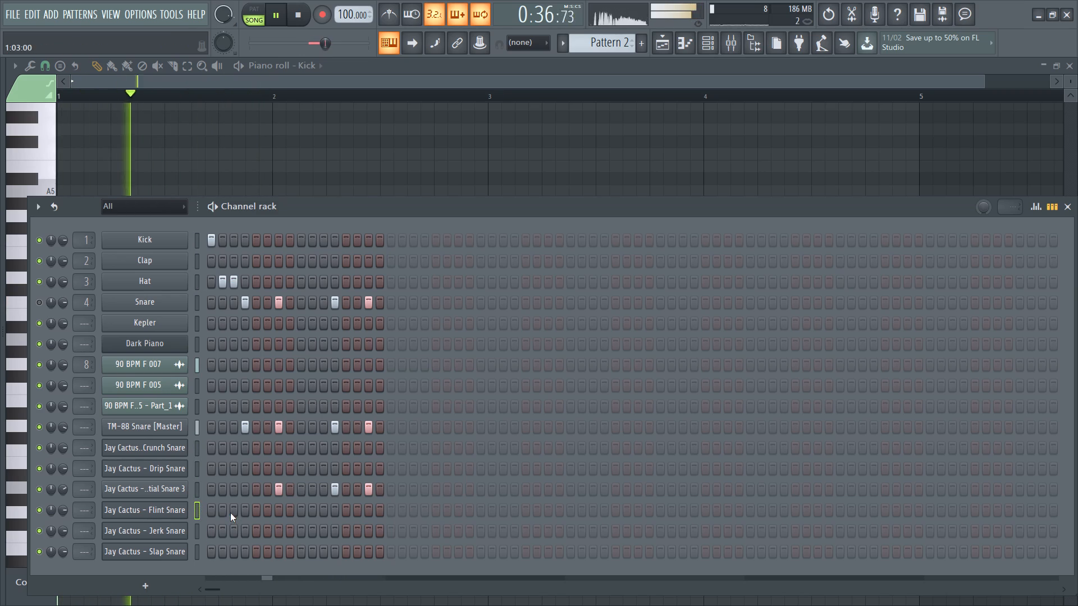
key(comma)
key(comma)
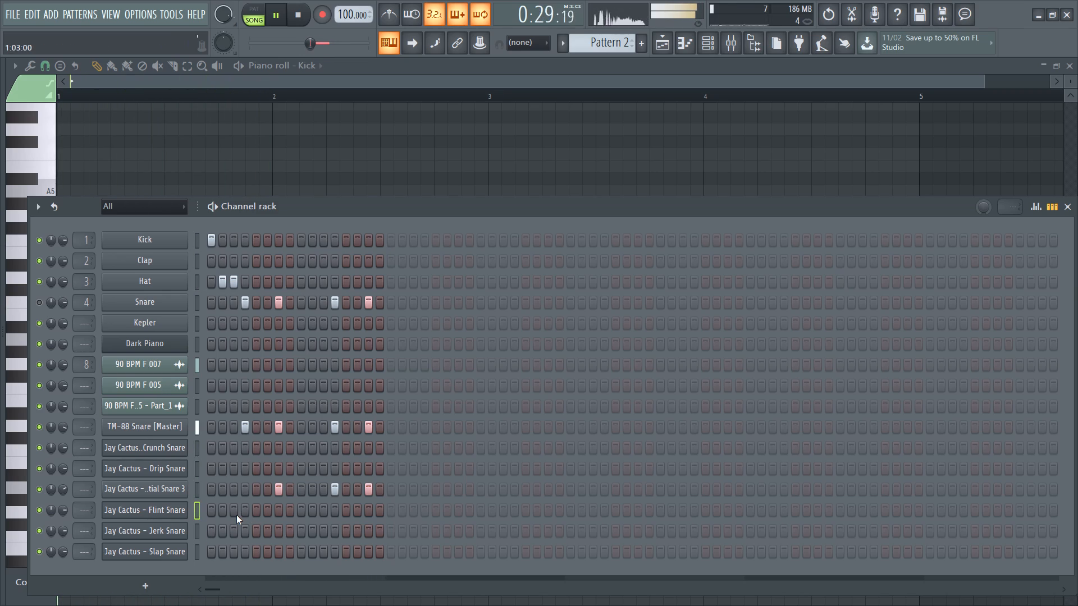
click(241, 512)
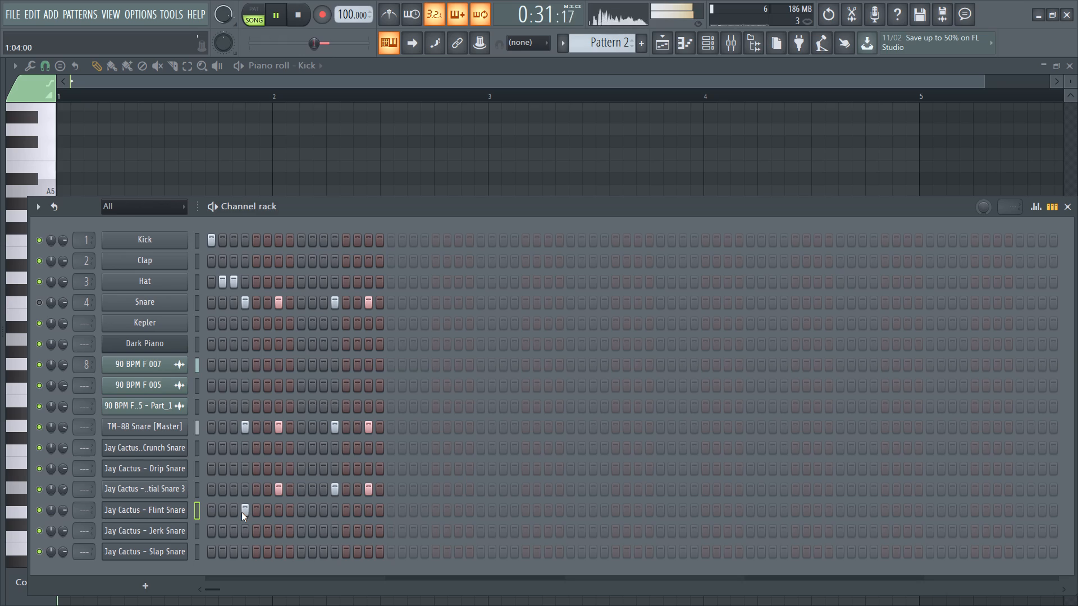
right_click(241, 512)
click(231, 511)
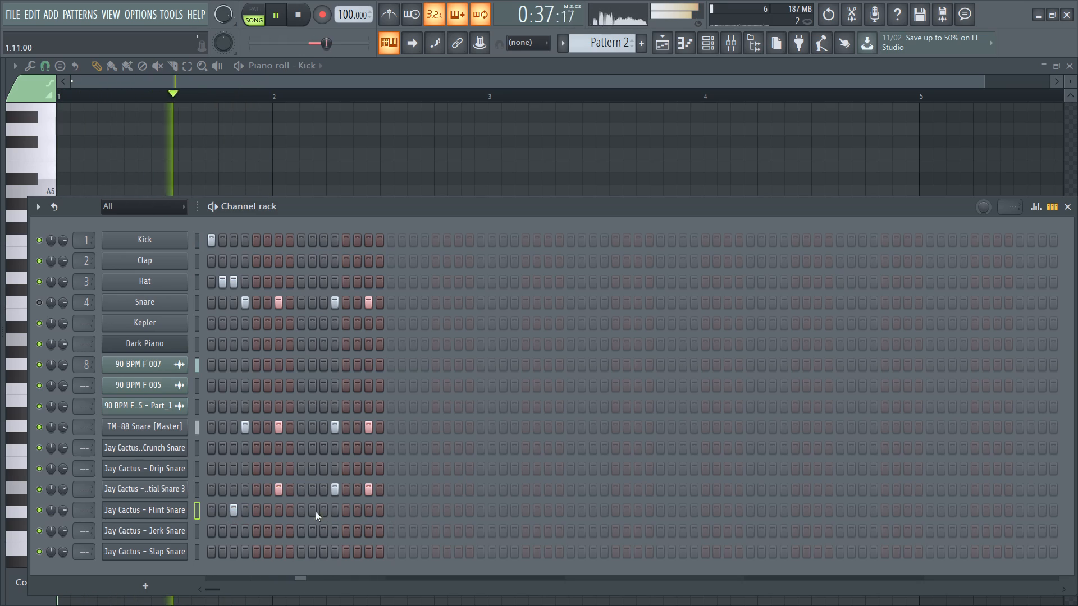
Audition the Jerk Snare and Slap Snare over the beat, and delete both channels.
click(189, 532)
click(194, 532)
key(comma)
key(comma)
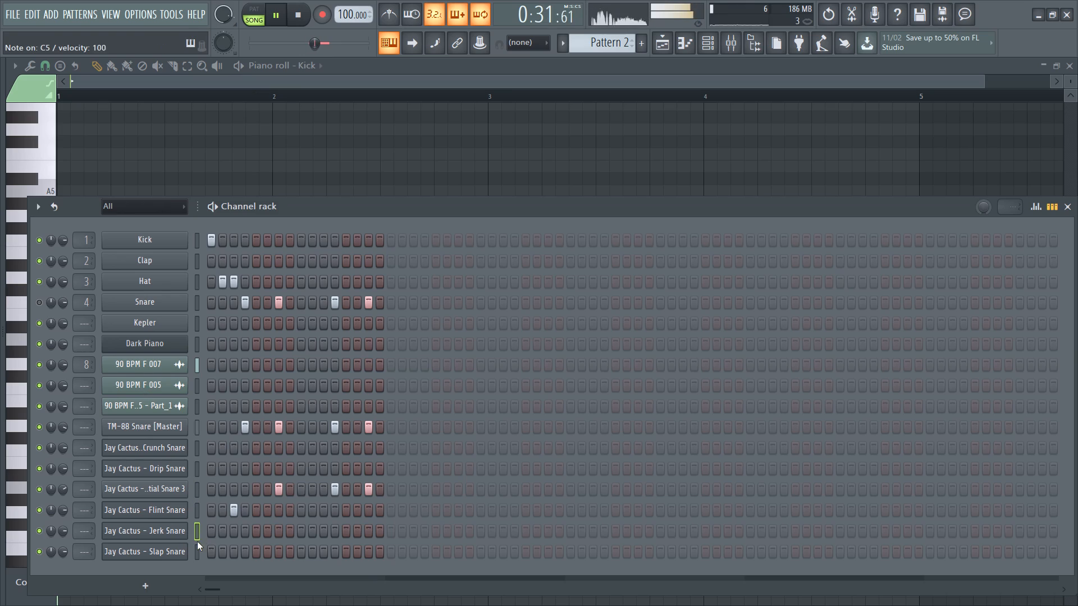
click(196, 549)
key(comma)
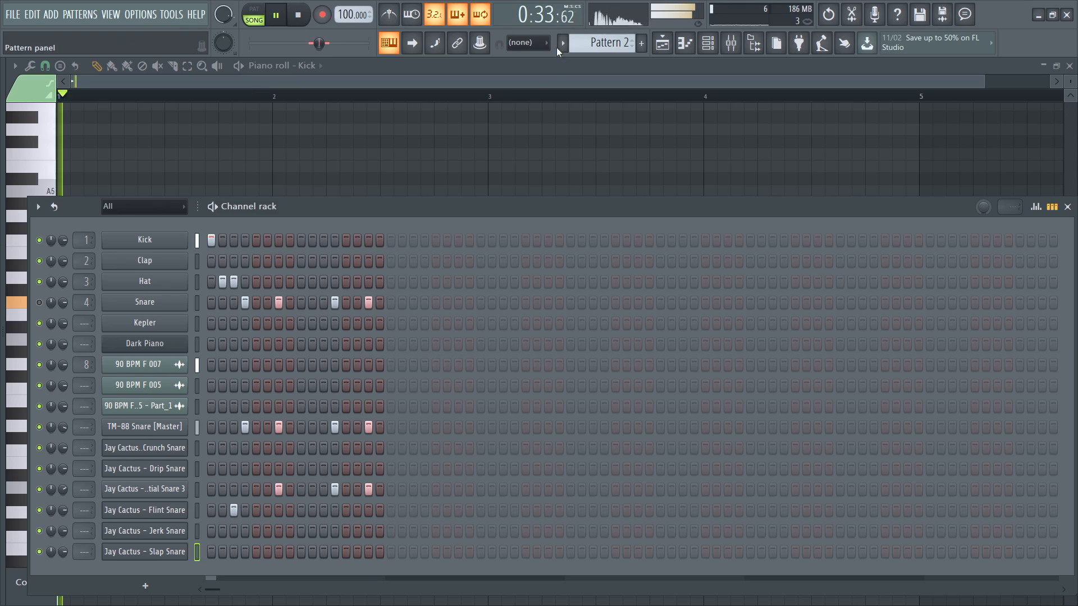
right_click(147, 547)
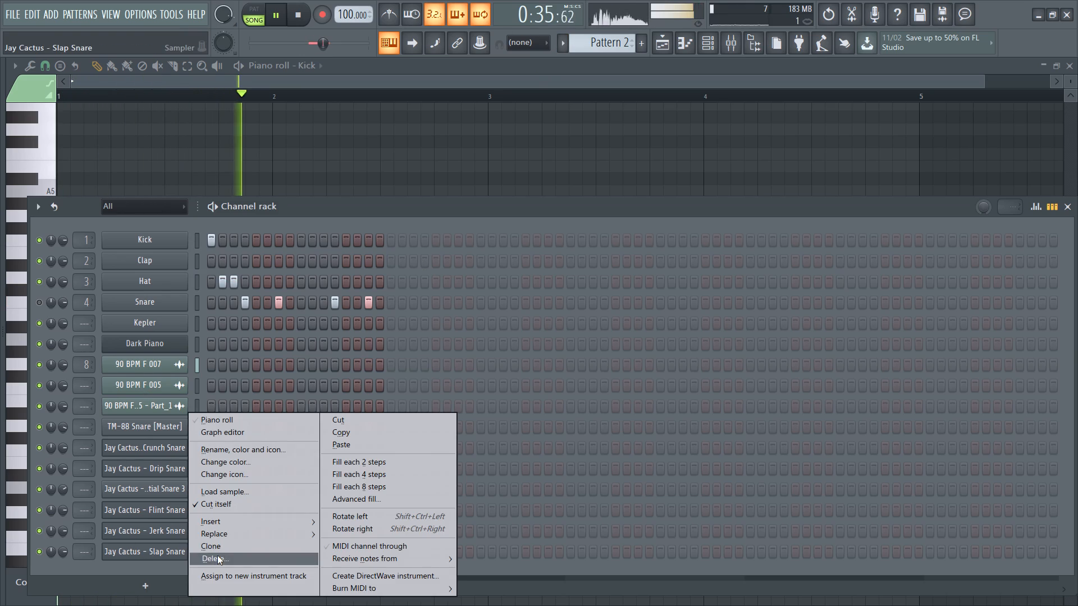
click(217, 555)
right_click(176, 534)
click(224, 559)
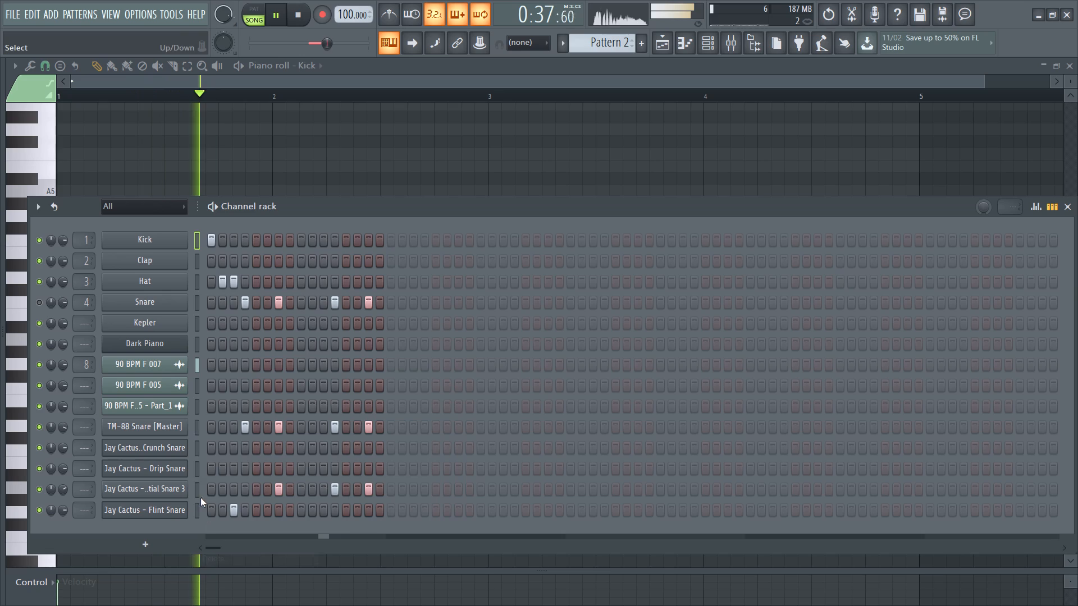
Switch the channel rack back to Pattern 1.
click(567, 47)
click(576, 65)
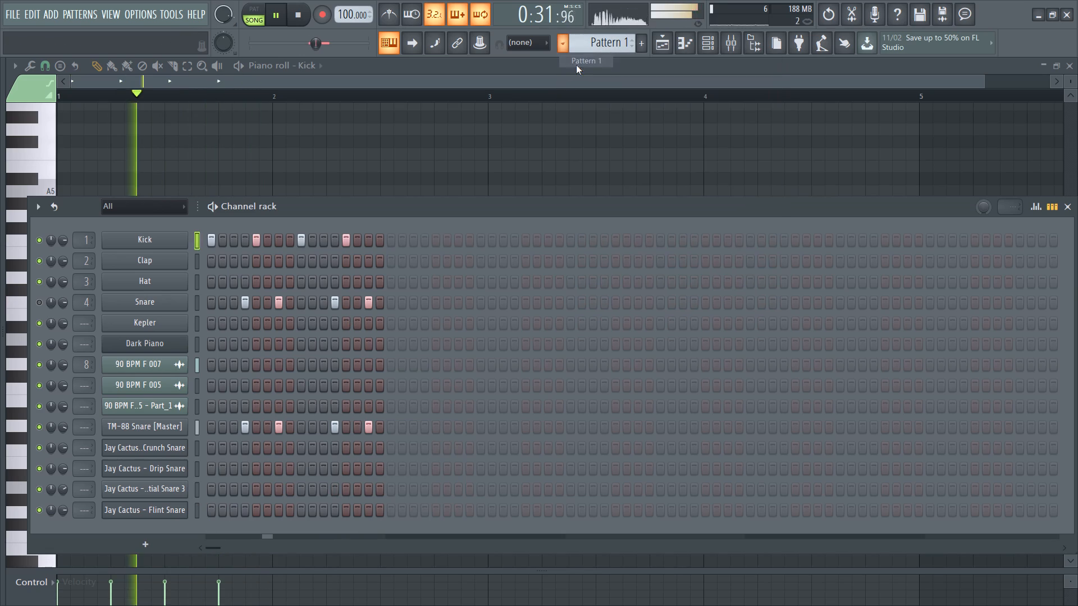
Audition the Flint Snare over the beat, try it on step 3 of Pattern 1, and place it on step 4 instead.
key(b)
key(b)
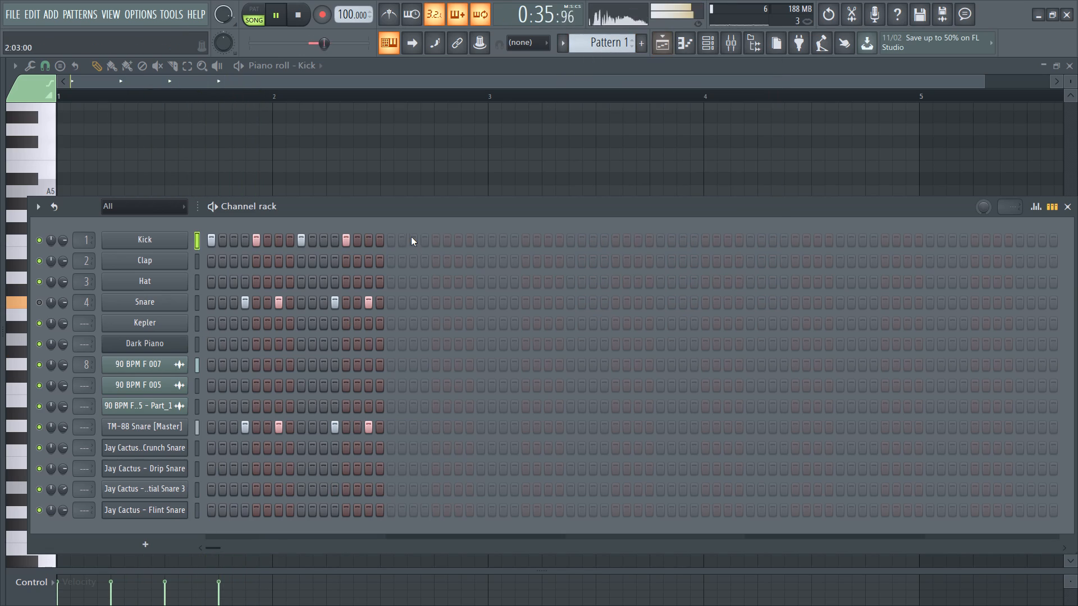
key(comma)
click(198, 511)
key(comma)
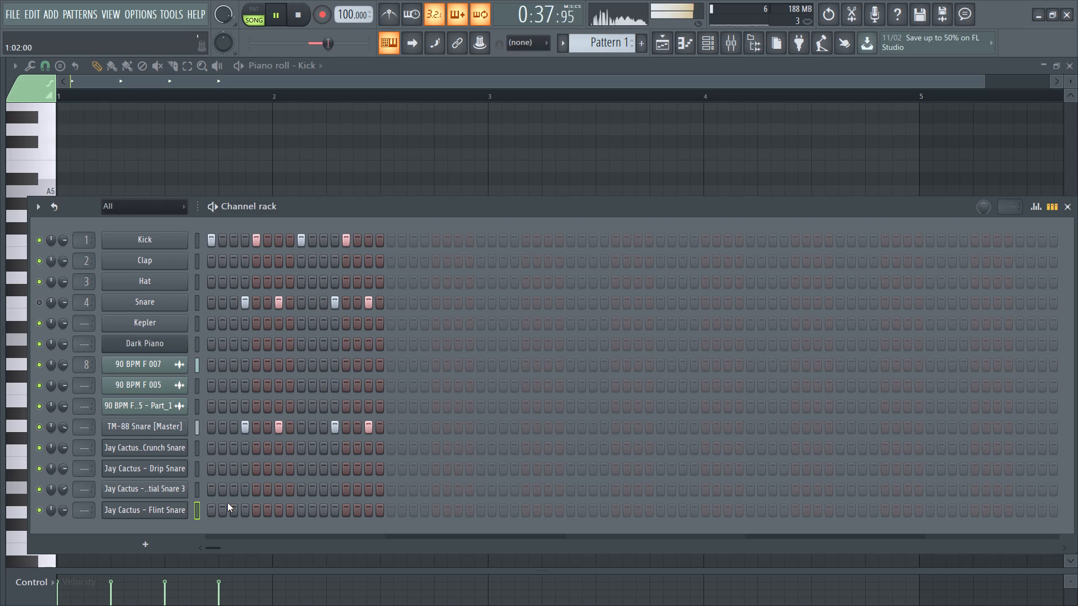
key(b)
key(b)
click(228, 511)
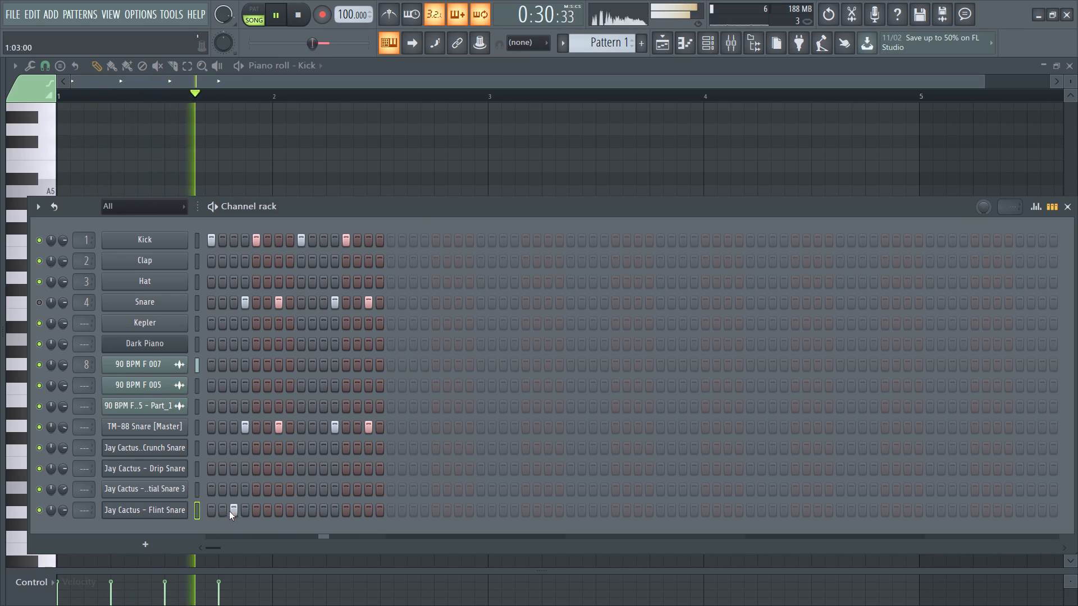
key(b)
key(space)
key(space)
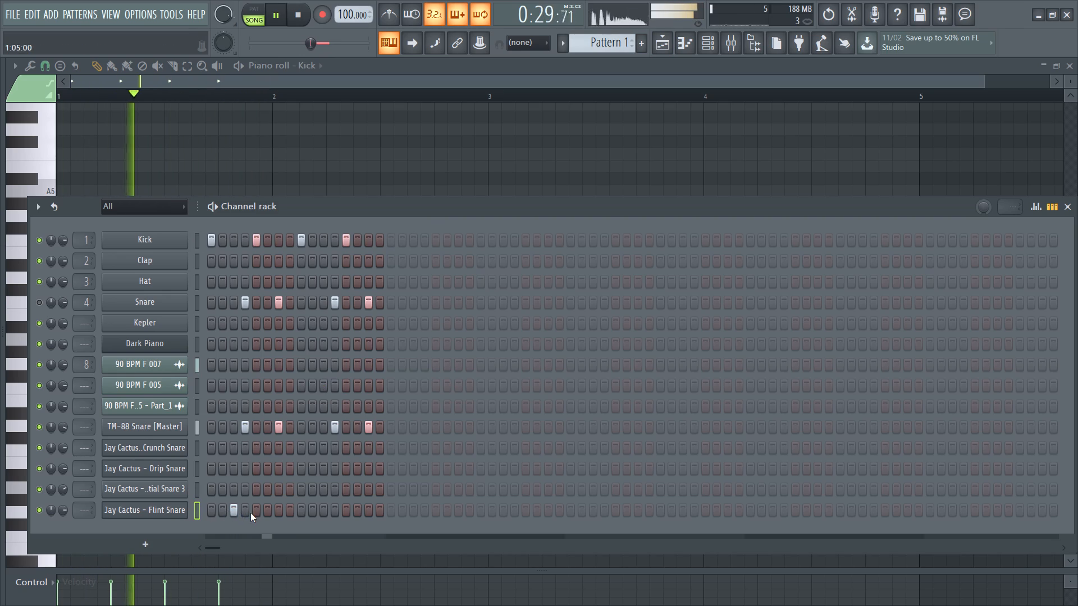
key(space)
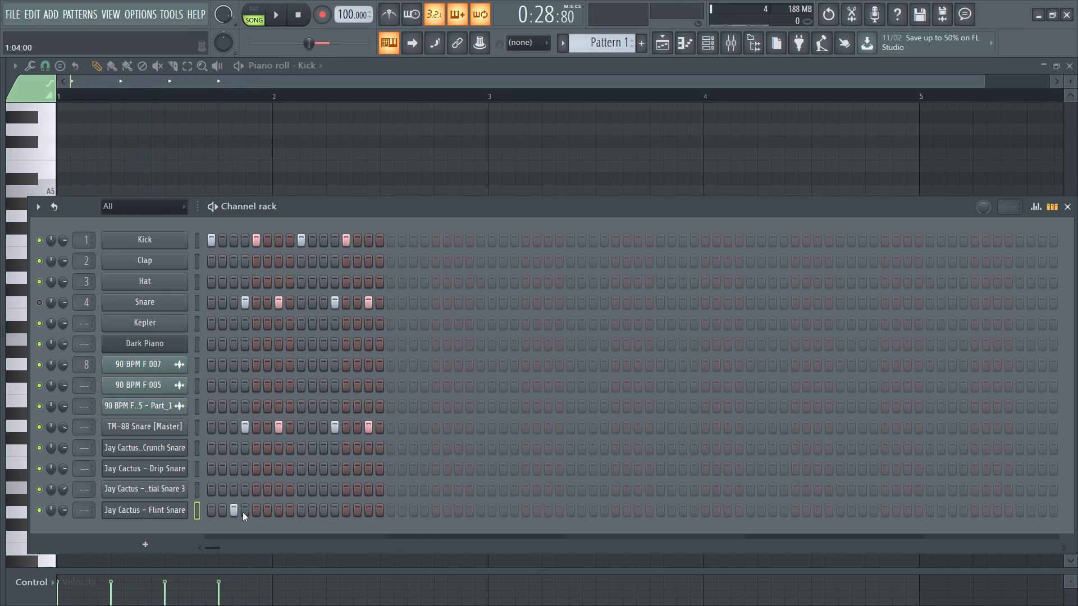
right_click(236, 512)
click(245, 514)
key(space)
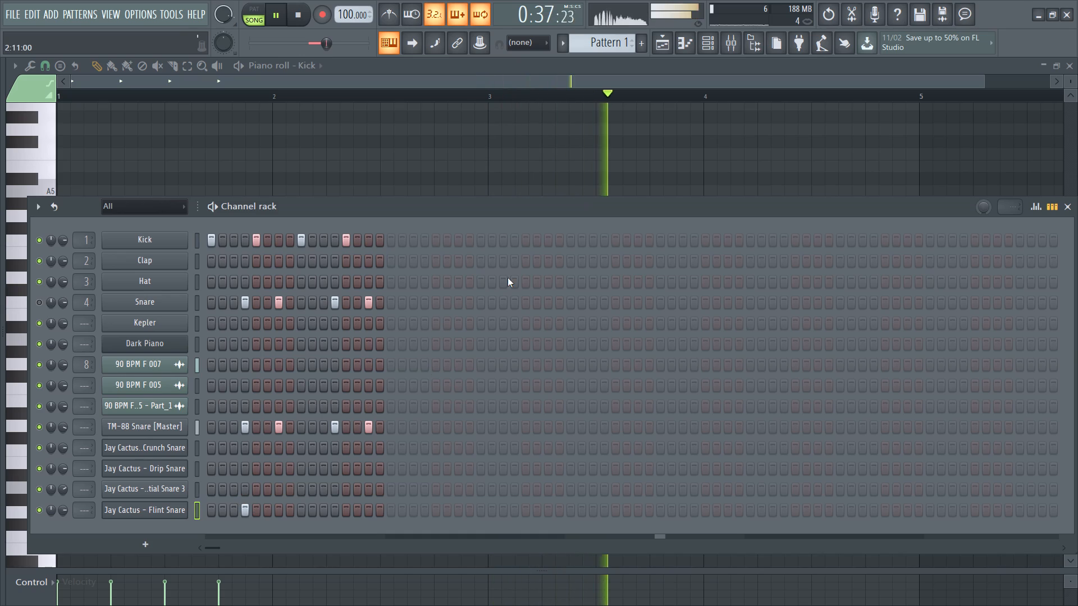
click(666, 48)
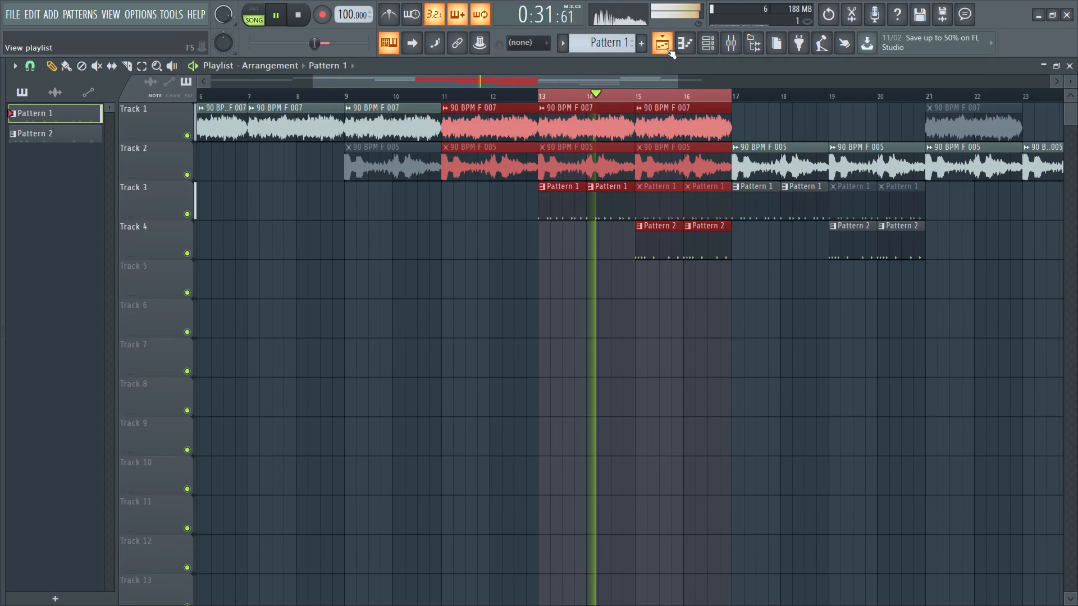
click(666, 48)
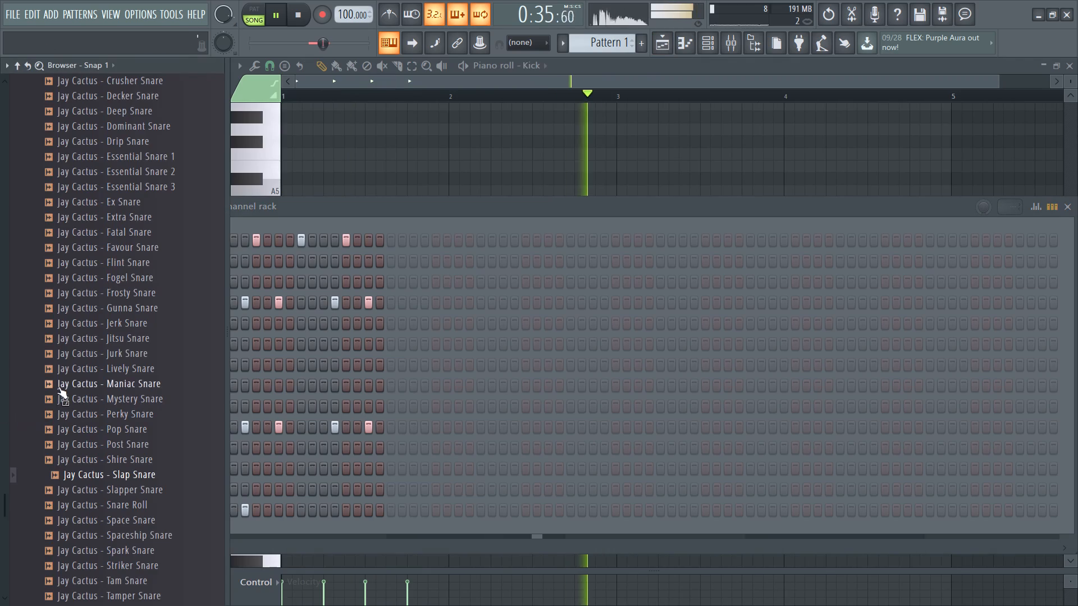
Audition the Magma kit's Drummer and Bruck Open Hats and load the Bruck Open Hat into a new channel.
scroll(86, 379, up, 3)
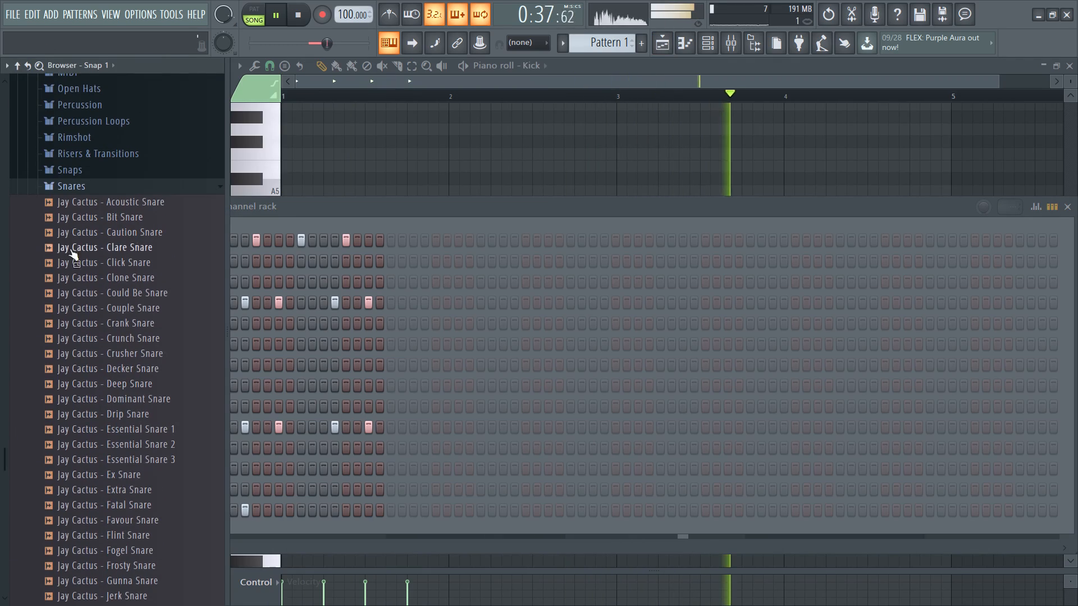
click(81, 187)
scroll(84, 277, up, 2)
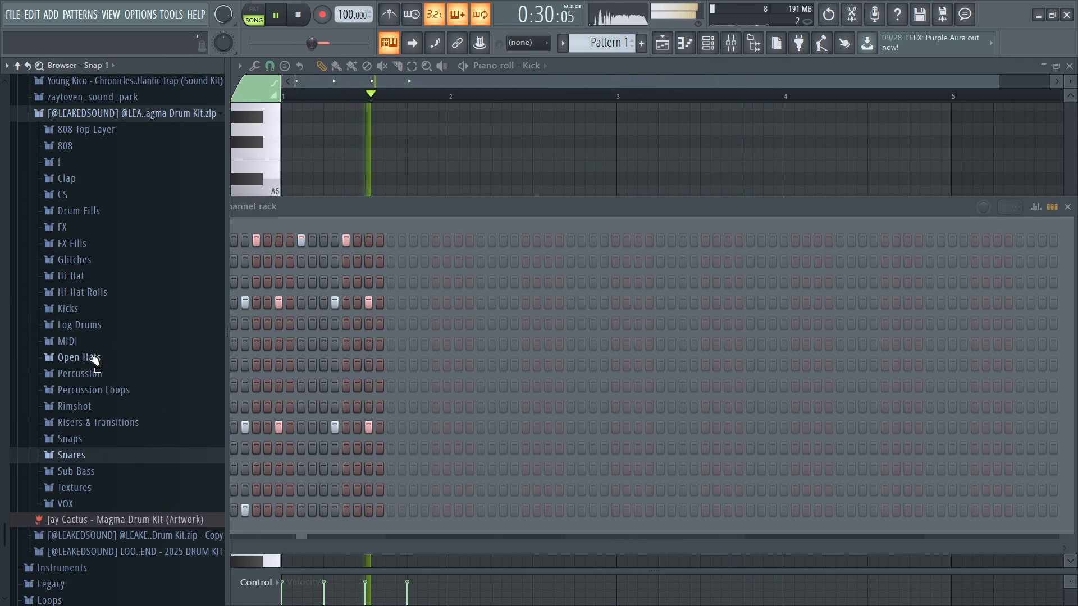
double_click(90, 353)
click(98, 335)
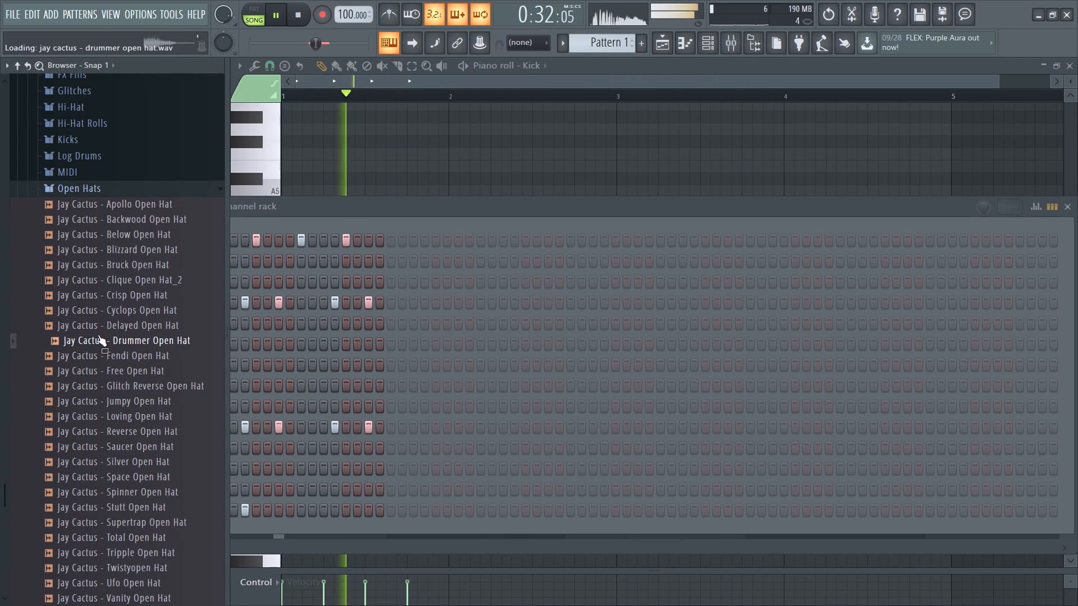
click(102, 267)
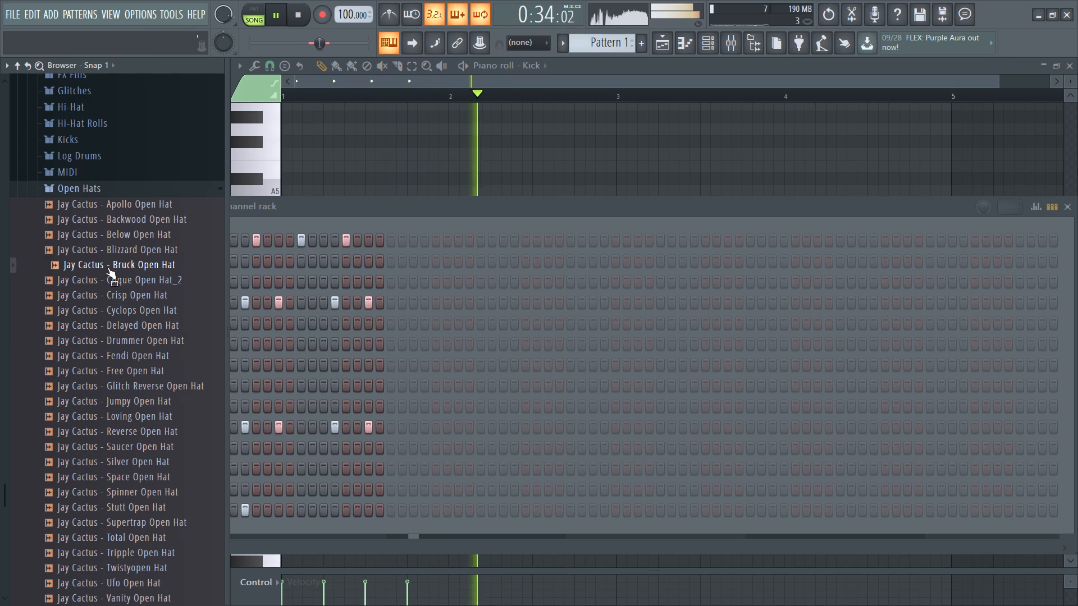
click(107, 266)
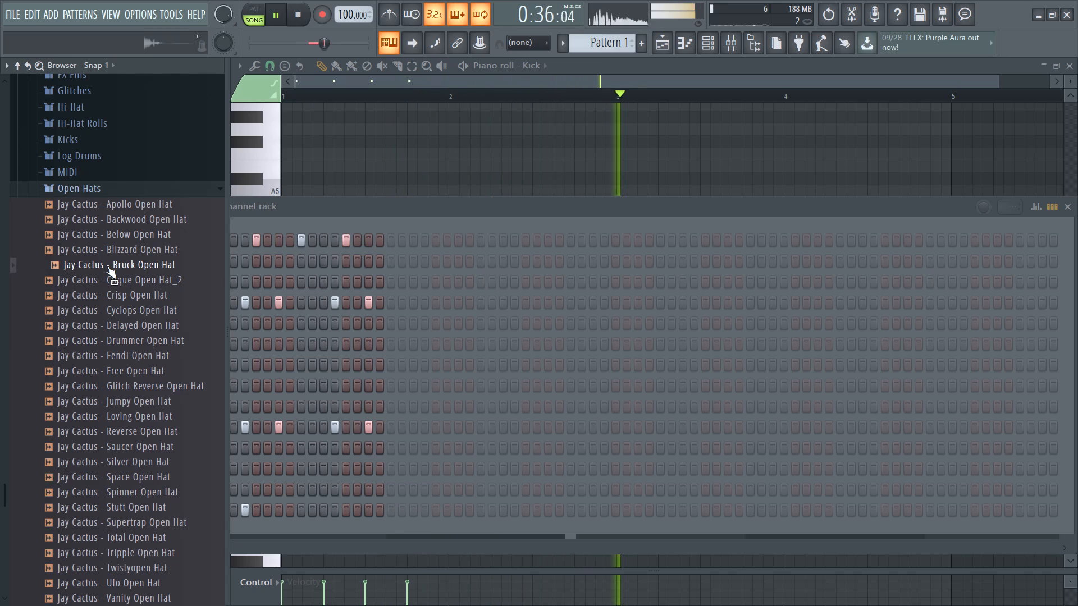
right_click(107, 266)
click(157, 333)
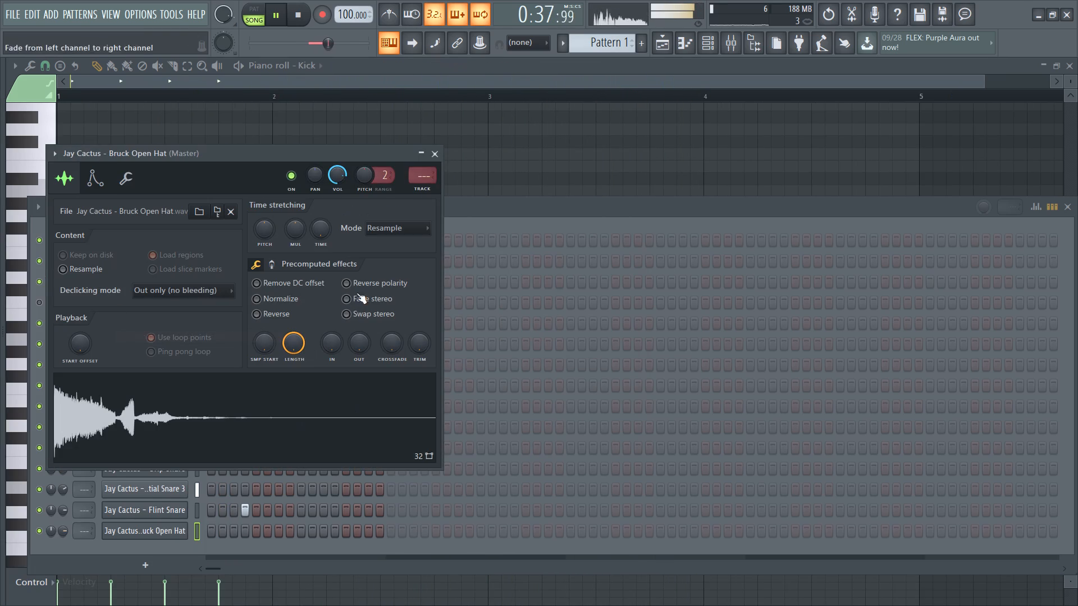
click(433, 150)
Try the Bruck Open Hat on step 3 of Pattern 1, clear it, and place it on step 4.
key(space)
key(space)
click(234, 531)
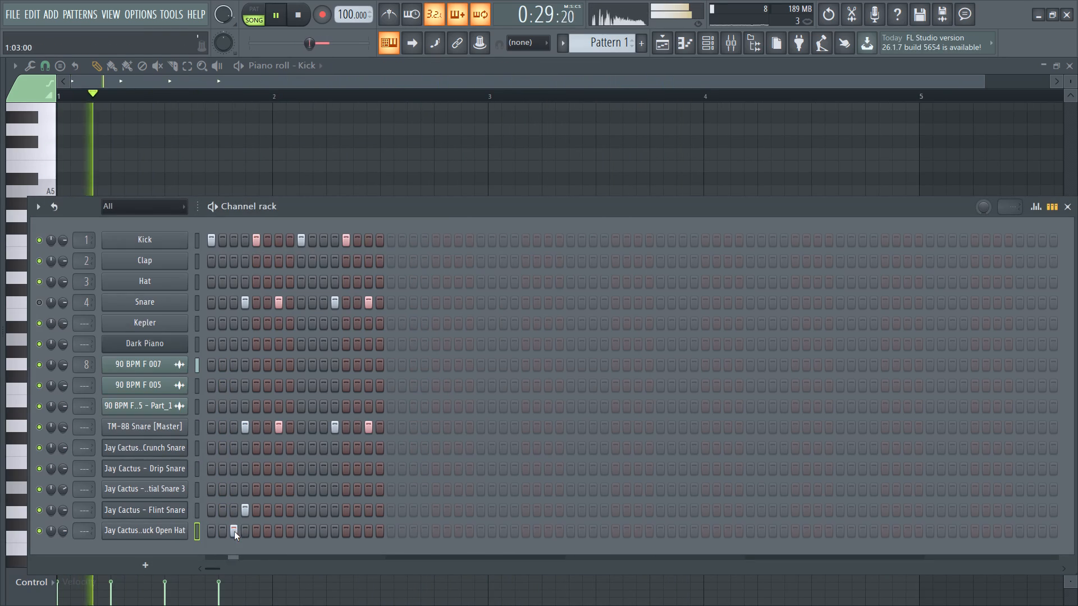
right_click(234, 532)
key(space)
click(243, 530)
key(space)
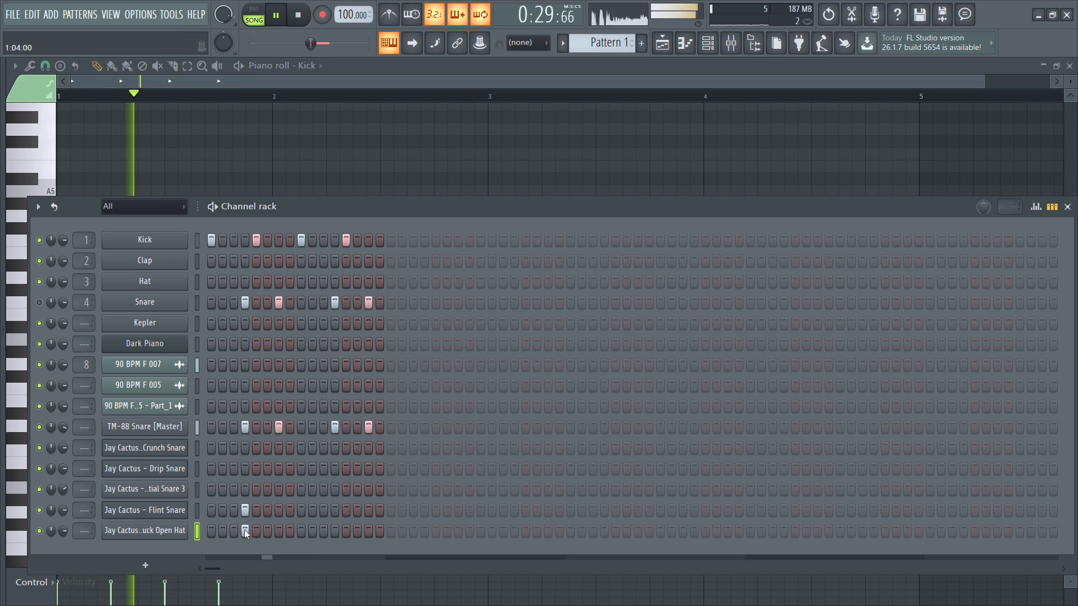
right_click(244, 529)
key(space)
key(space)
click(240, 530)
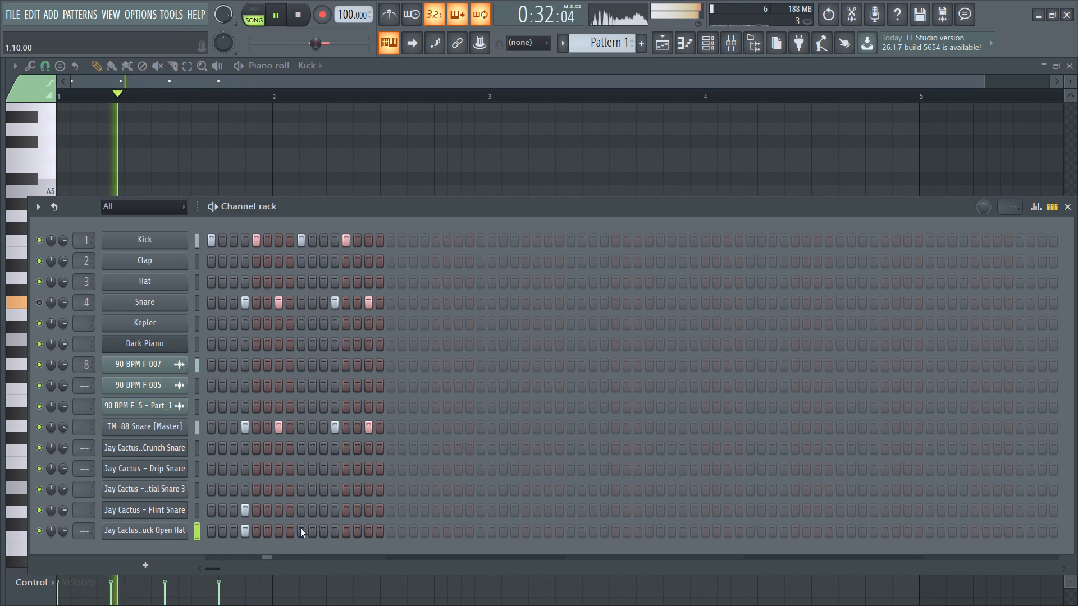
Place a Bruck Open Hat hit on step 11 of Pattern 2.
click(564, 45)
click(573, 72)
key(space)
key(space)
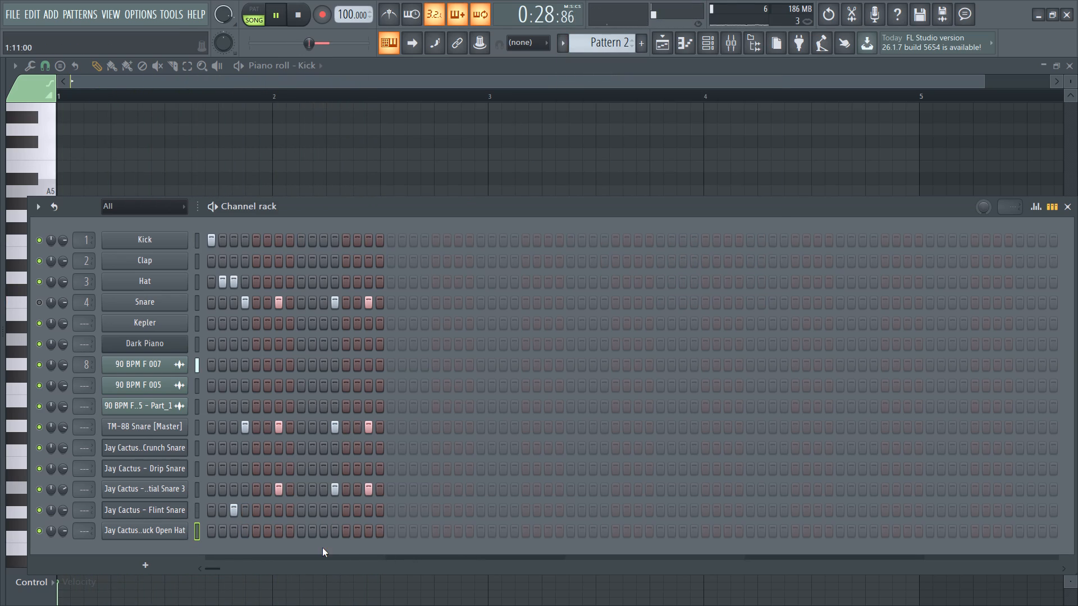
click(326, 533)
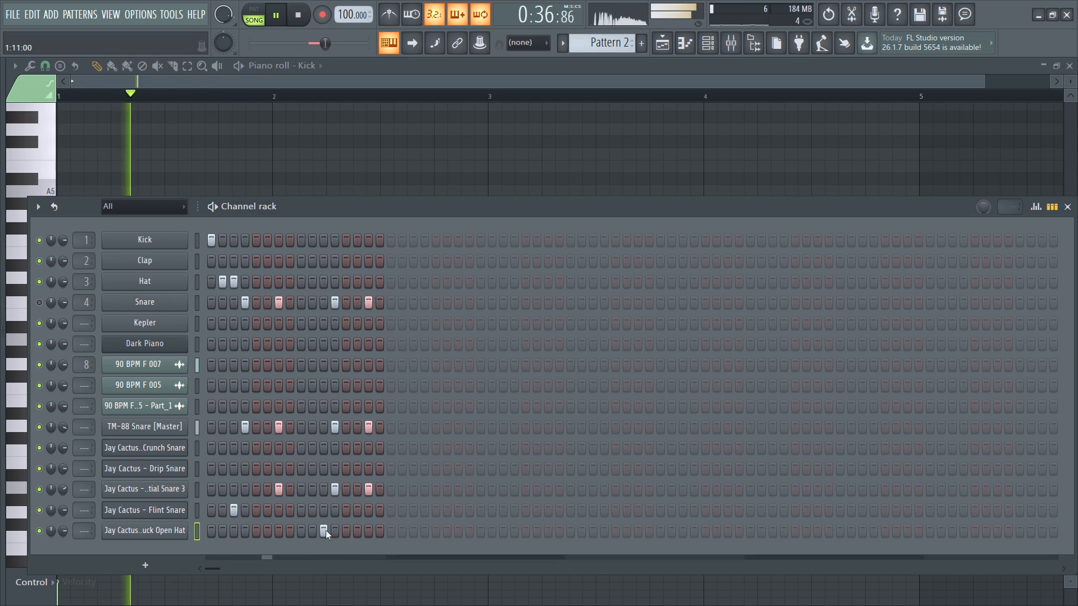
click(560, 45)
click(571, 61)
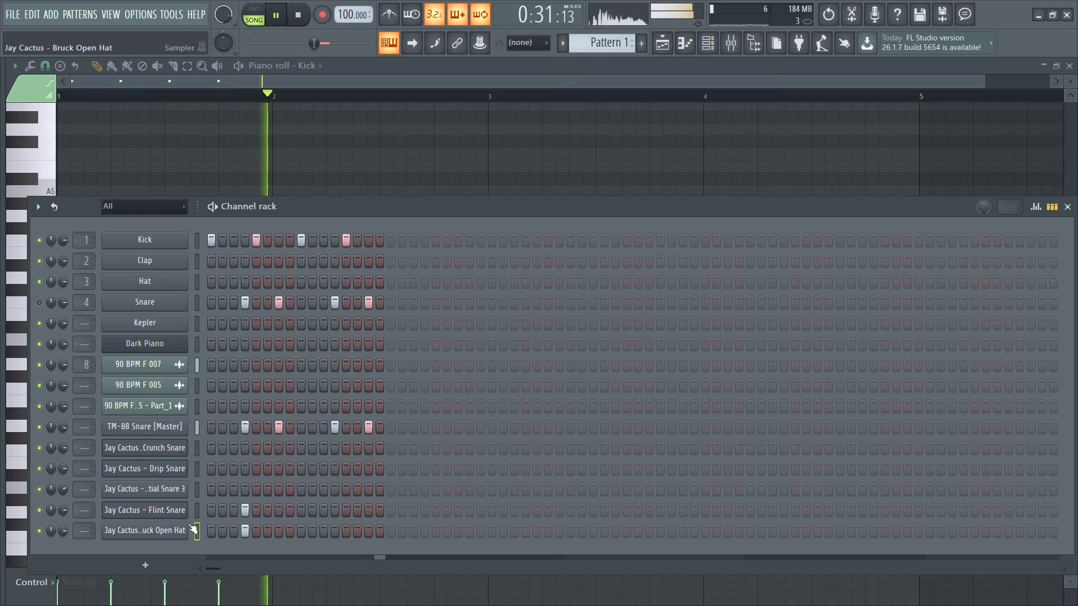
click(171, 535)
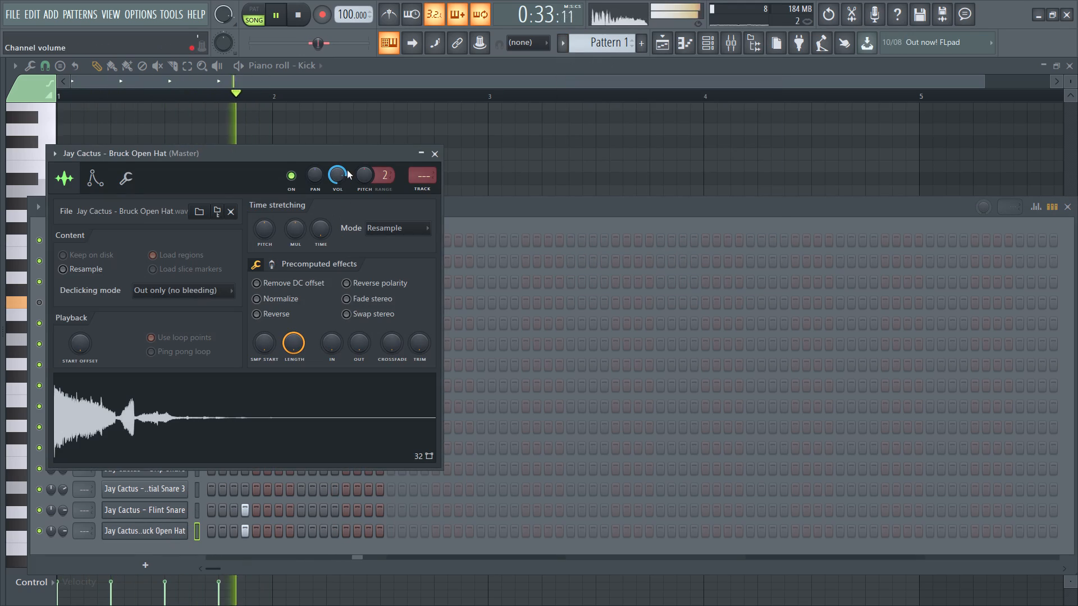
drag(341, 174, 338, 200)
key(space)
key(space)
click(431, 160)
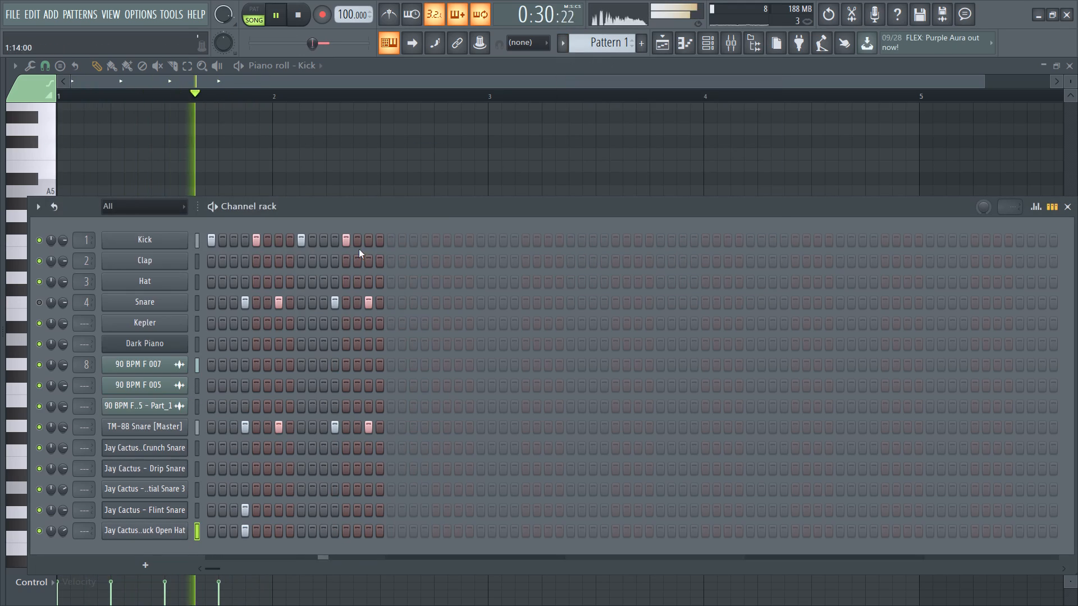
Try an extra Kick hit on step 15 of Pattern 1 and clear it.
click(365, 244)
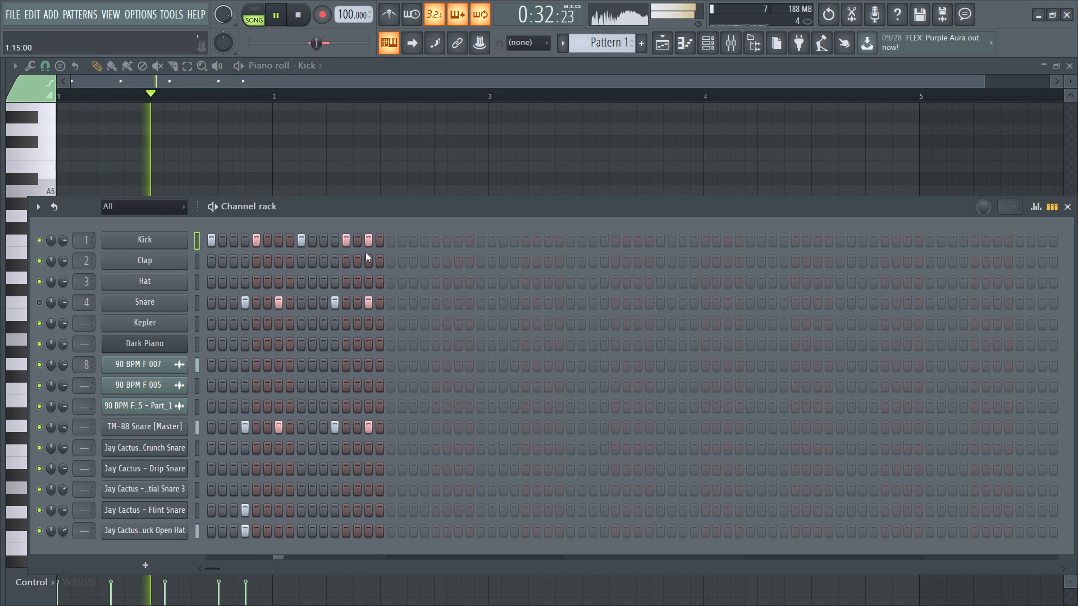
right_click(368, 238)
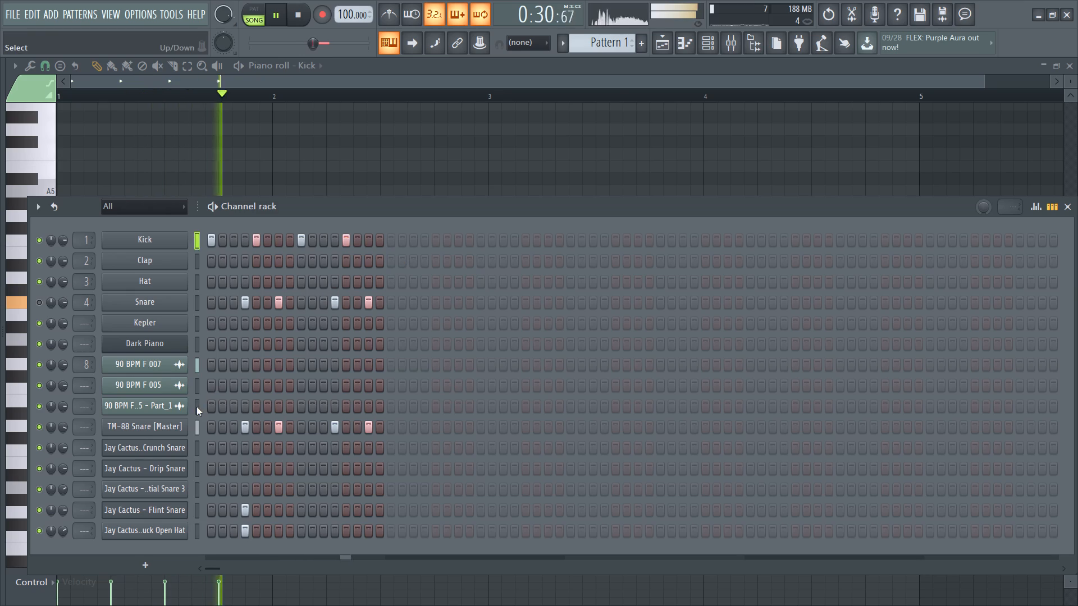
Try a second Flint Snare hit on steps 15, 11, 12 and 13 of Pattern 1, and place it on step 11.
key(space)
key(space)
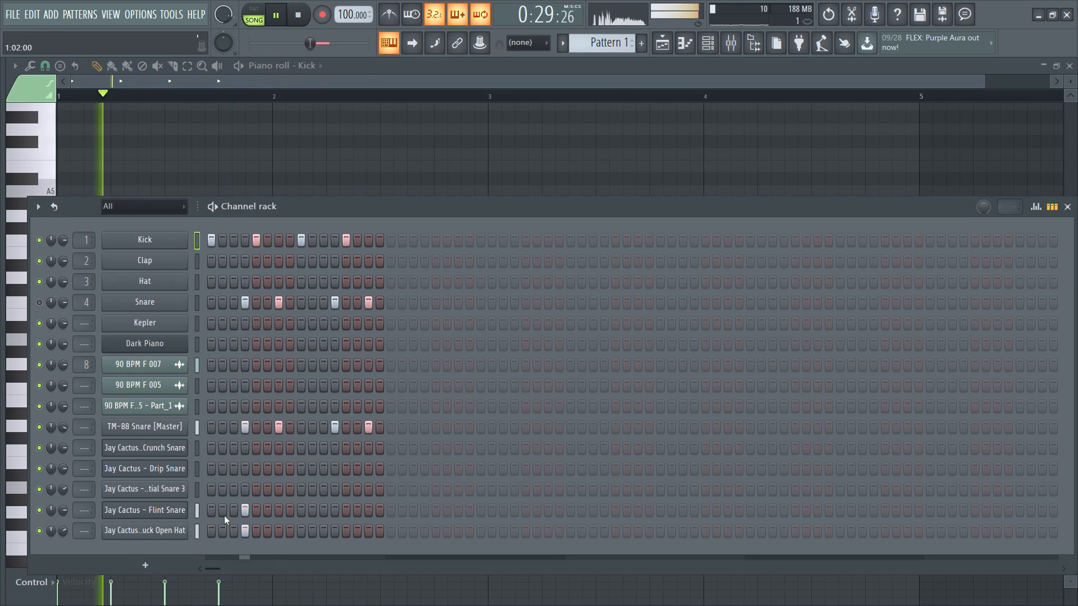
click(367, 513)
right_click(366, 512)
key(space)
key(space)
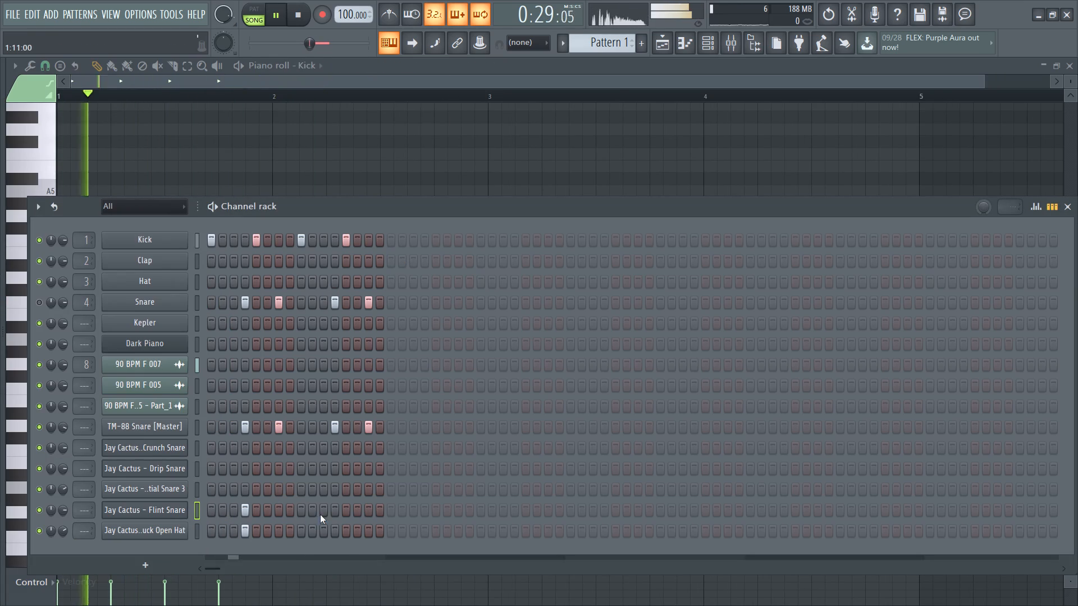
click(322, 509)
right_click(322, 509)
key(space)
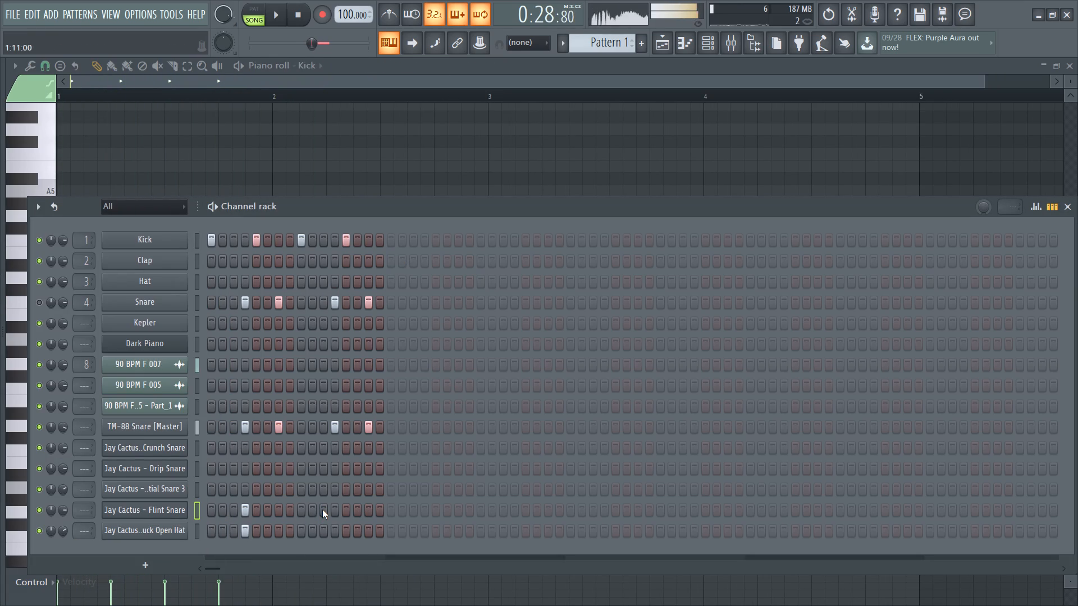
key(space)
click(334, 511)
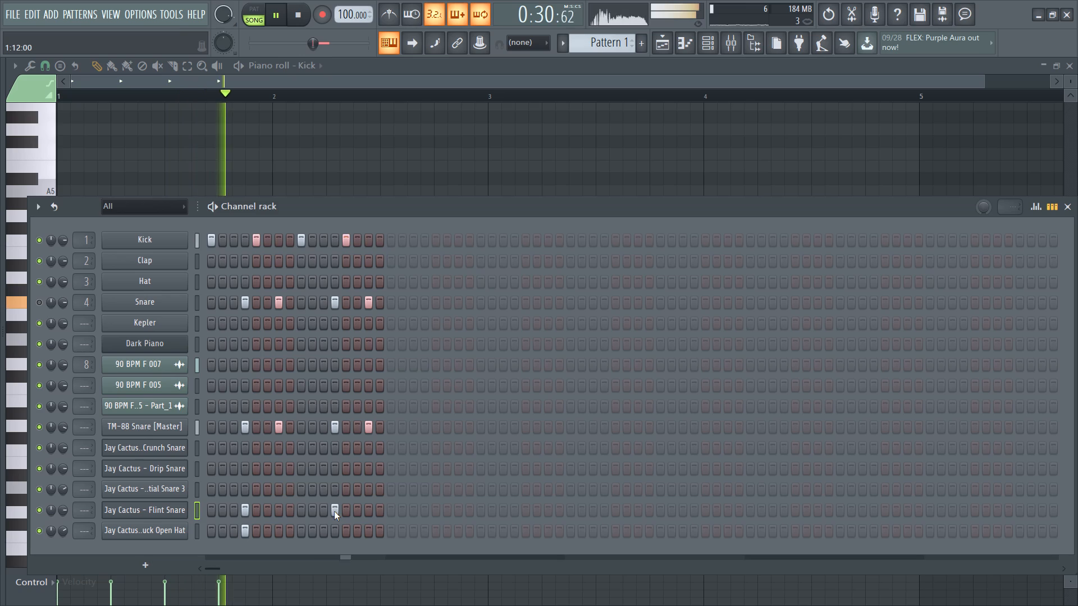
right_click(334, 511)
key(space)
key(space)
click(350, 511)
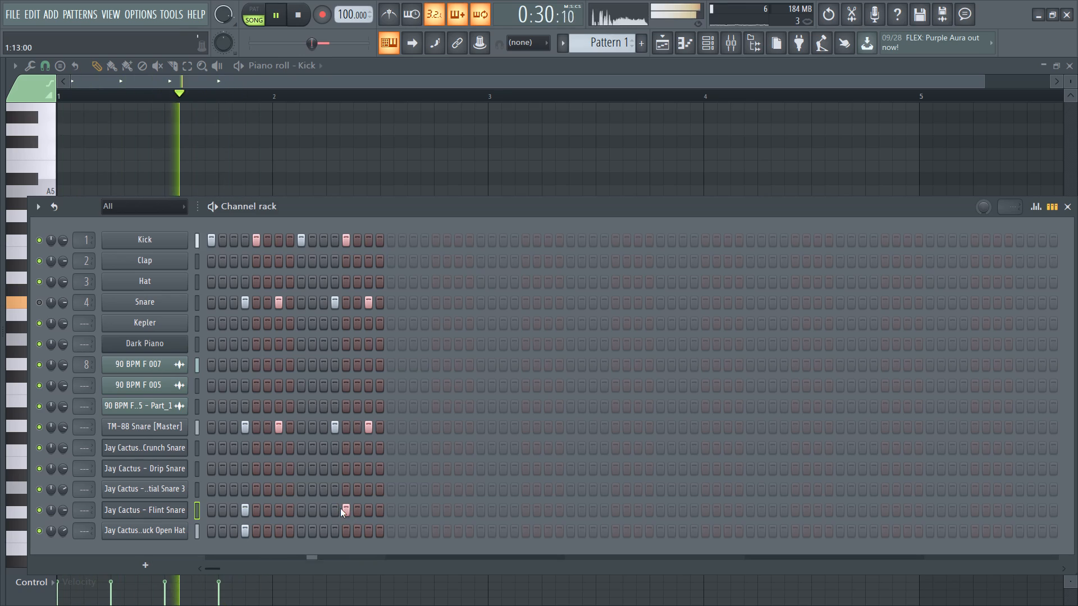
right_click(345, 508)
key(space)
key(space)
click(325, 512)
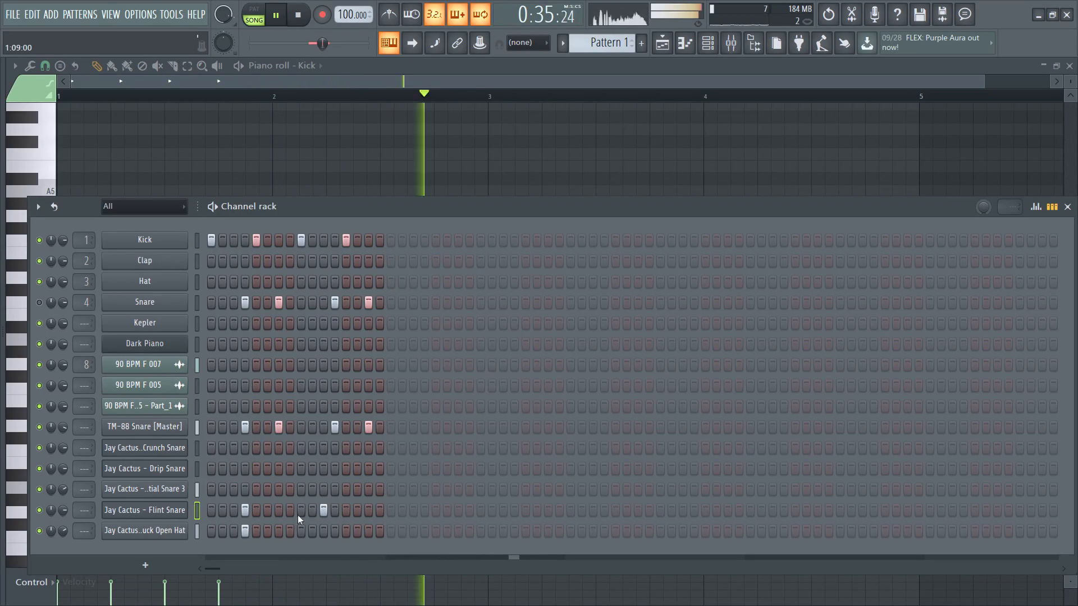
Cut the Flint Snare's steps from Pattern 2 and switch back to Pattern 1.
click(561, 48)
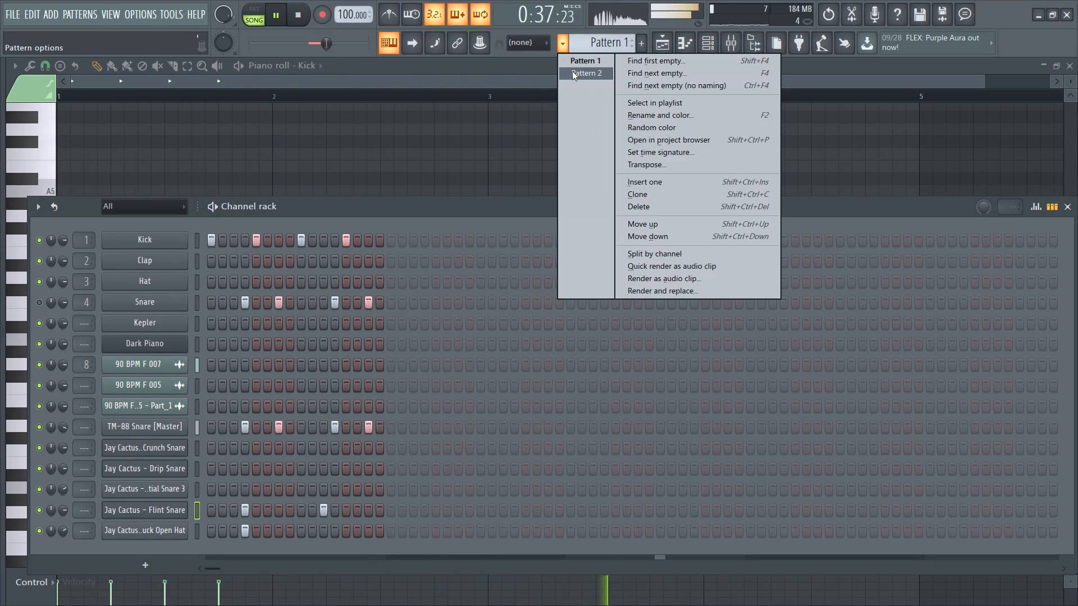
click(572, 71)
right_click(158, 509)
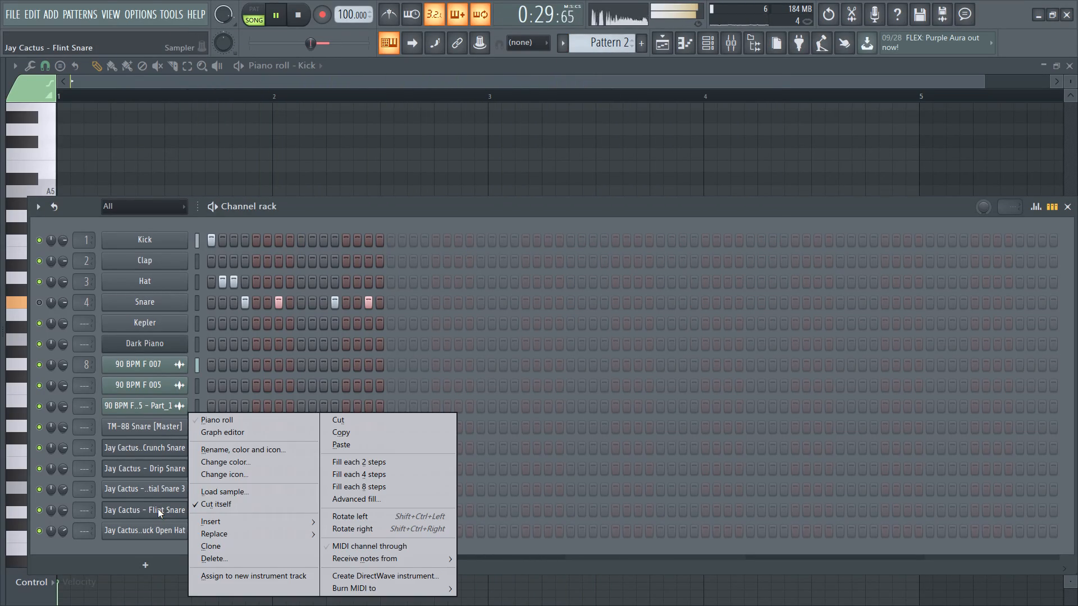
click(348, 424)
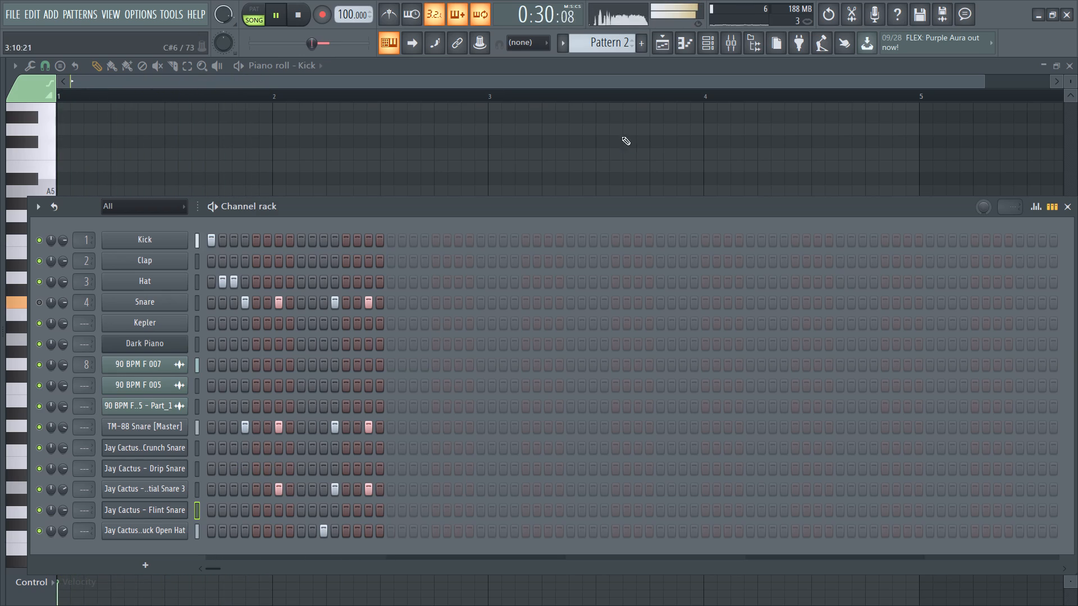
click(564, 36)
click(577, 56)
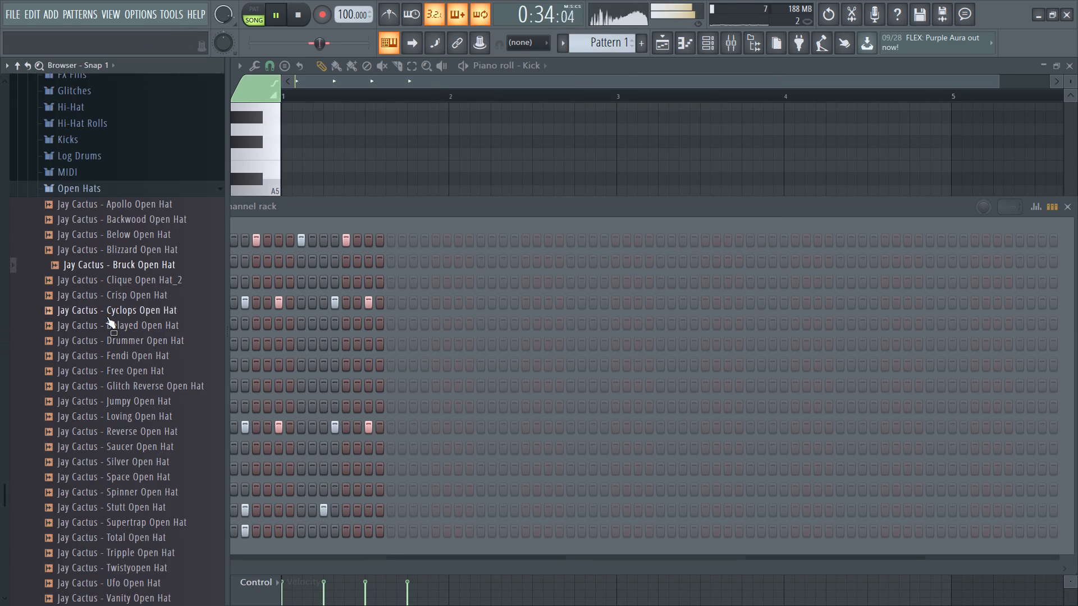
Audition one more open hat sample in the Magma Drum Kit and collapse the Open Hats folder.
click(107, 316)
click(80, 191)
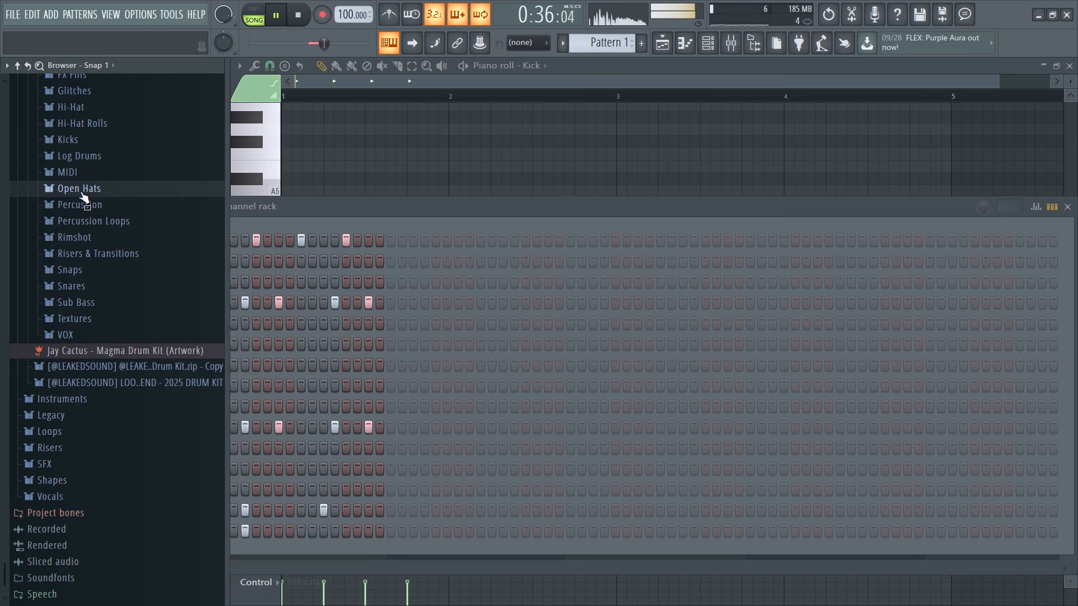
scroll(84, 203, up, 2)
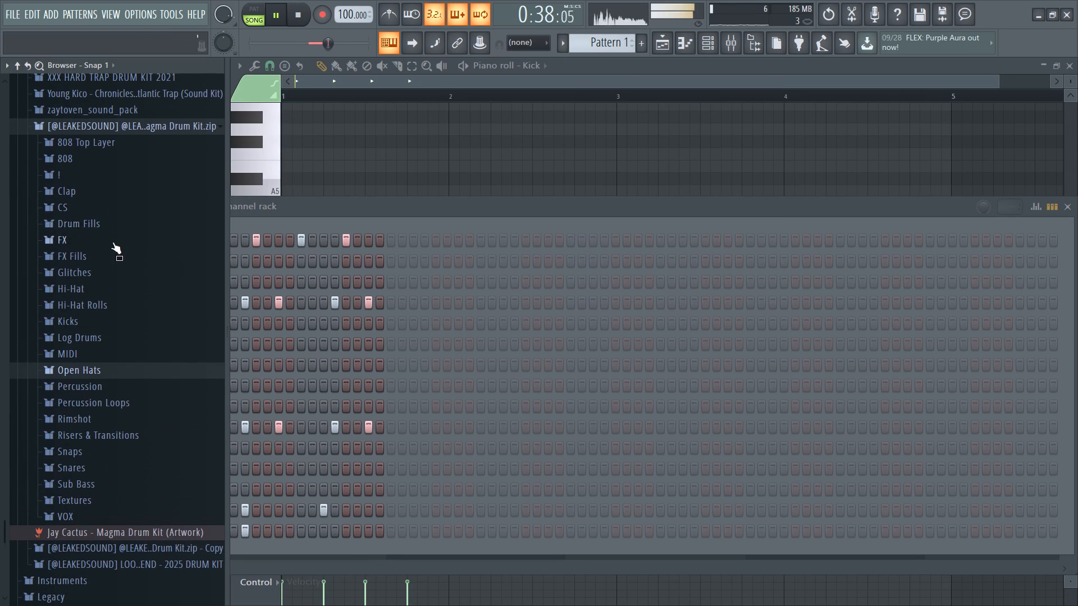
Add a Nexus channel to the channel rack and load the Trancebass 20 preset from its Bass folder.
drag(274, 204, 306, 154)
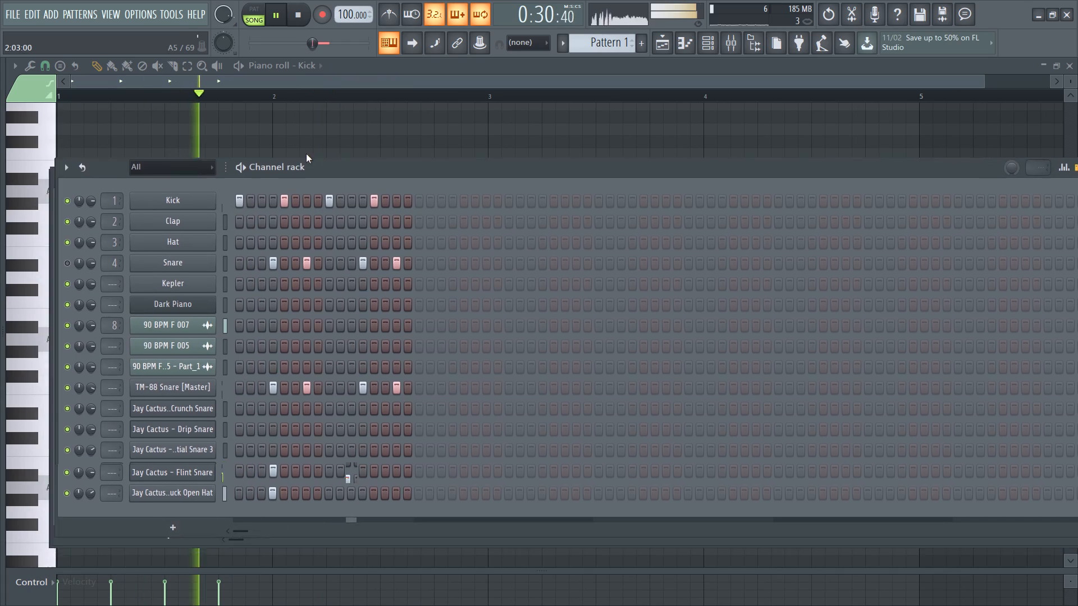
drag(306, 154, 324, 145)
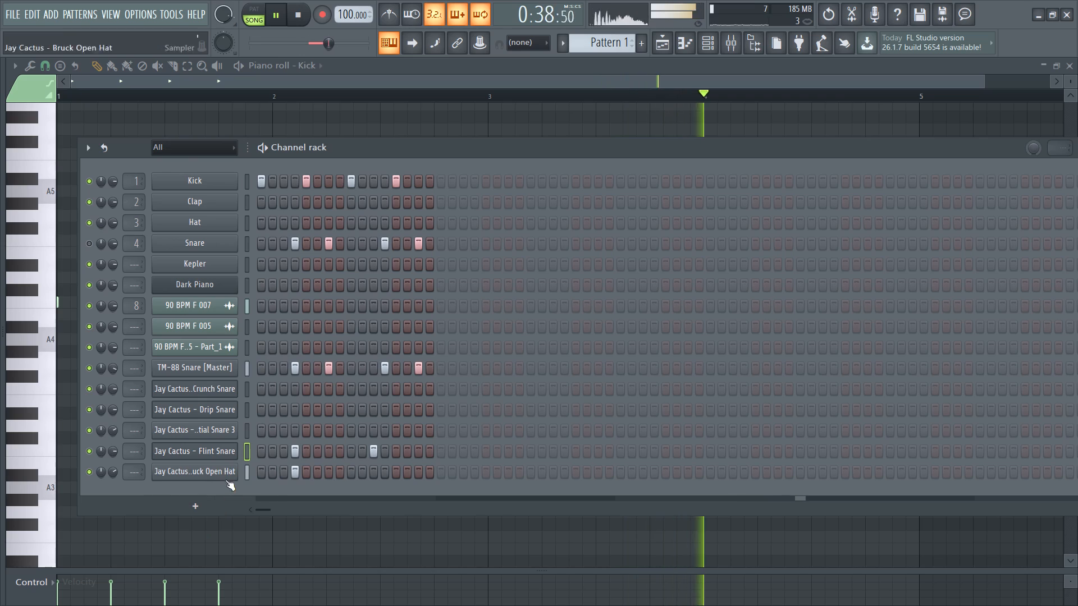
click(191, 508)
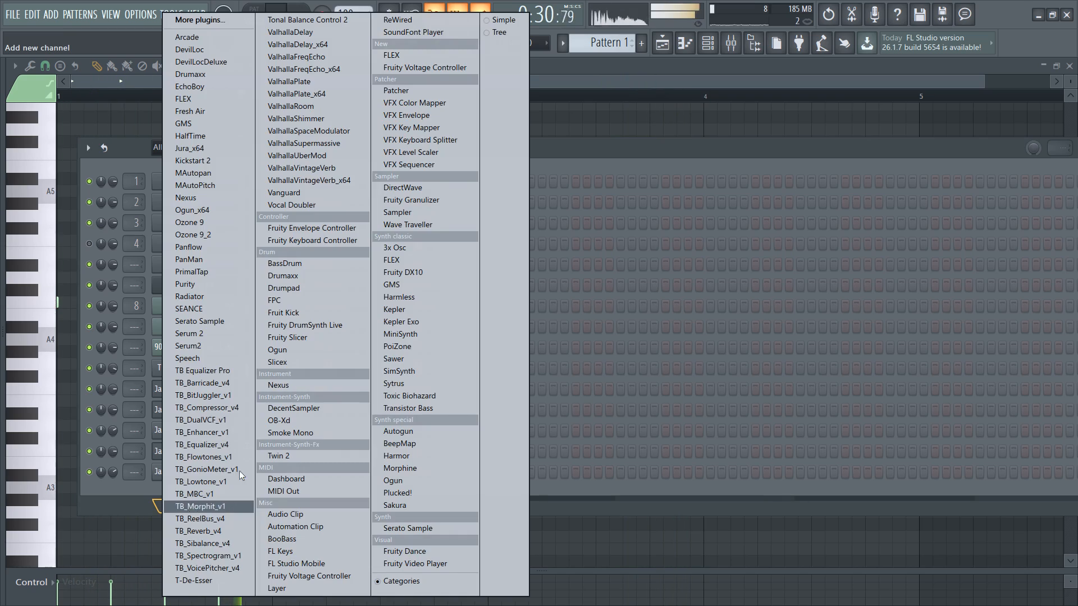
click(334, 385)
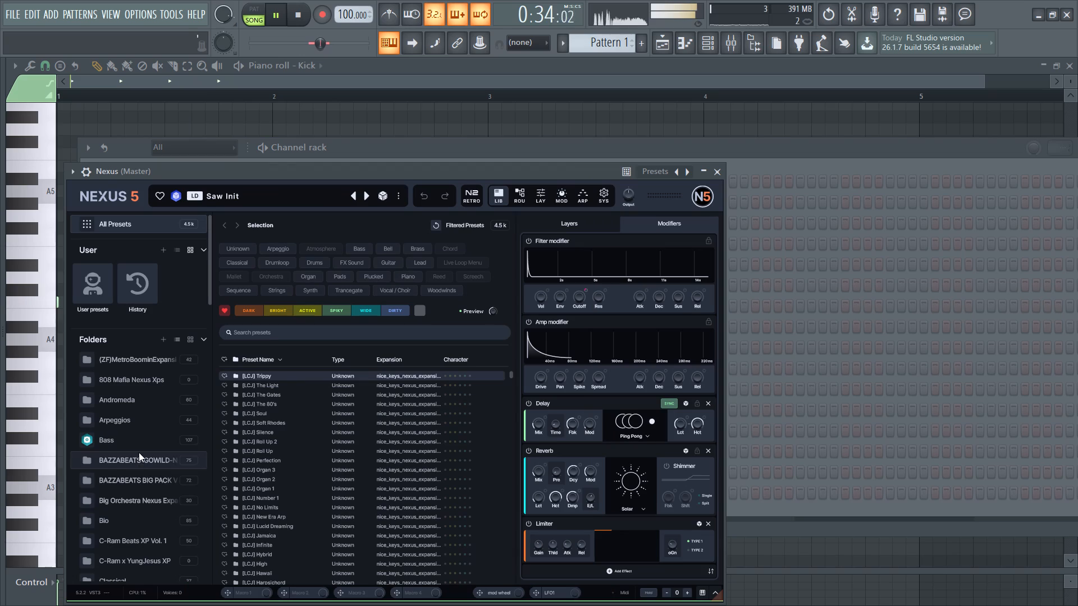
click(138, 448)
double_click(281, 435)
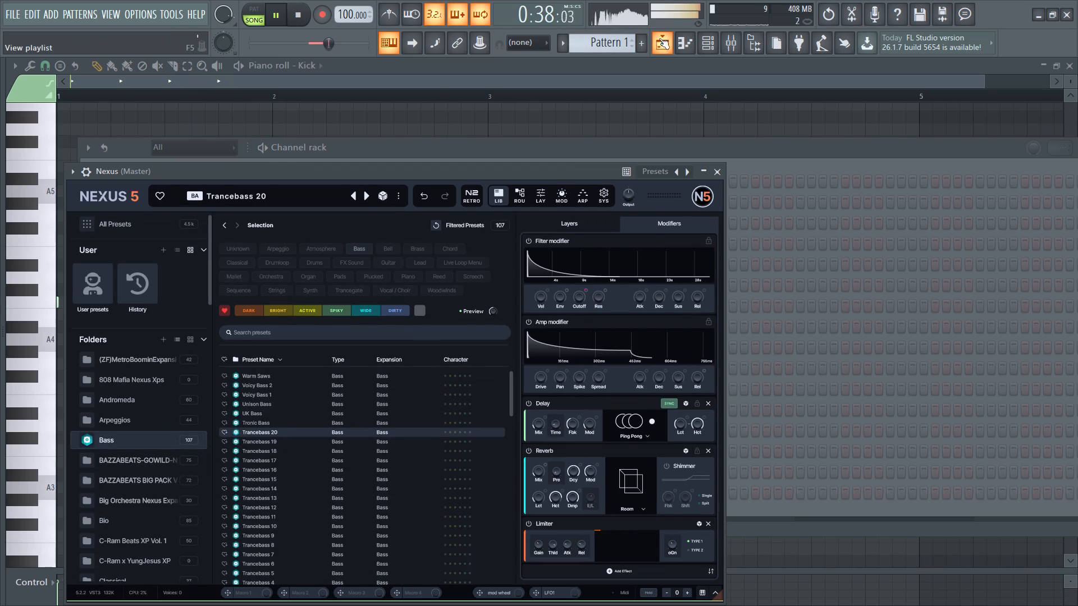
Audition Nexus bass notes, including G4, in its empty piano roll, and close the piano roll and the plugin.
click(677, 41)
key(m)
key(m)
key(m)
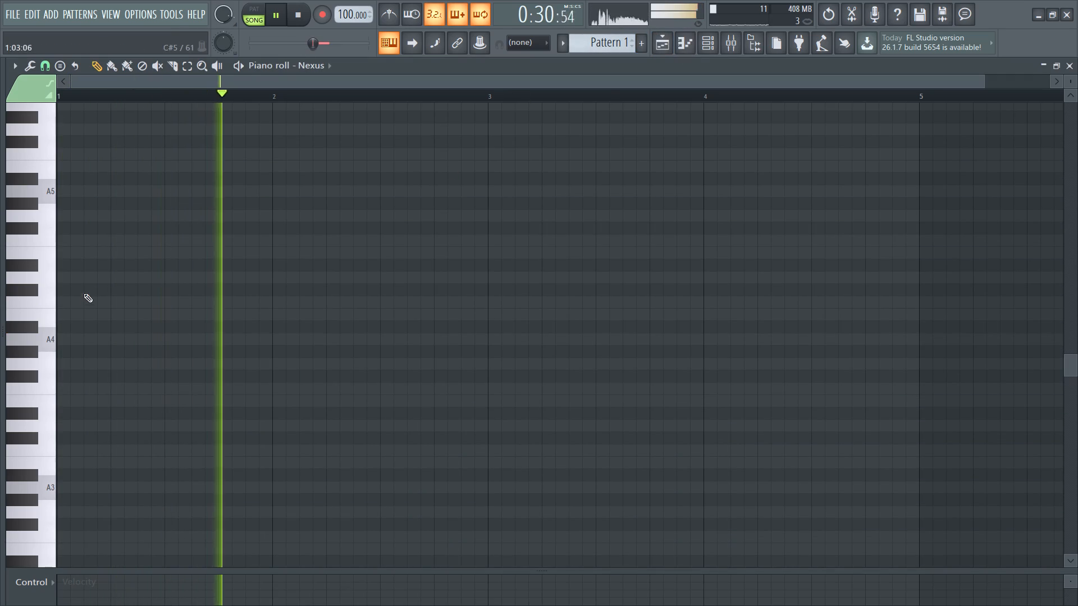
key(m)
key(m)
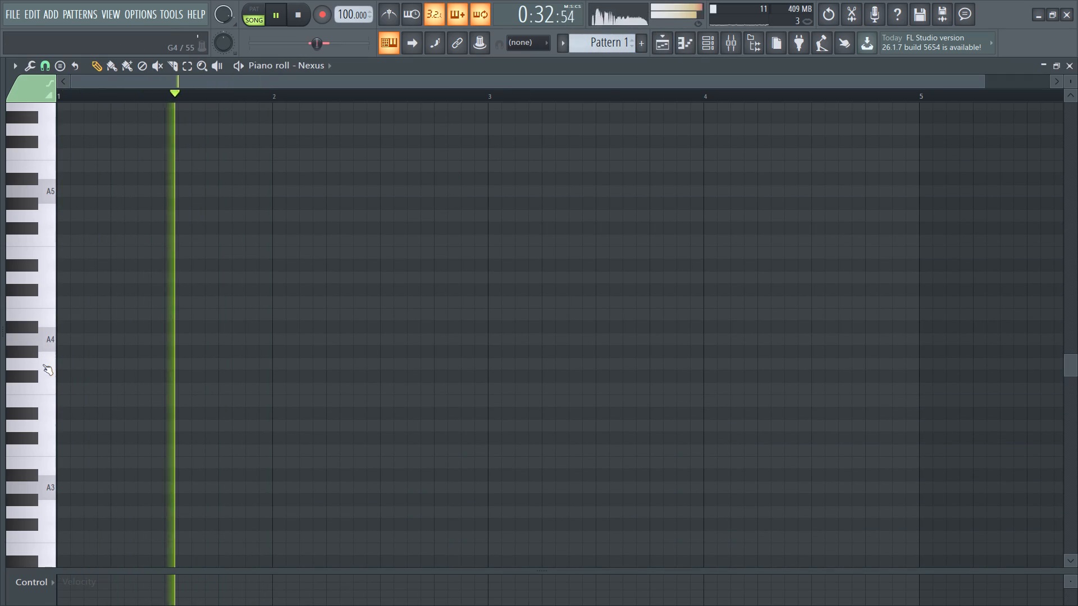
click(40, 369)
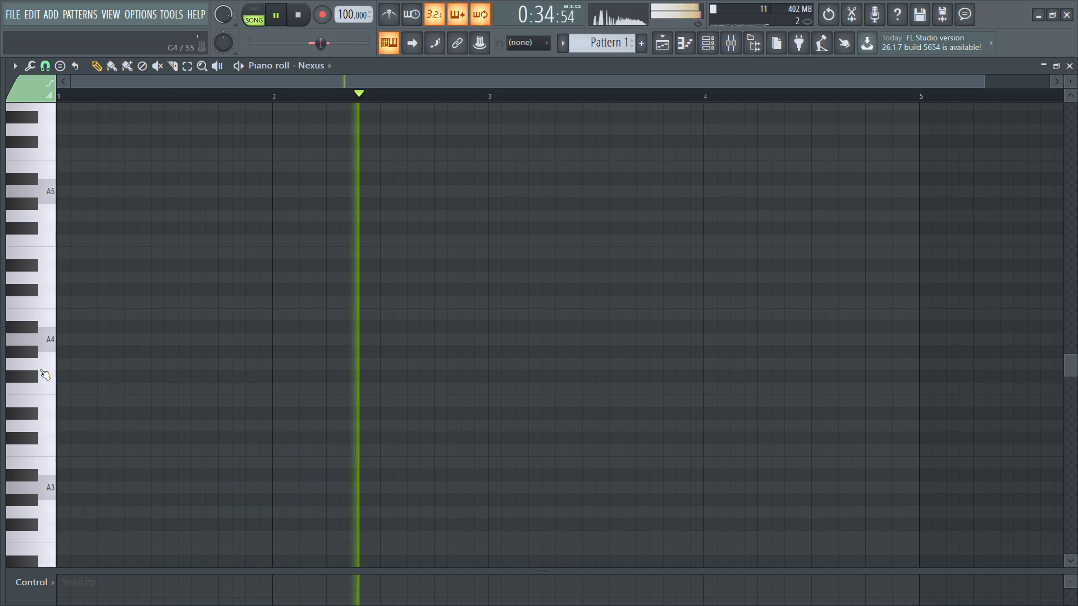
click(40, 369)
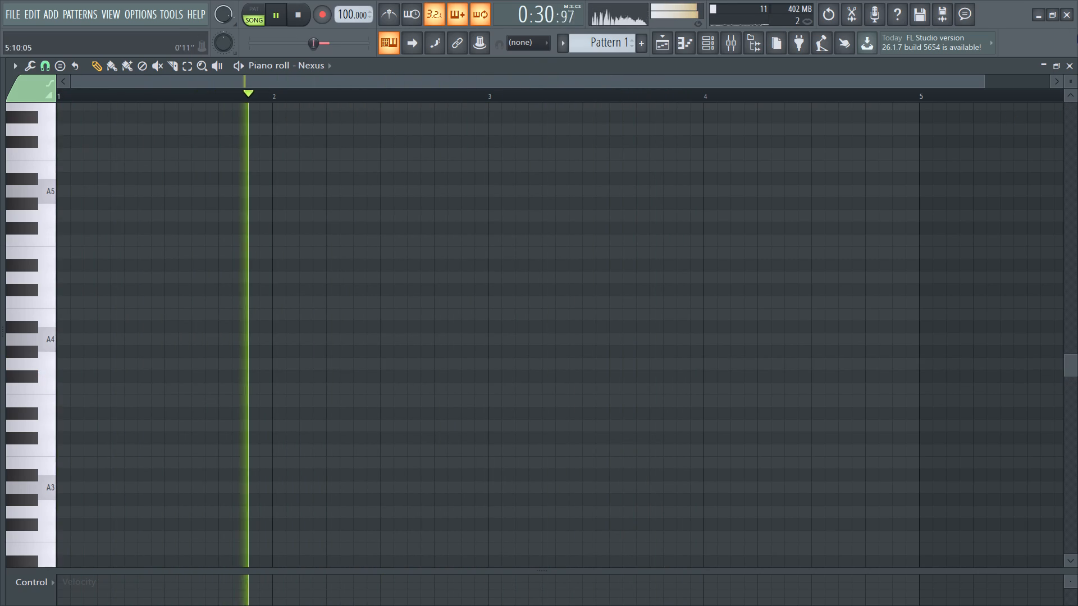
click(1066, 67)
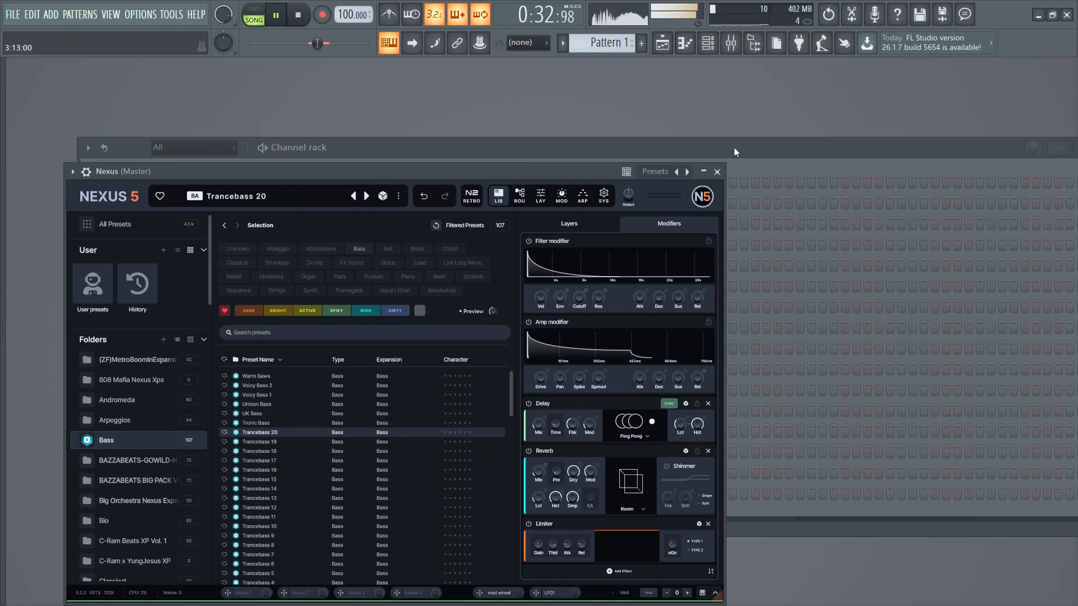
click(712, 171)
Select the entire arrangement in the playlist and restart song playback from the beginning.
click(664, 42)
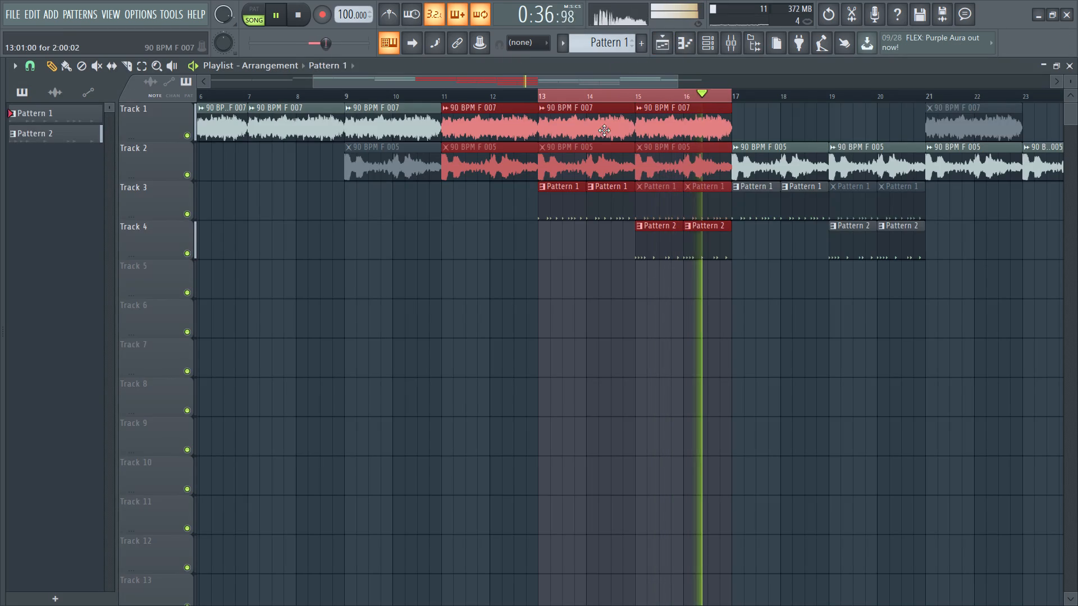
key(ctrl+a)
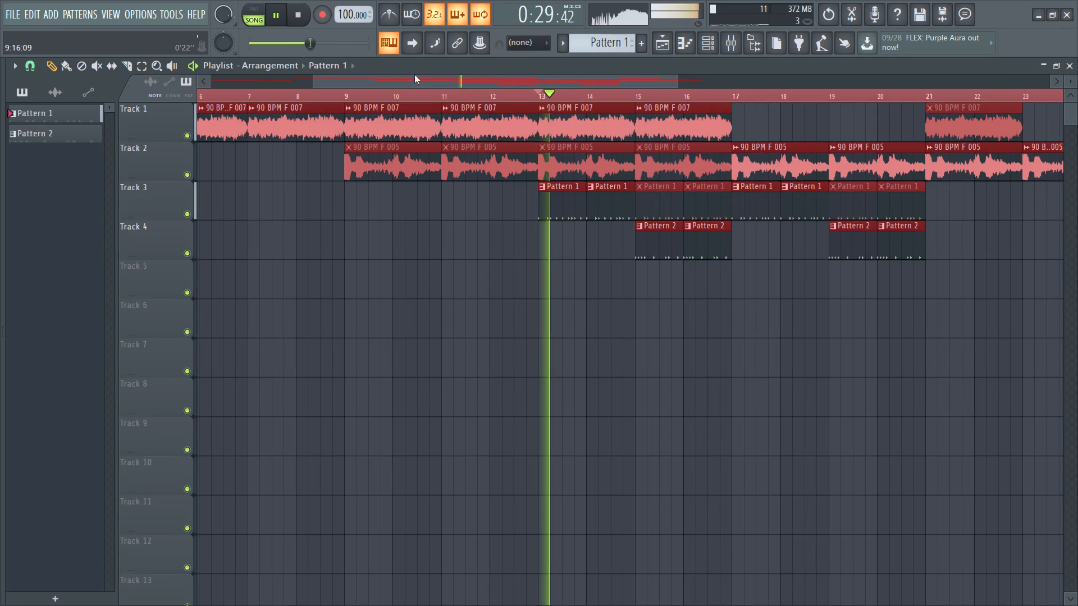
key(space)
key(space)
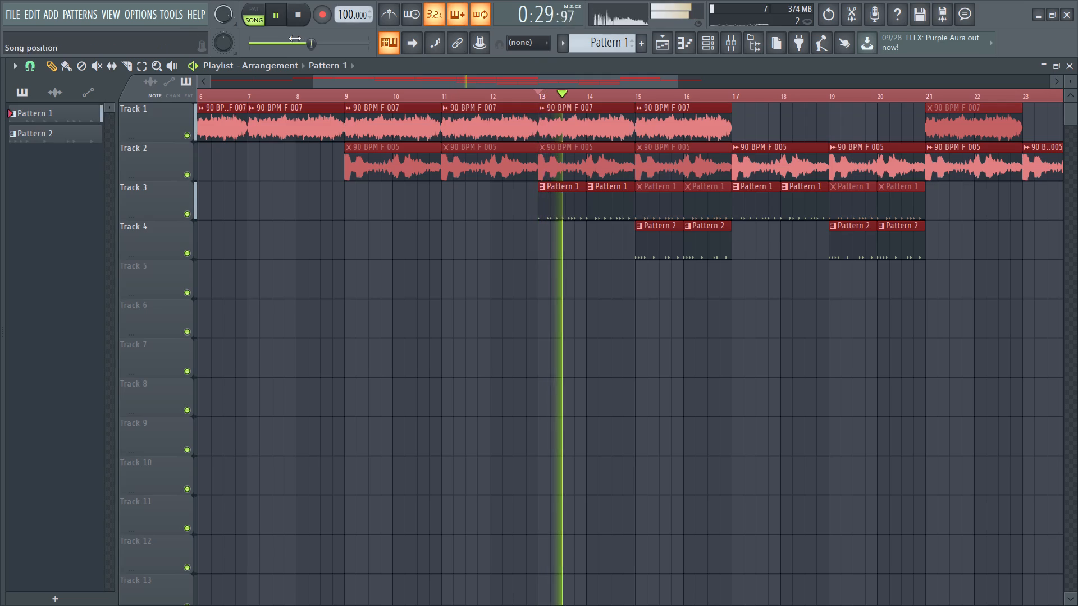
click(286, 18)
click(291, 15)
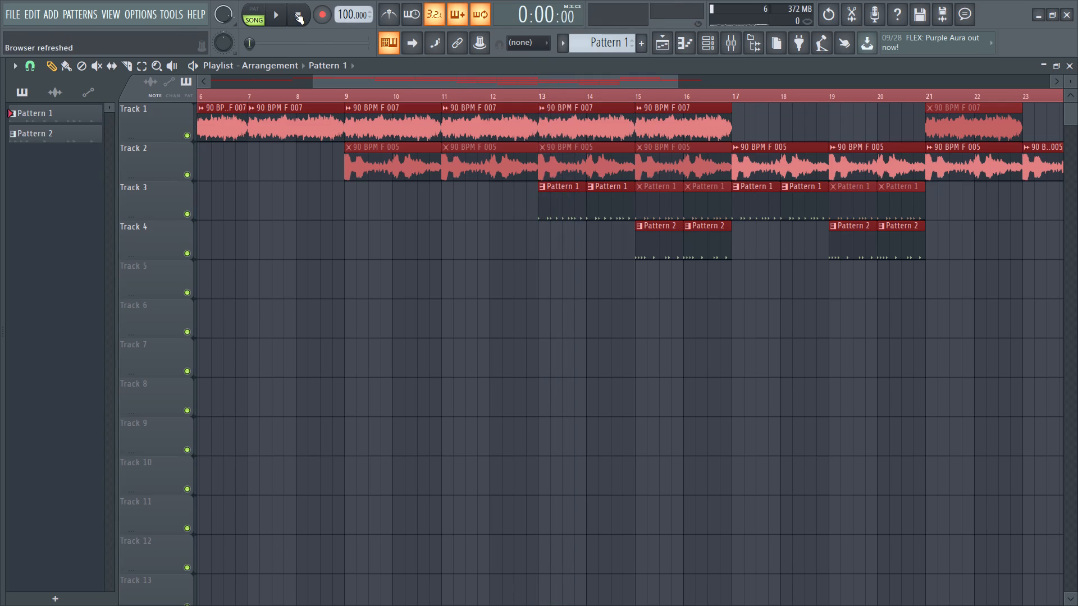
key(space)
Unmute the two 90 BPM F 005 clips on Track 2 at bars 9 and 11.
drag(436, 85, 193, 110)
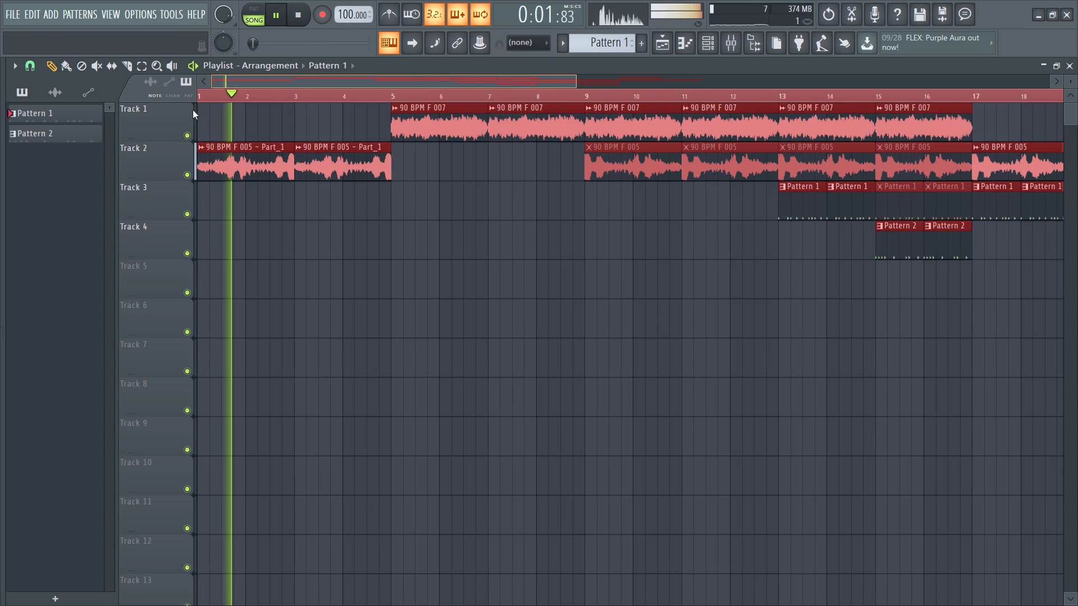
drag(193, 110, 181, 116)
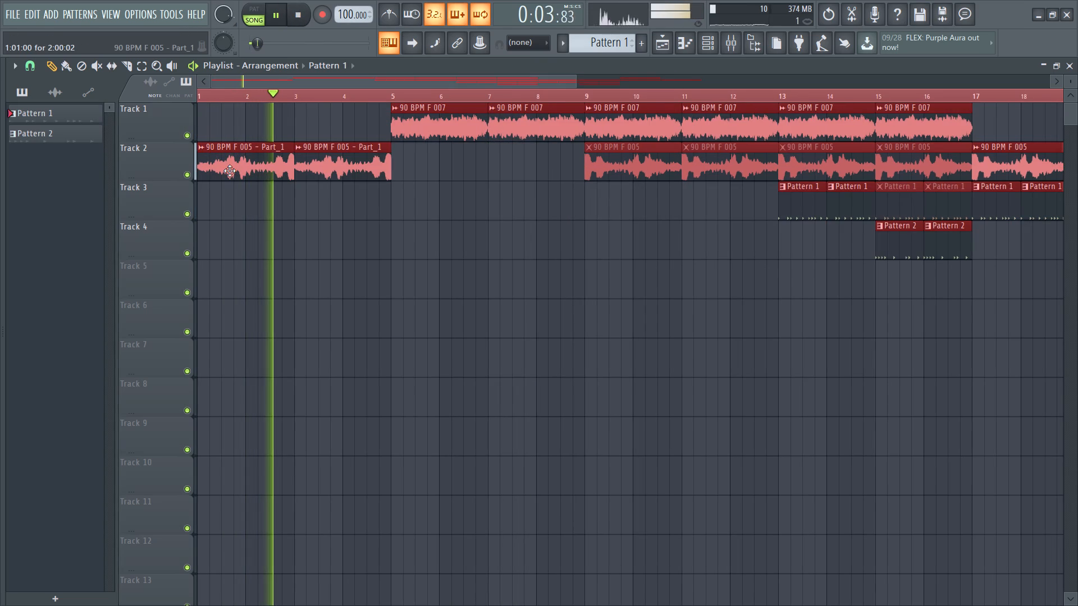
drag(244, 78, 295, 93)
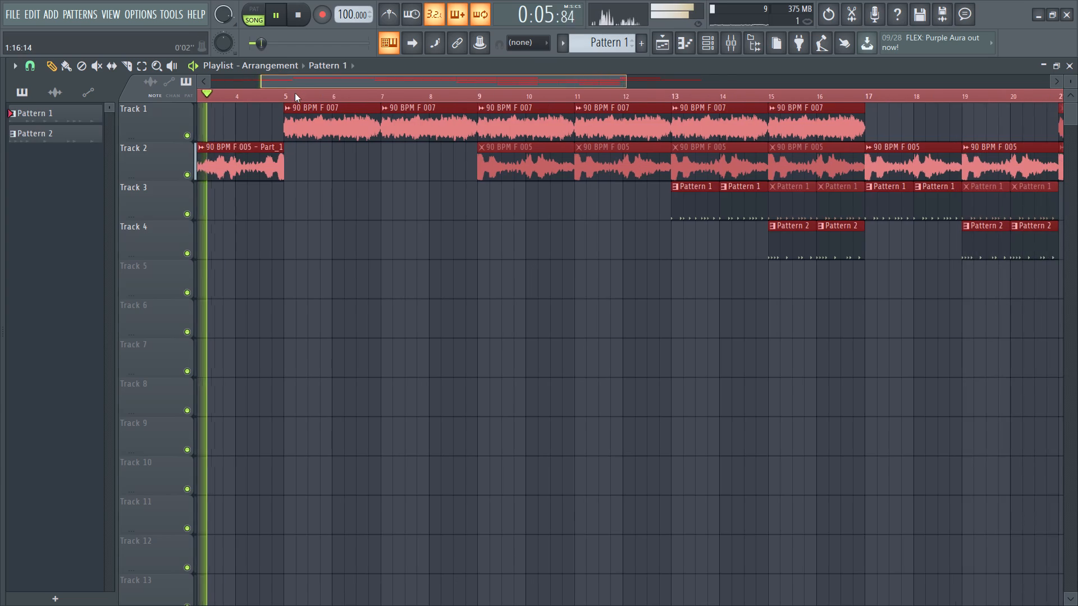
drag(295, 93, 337, 108)
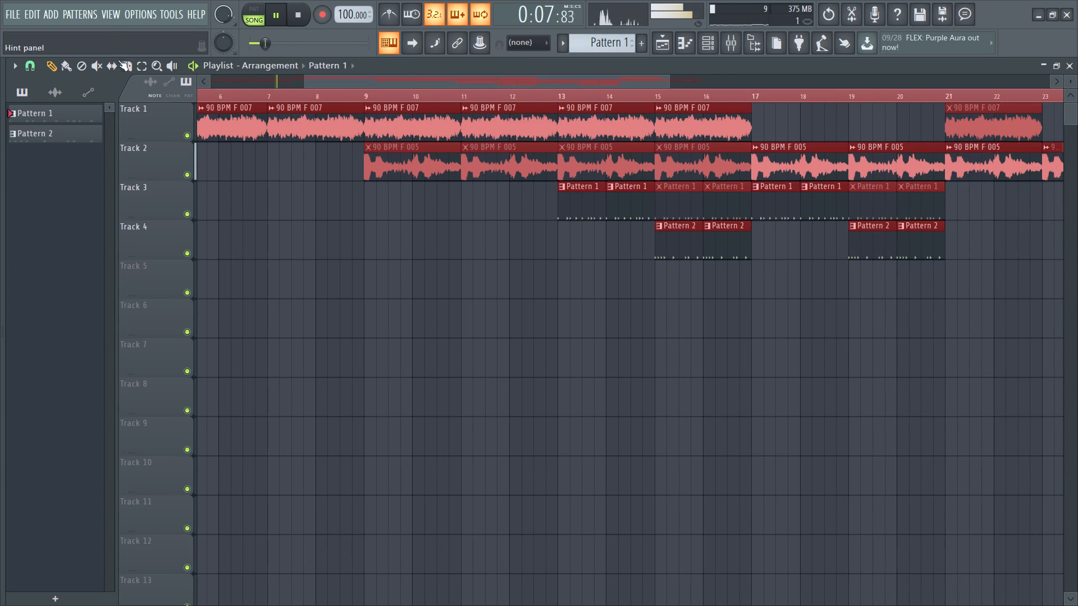
click(92, 71)
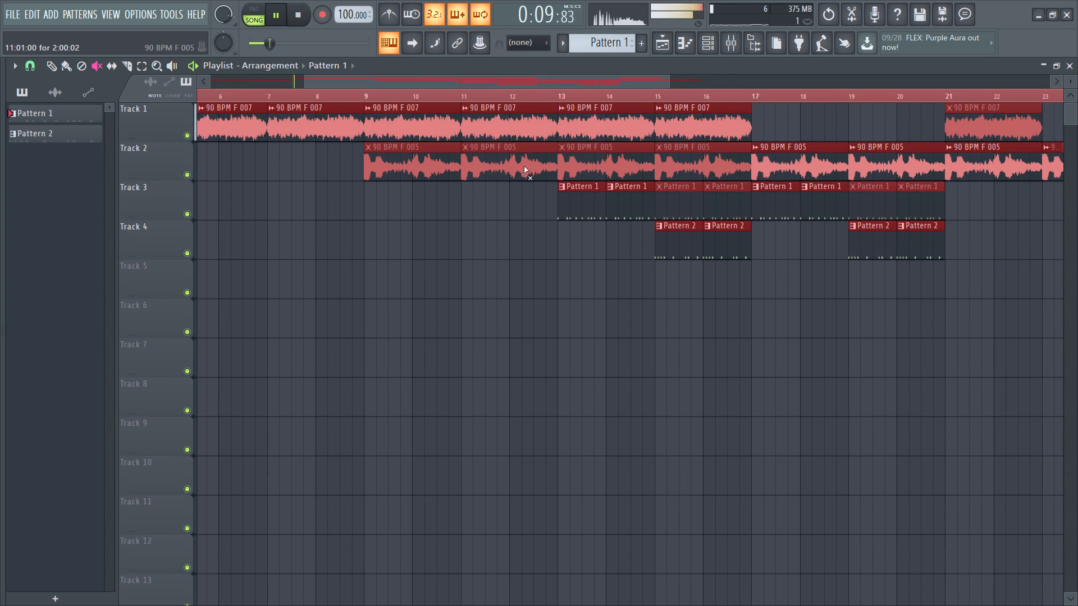
click(435, 159)
click(479, 170)
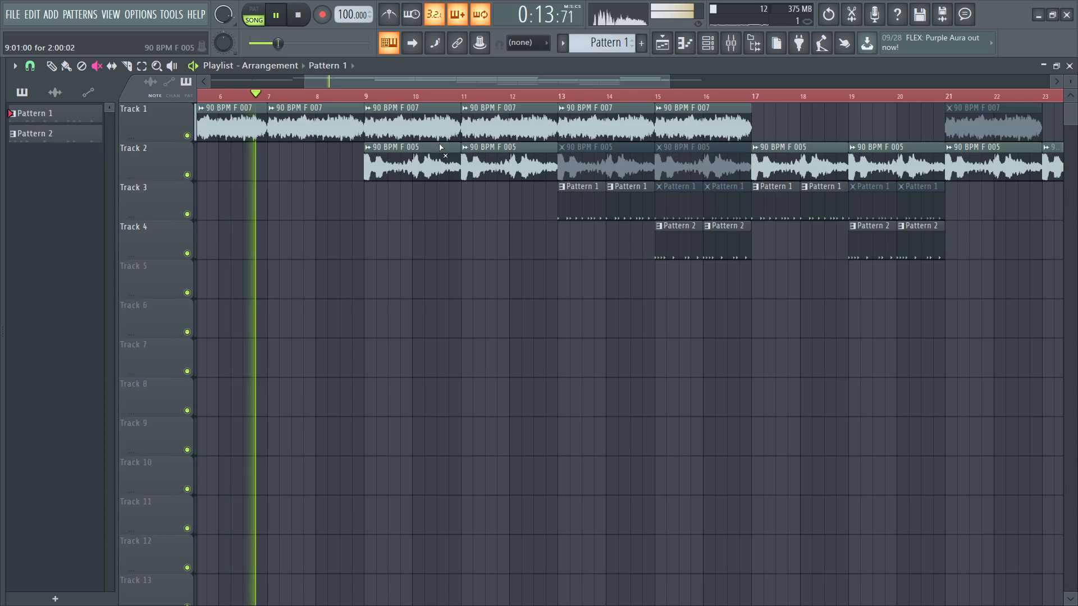
Reverse the 90 BPM F 005 sample in its channel settings and close them.
click(55, 63)
double_click(387, 163)
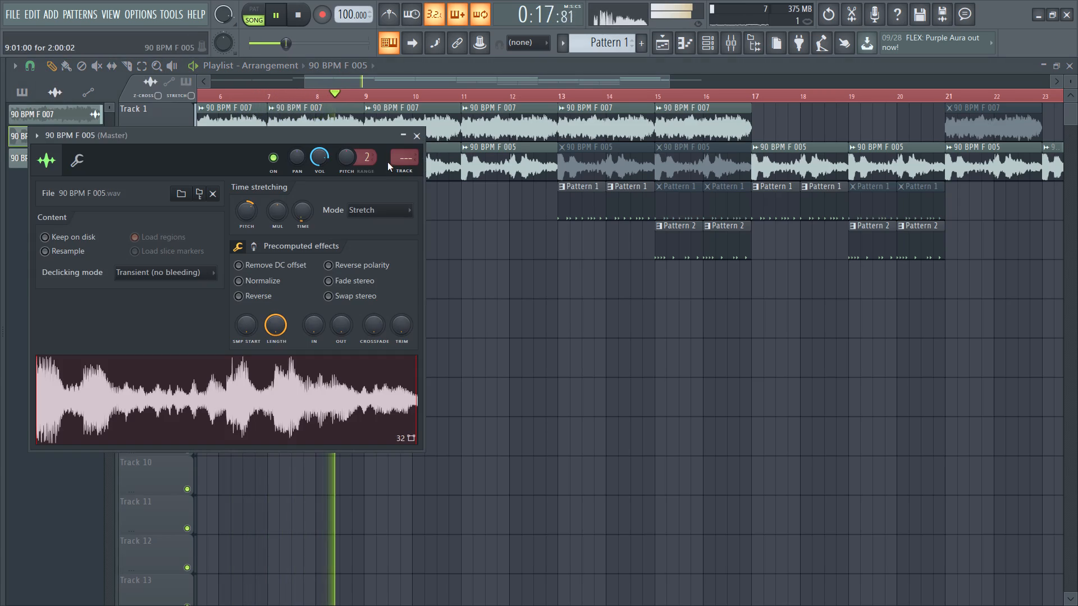
click(240, 300)
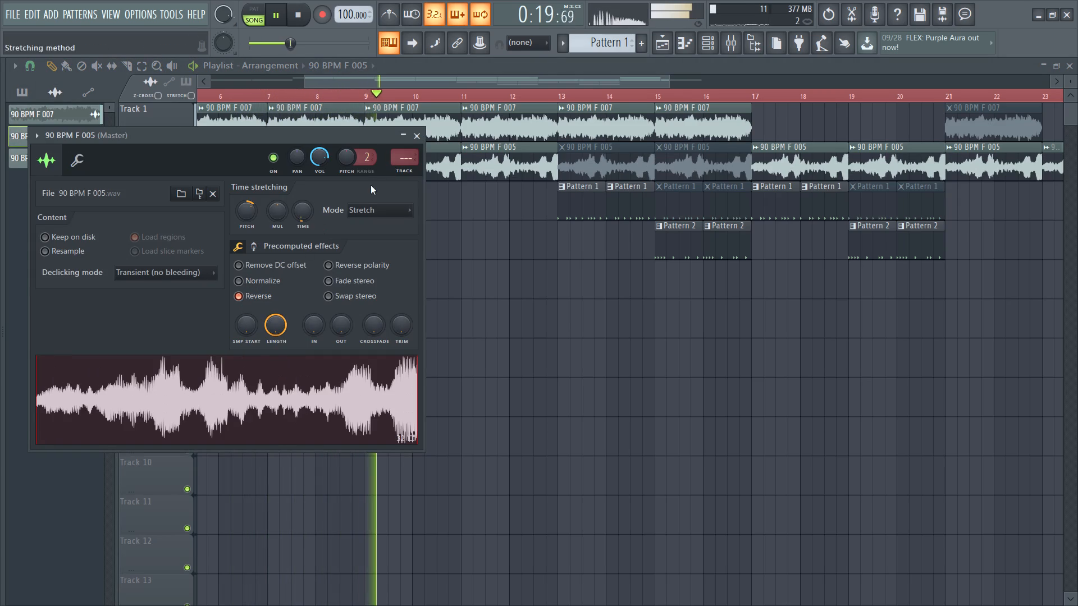
click(418, 143)
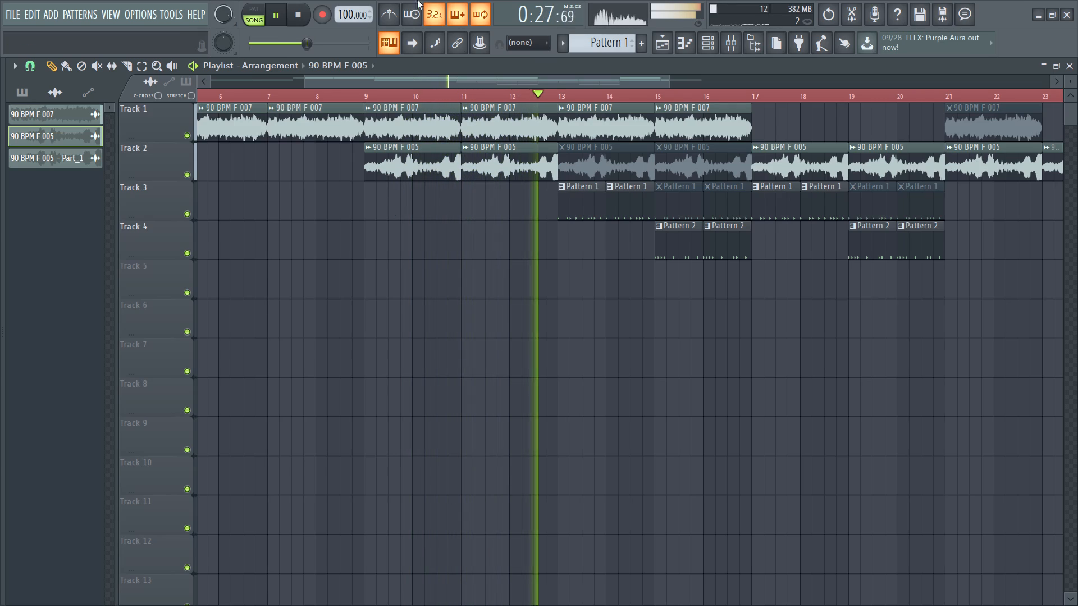
Unmute the two 90 BPM F 005 clips on Track 2 at bars 13 and 15.
drag(398, 81, 519, 98)
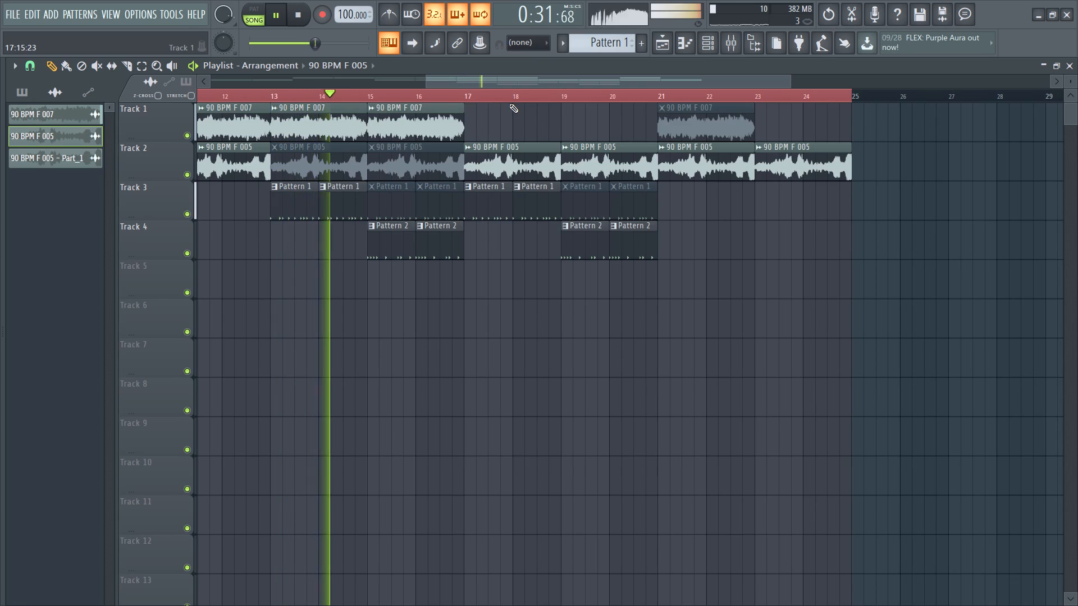
click(101, 69)
click(290, 159)
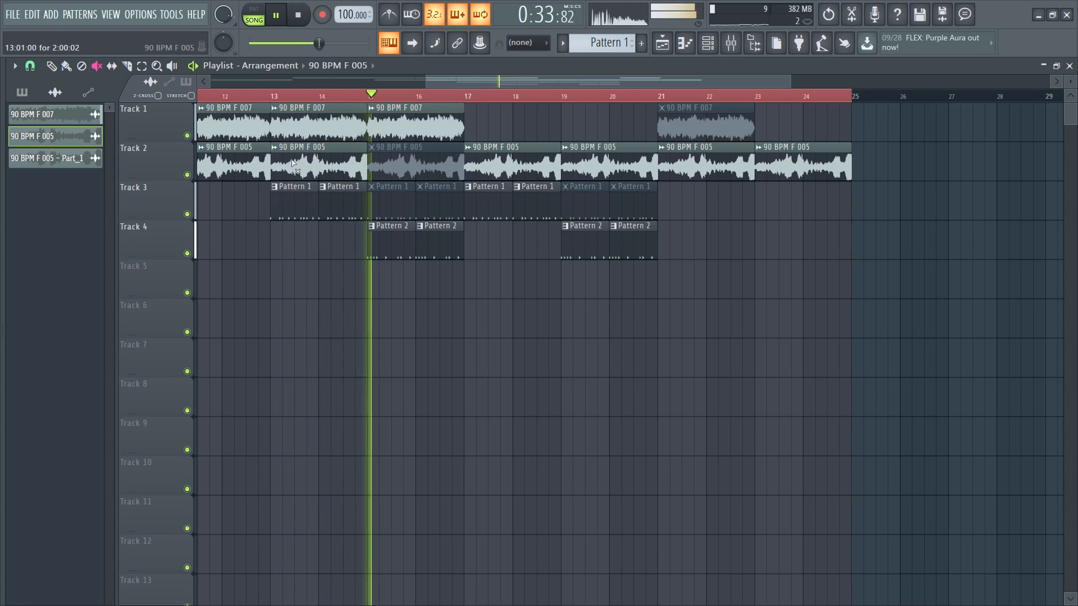
click(418, 171)
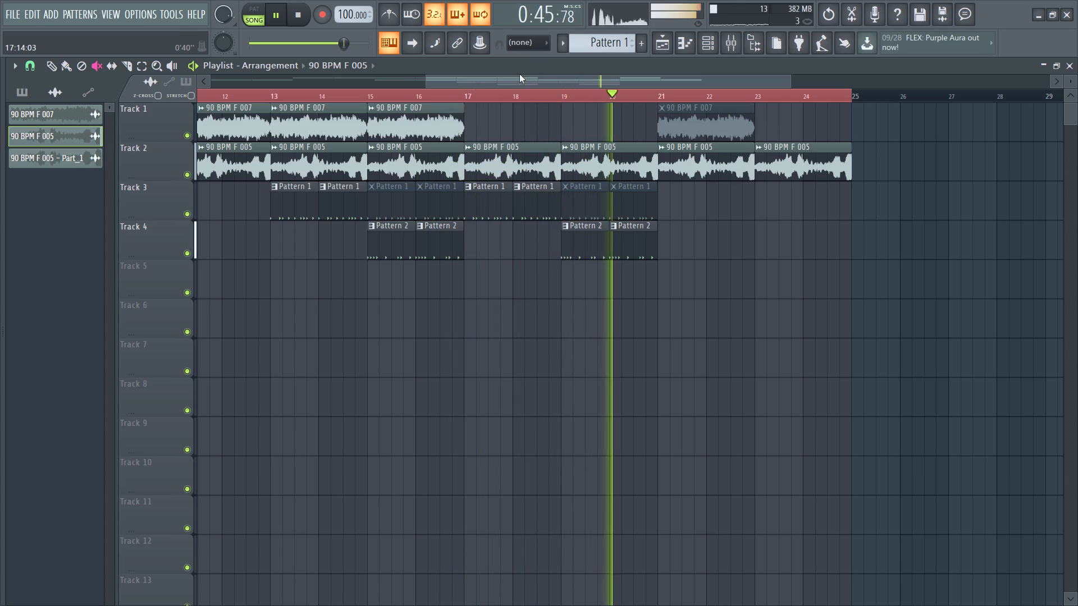
Clear the full-song time selection and set a playback loop over bars 13 to 17.
drag(517, 81, 469, 81)
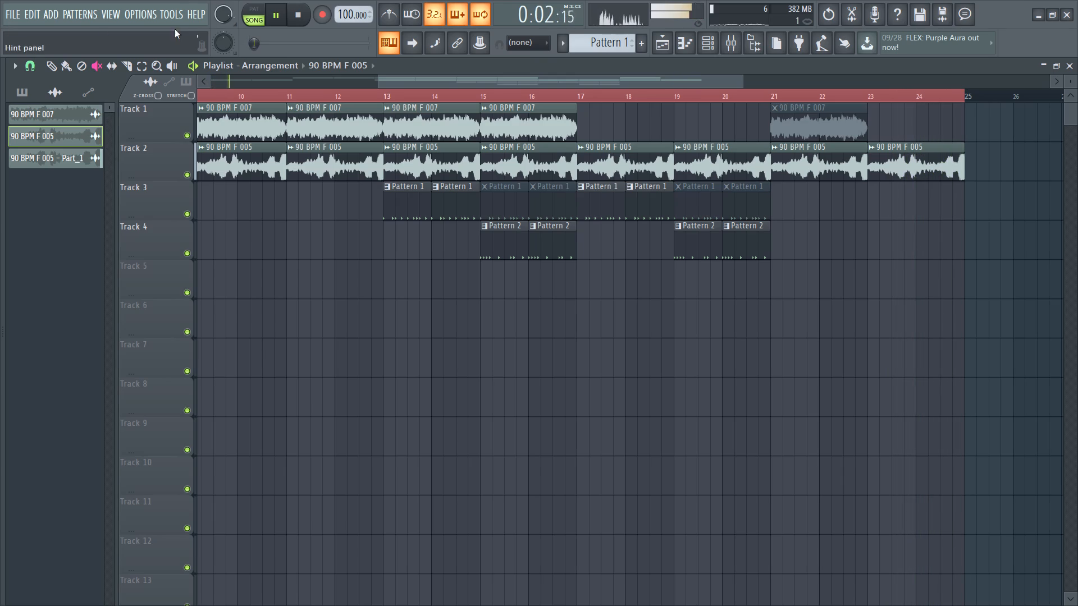
ctrl+click(374, 94)
ctrl+drag(383, 97, 386, 97)
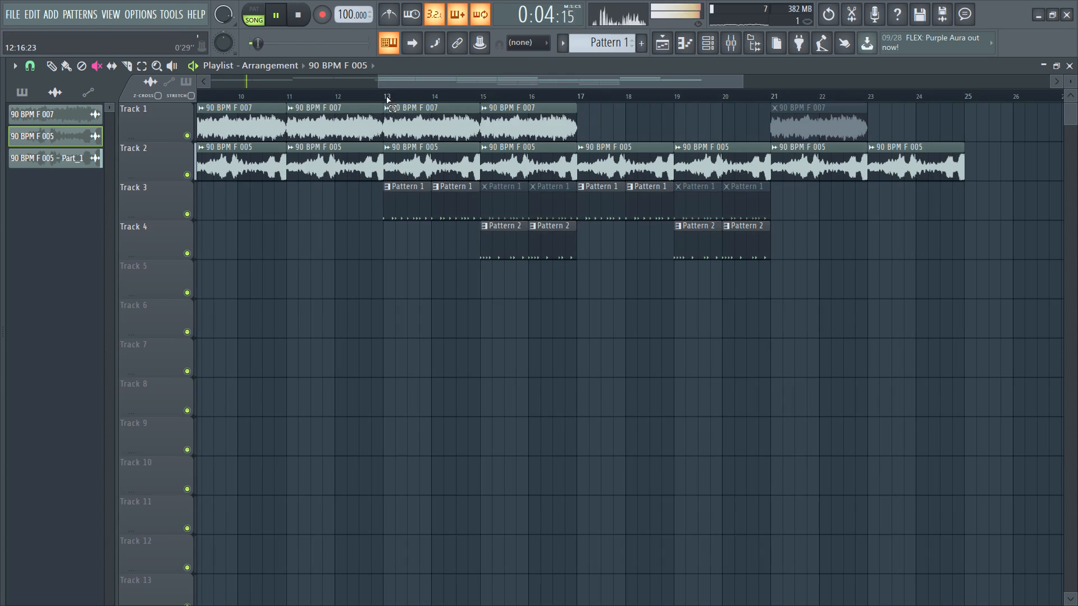
ctrl+drag(386, 97, 577, 145)
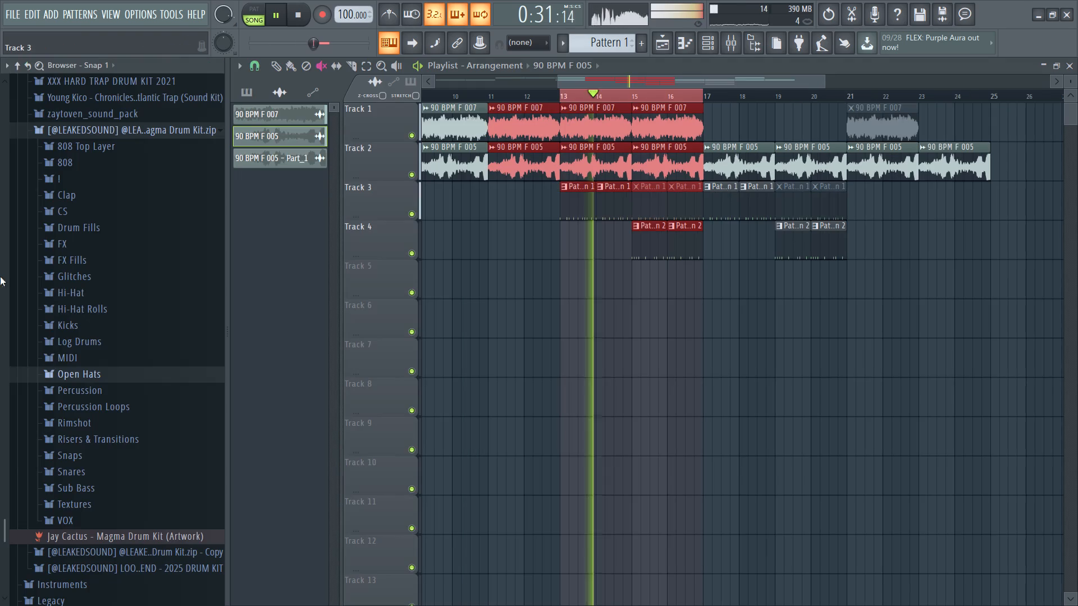
Audition the Jay Cactus vocal samples in the Magma Drum Kit's VOX folder against the looping section.
scroll(104, 306, up, 1)
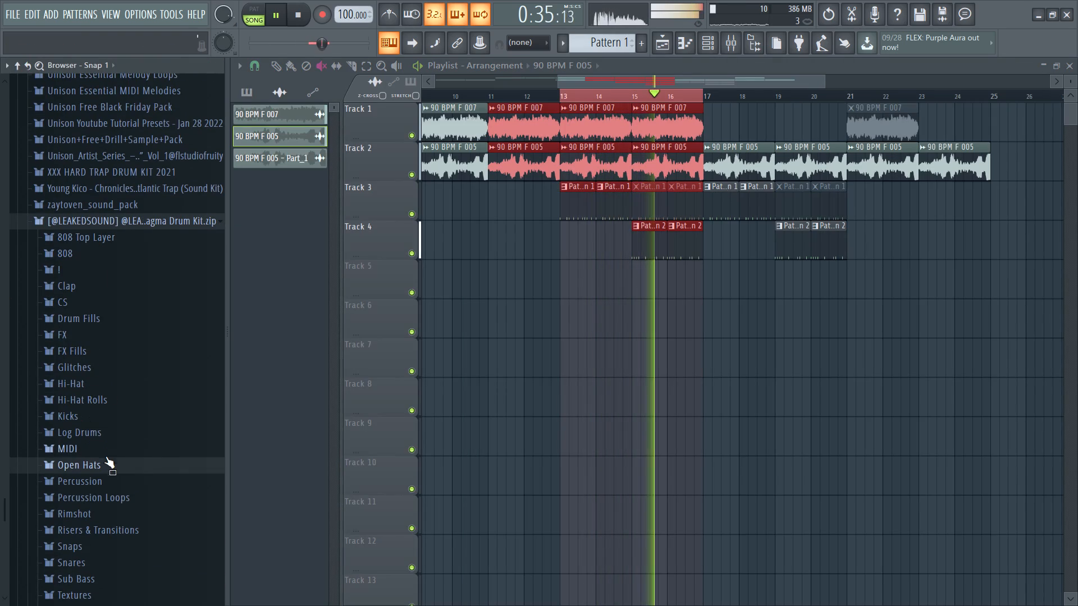
scroll(104, 467, down, 2)
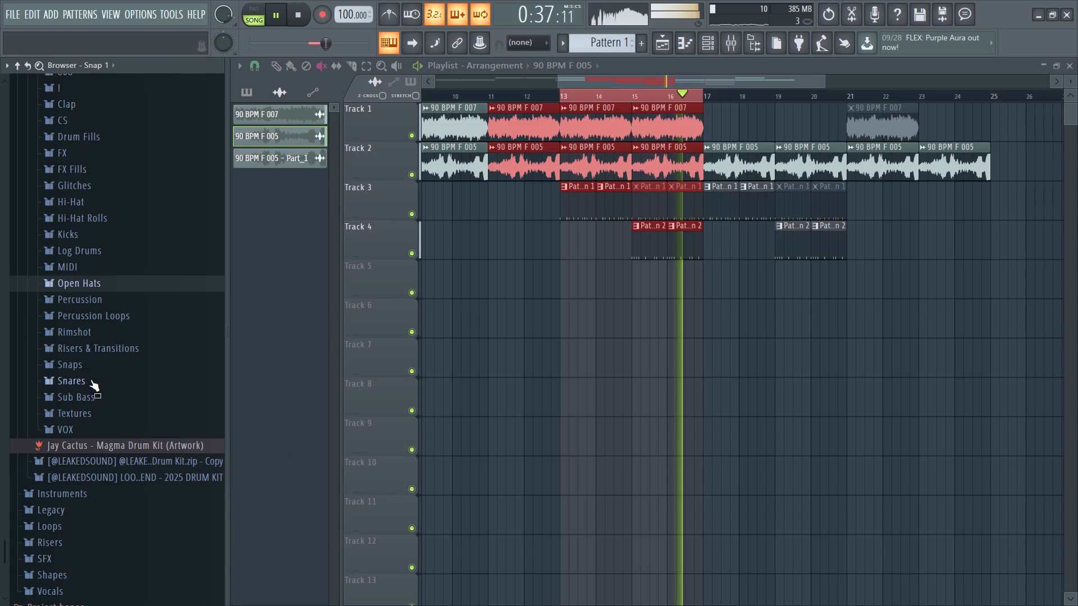
click(85, 425)
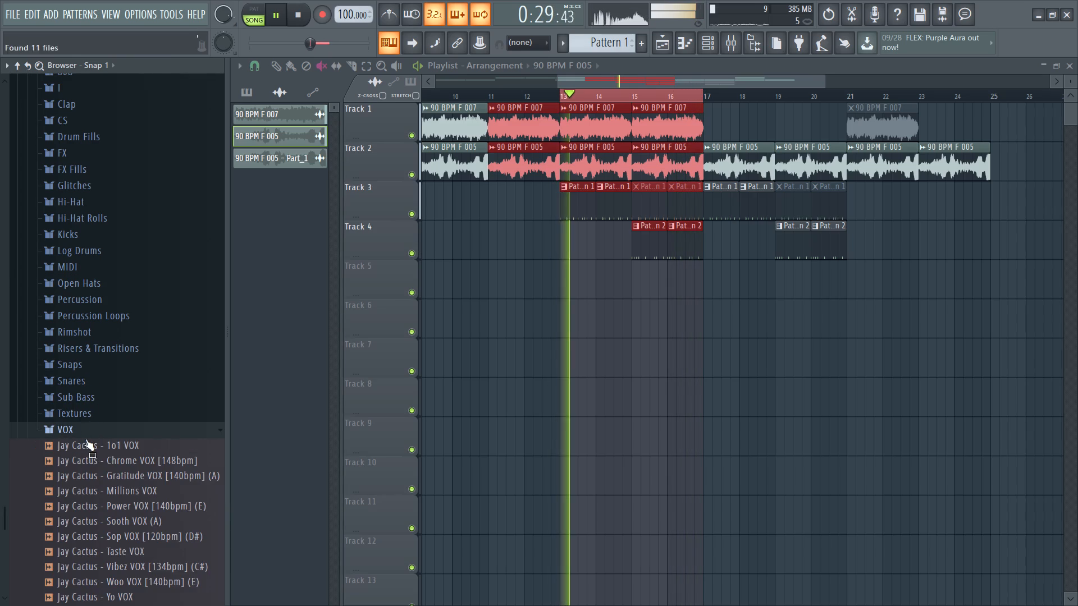
click(86, 444)
click(102, 466)
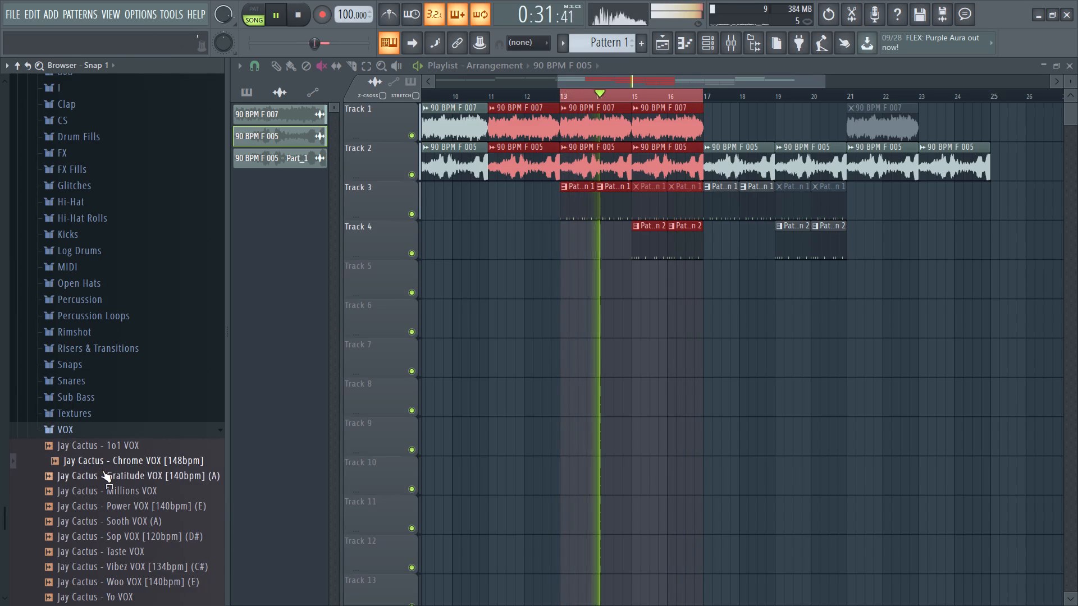
scroll(104, 472, down, 1)
click(113, 388)
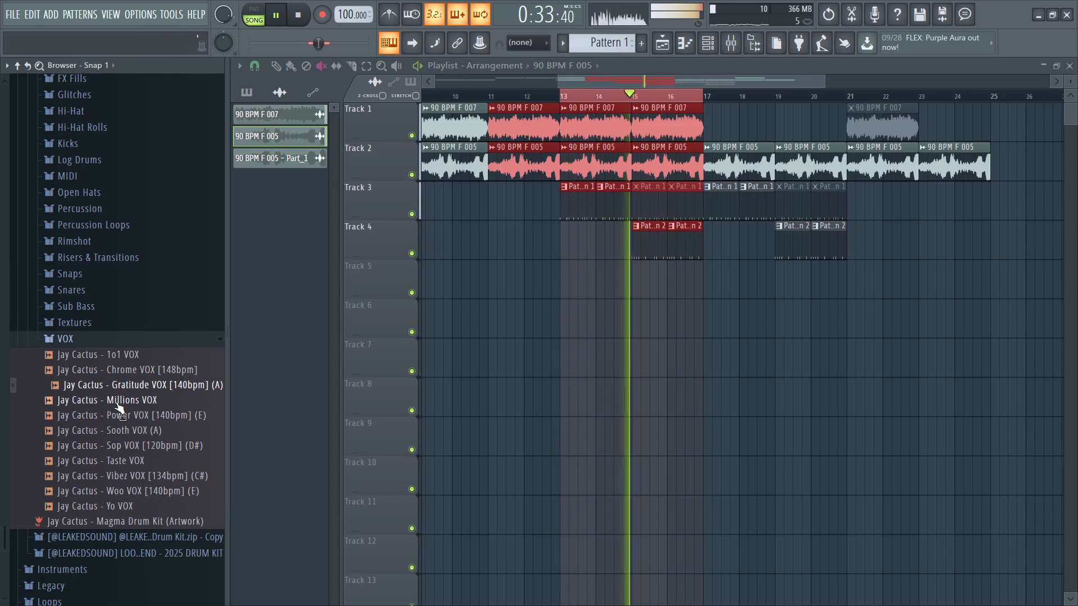
click(116, 402)
click(118, 403)
click(117, 412)
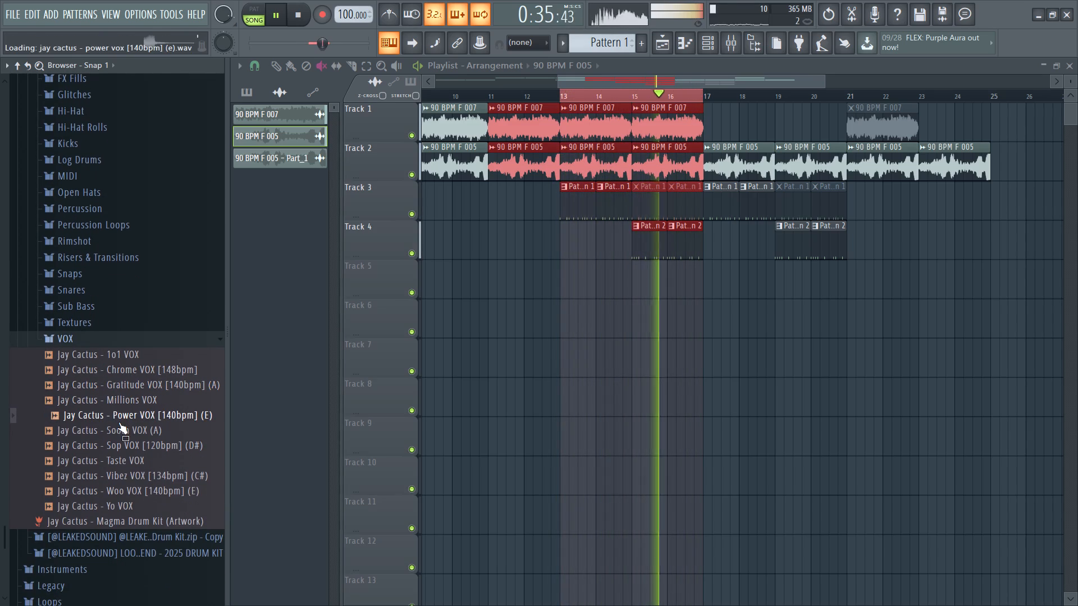
click(120, 426)
click(121, 439)
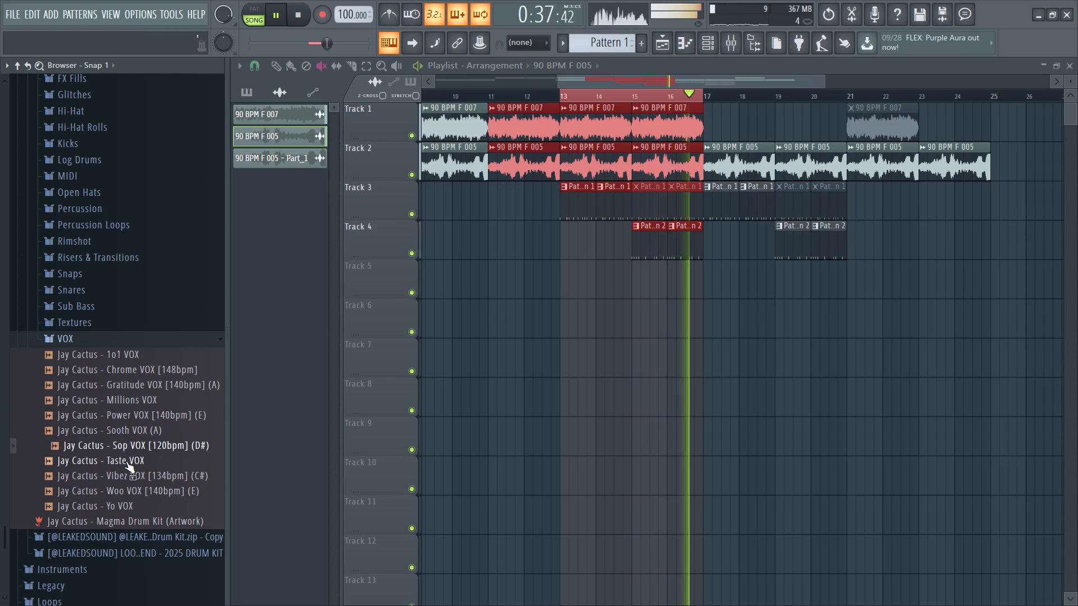
click(126, 460)
click(122, 465)
click(122, 472)
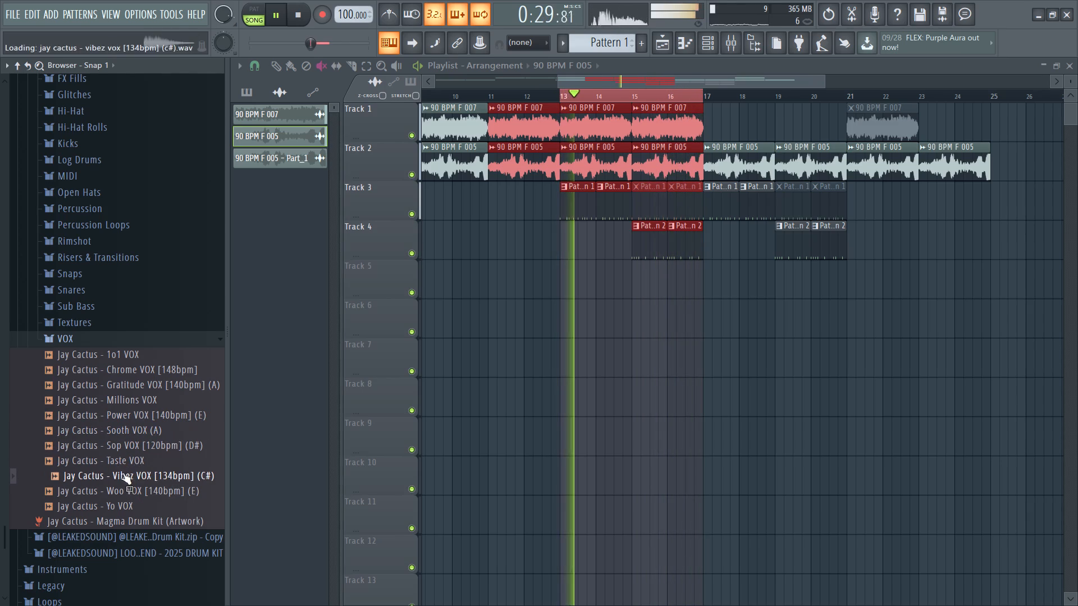
click(132, 489)
click(131, 502)
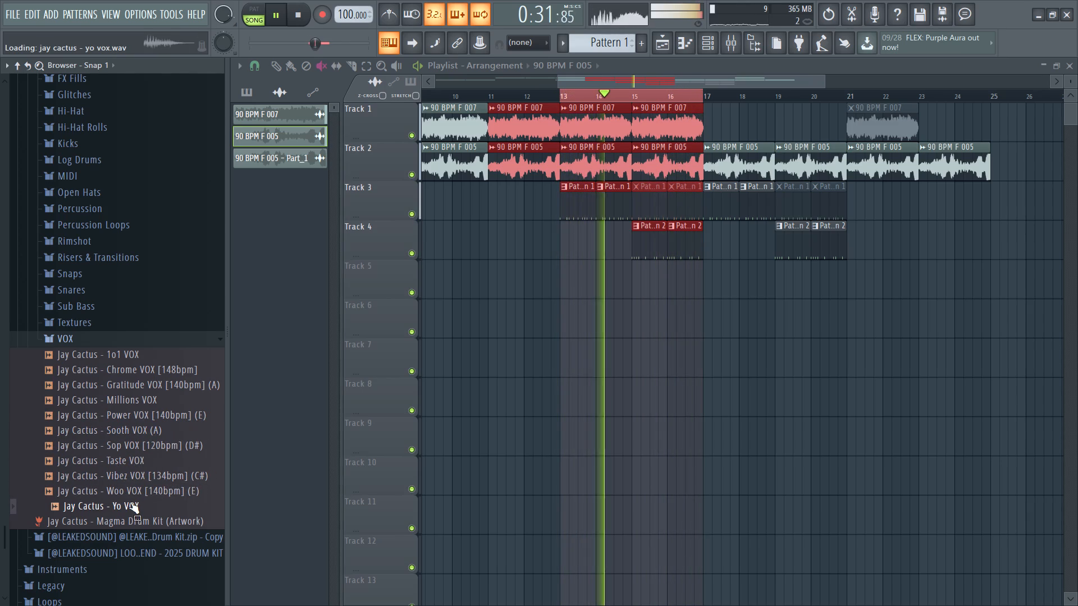
click(134, 486)
click(134, 486)
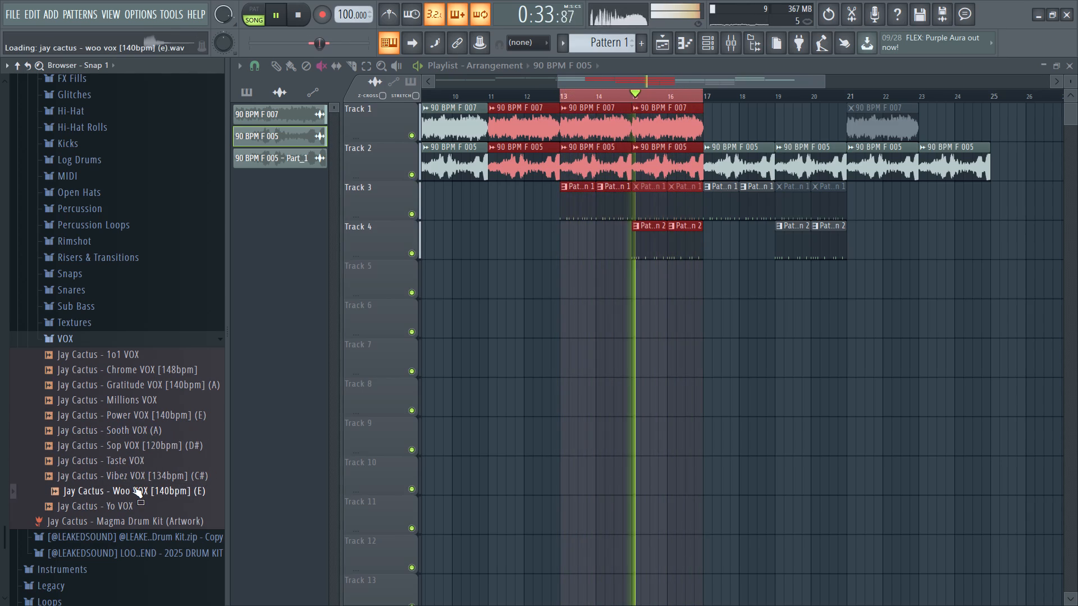
click(108, 506)
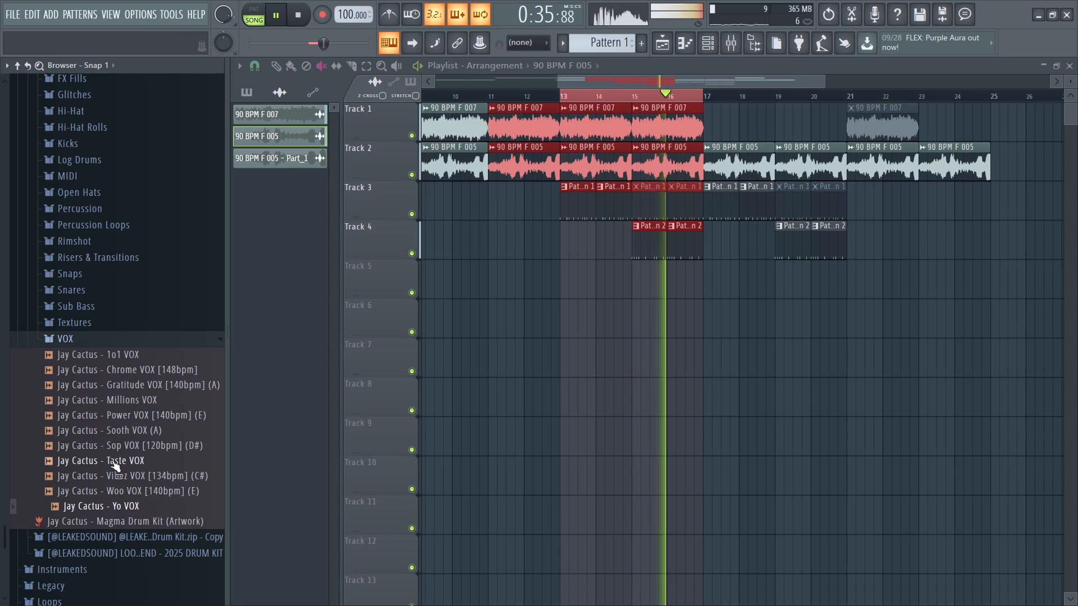
click(112, 507)
click(112, 508)
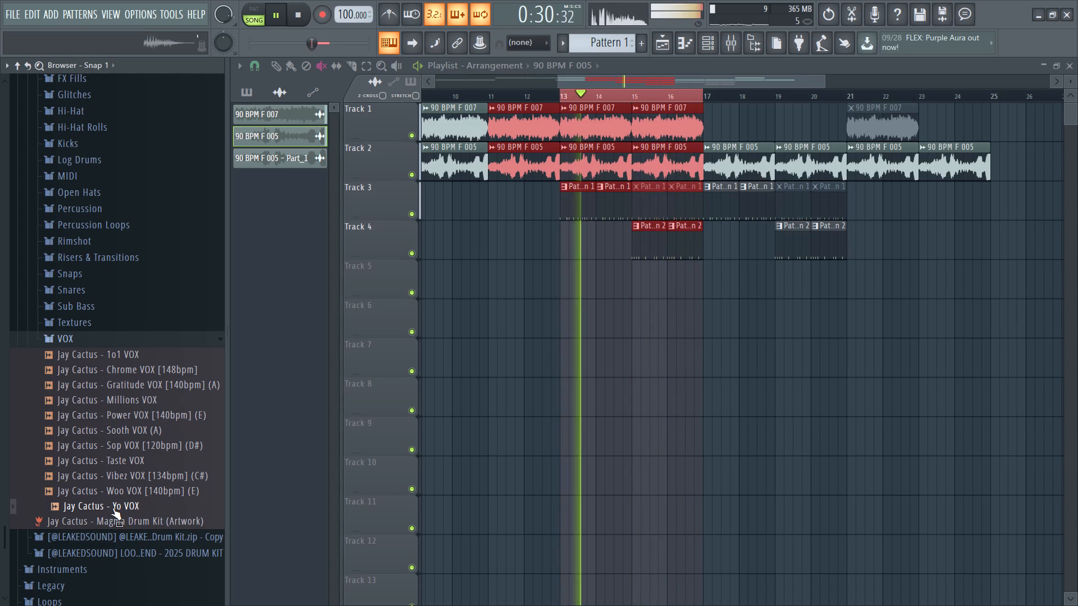
Load Jay Cactus - Yo VOX into a new sampler channel and show it in the Channel rack.
right_click(112, 508)
click(162, 518)
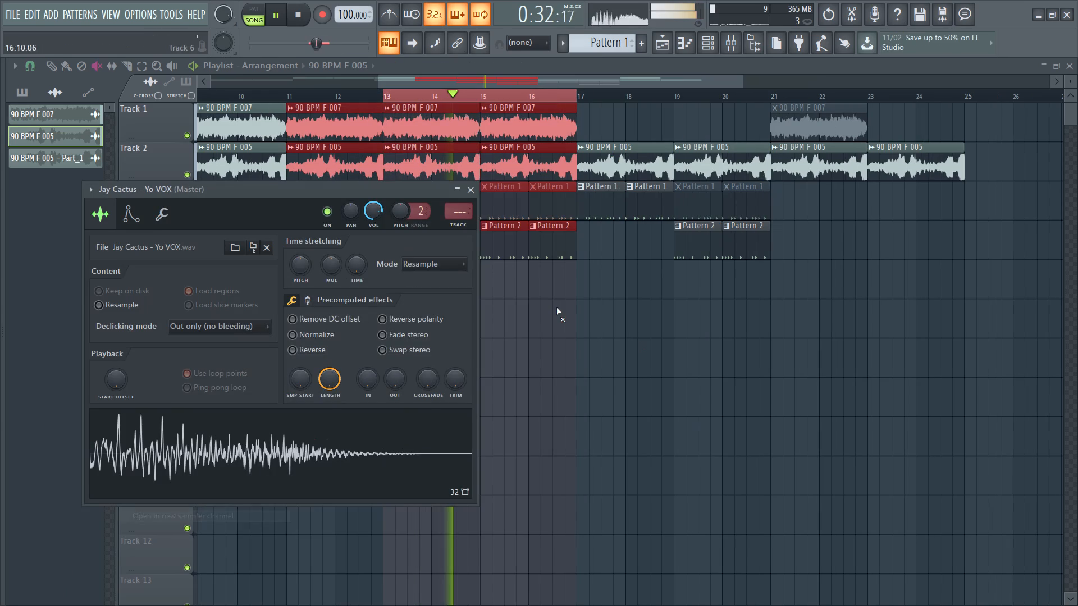
click(706, 44)
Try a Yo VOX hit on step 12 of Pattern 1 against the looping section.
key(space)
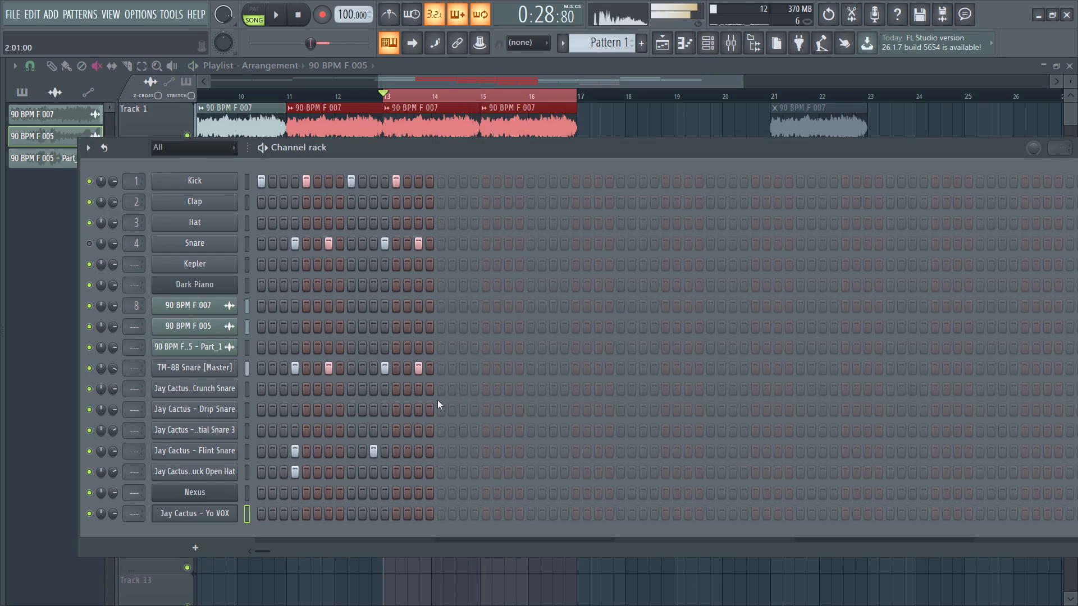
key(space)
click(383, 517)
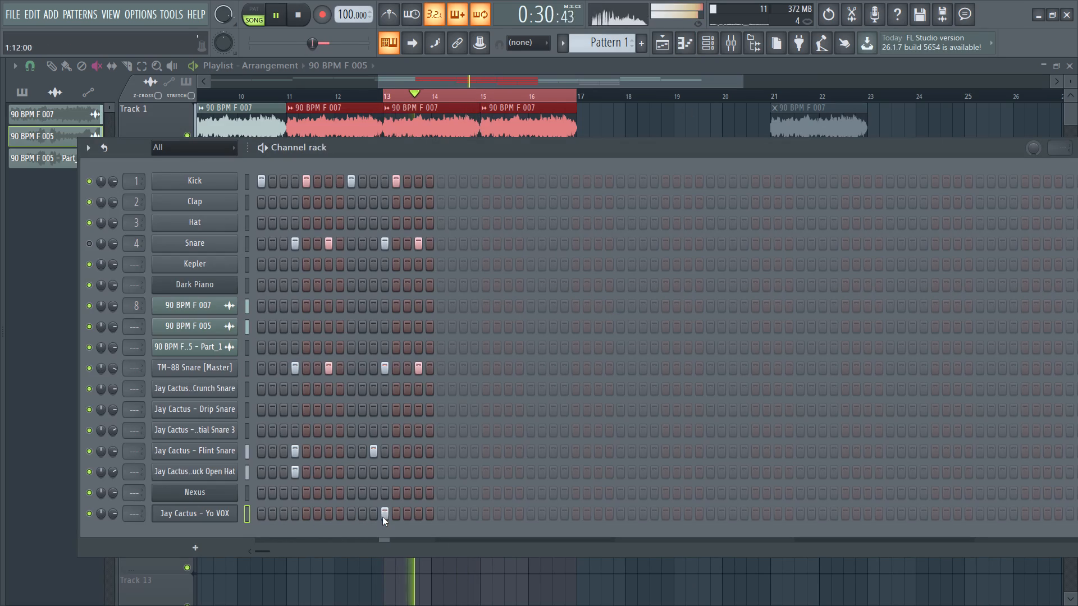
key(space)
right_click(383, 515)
Place a Yo VOX hit on step 11 of Pattern 1.
key(space)
key(space)
key(space)
key(space)
key(space)
click(374, 515)
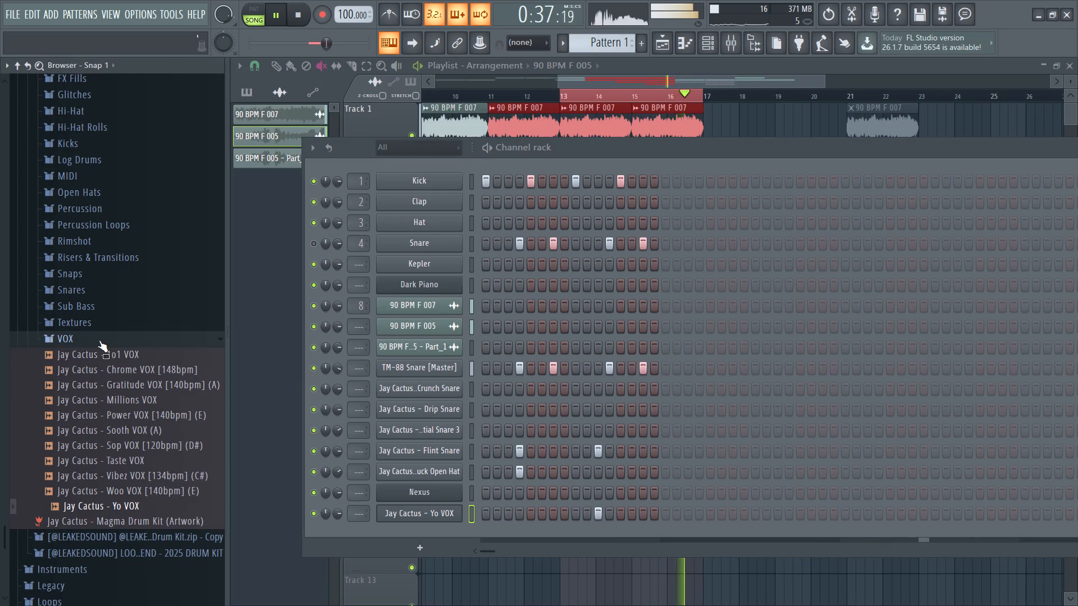
Audition samples in the Magma Drum Kit's Percussion folder, including Click, Crusty, Liquid and Dimming Perc, against the loop.
click(98, 340)
scroll(96, 343, up, 2)
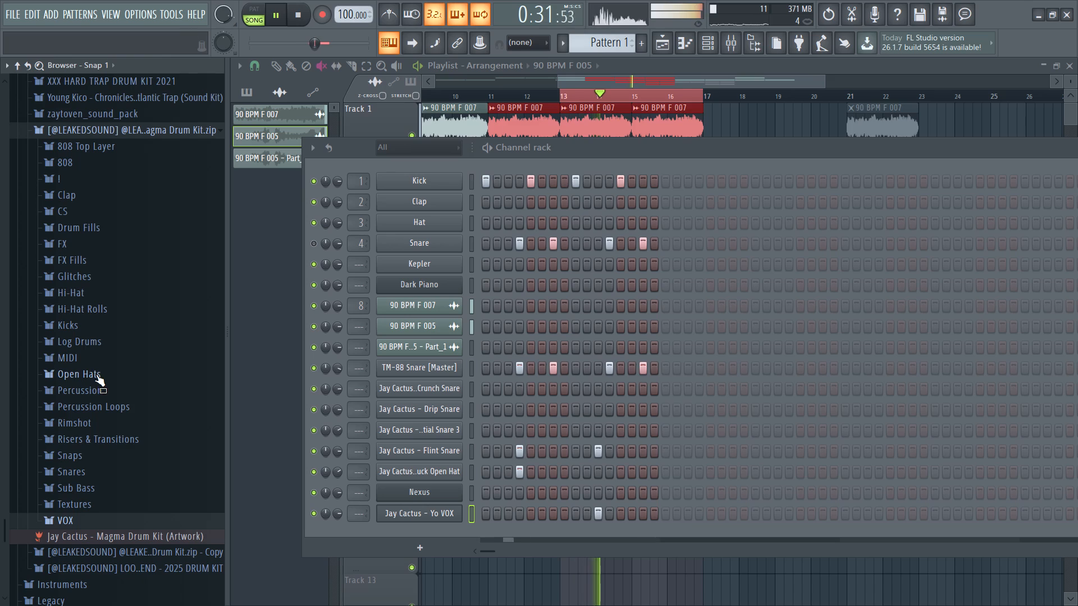
click(101, 394)
key(space)
click(104, 404)
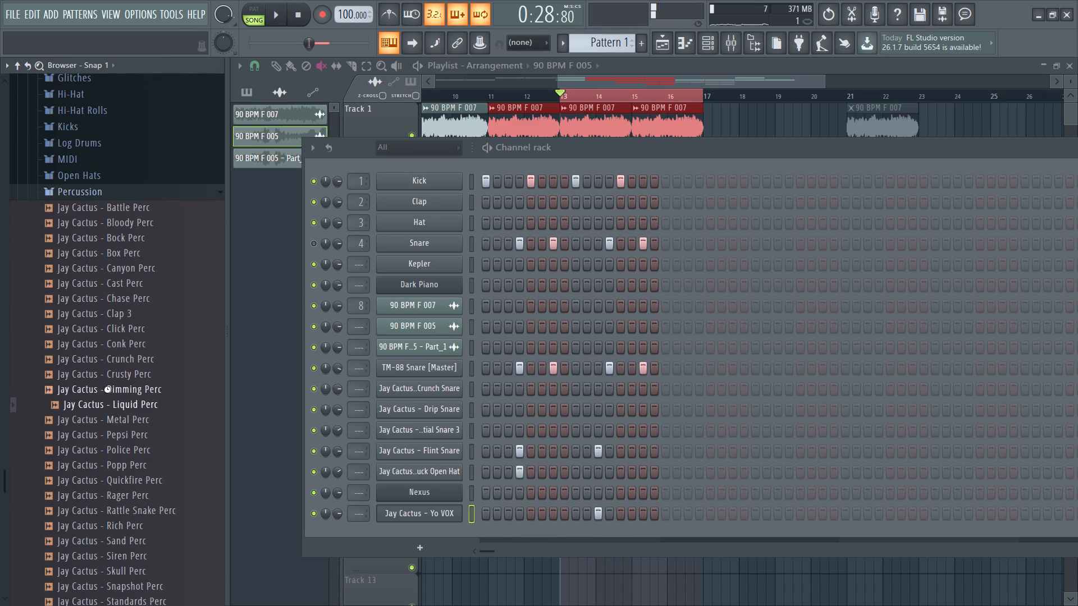
click(107, 389)
key(space)
click(107, 393)
click(109, 368)
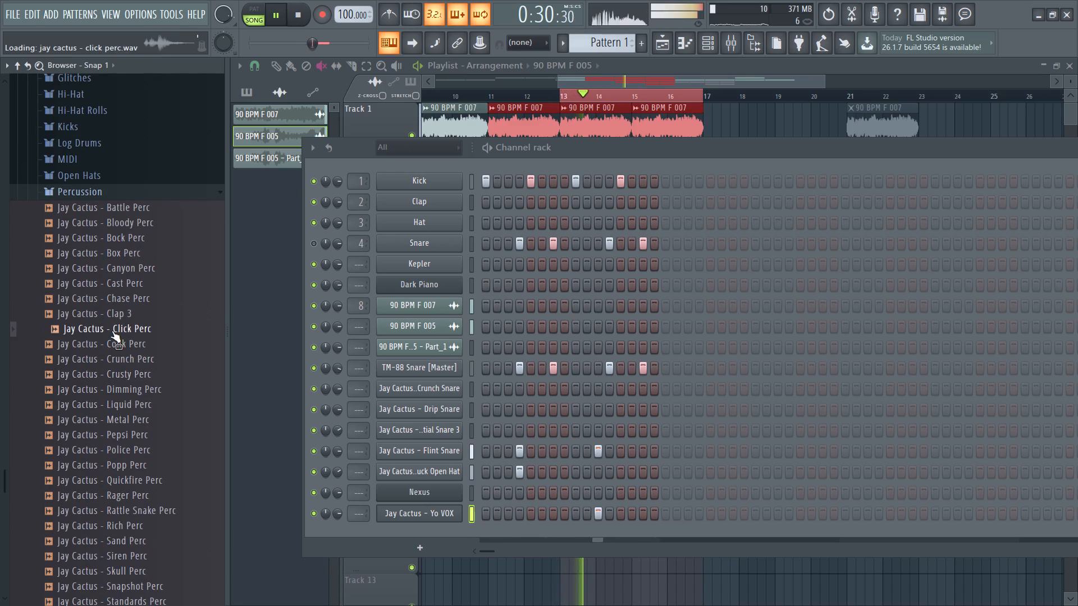
click(112, 331)
click(114, 315)
click(115, 324)
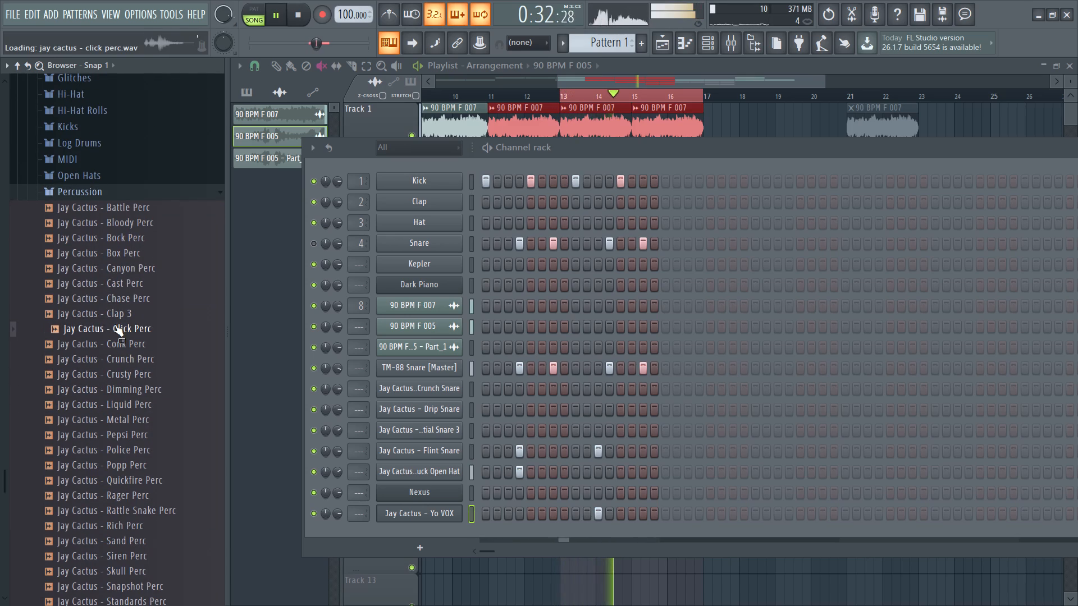
click(115, 324)
click(111, 374)
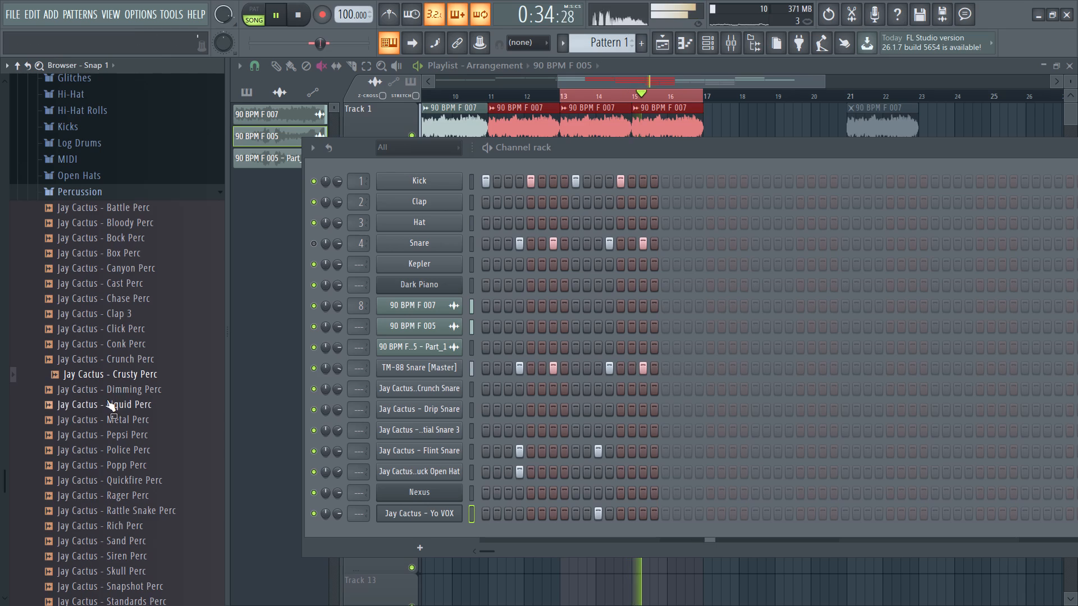
click(112, 375)
key(space)
key(space)
click(112, 375)
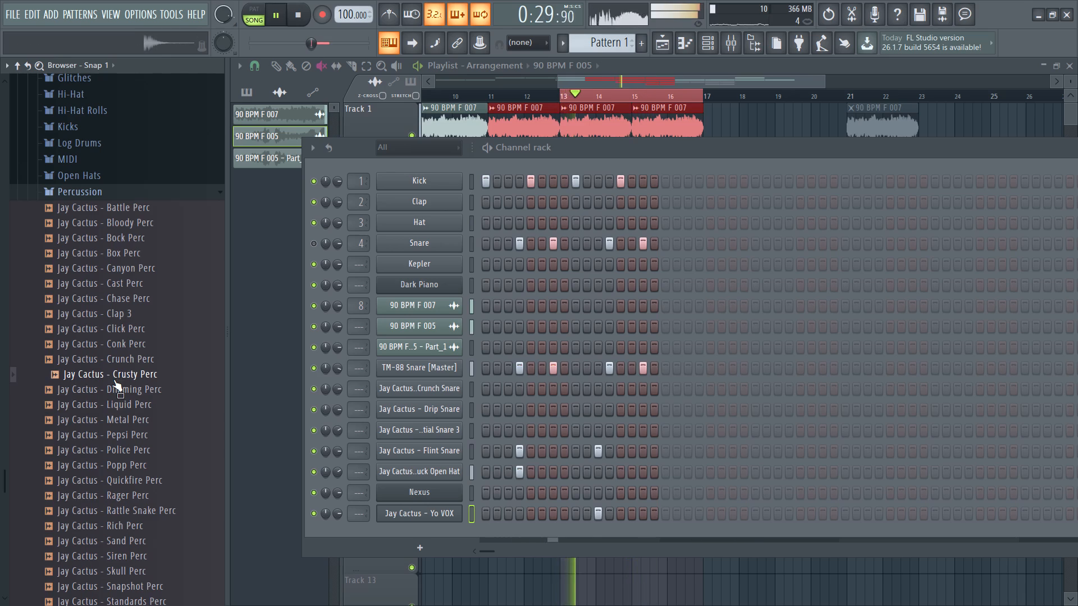
click(113, 377)
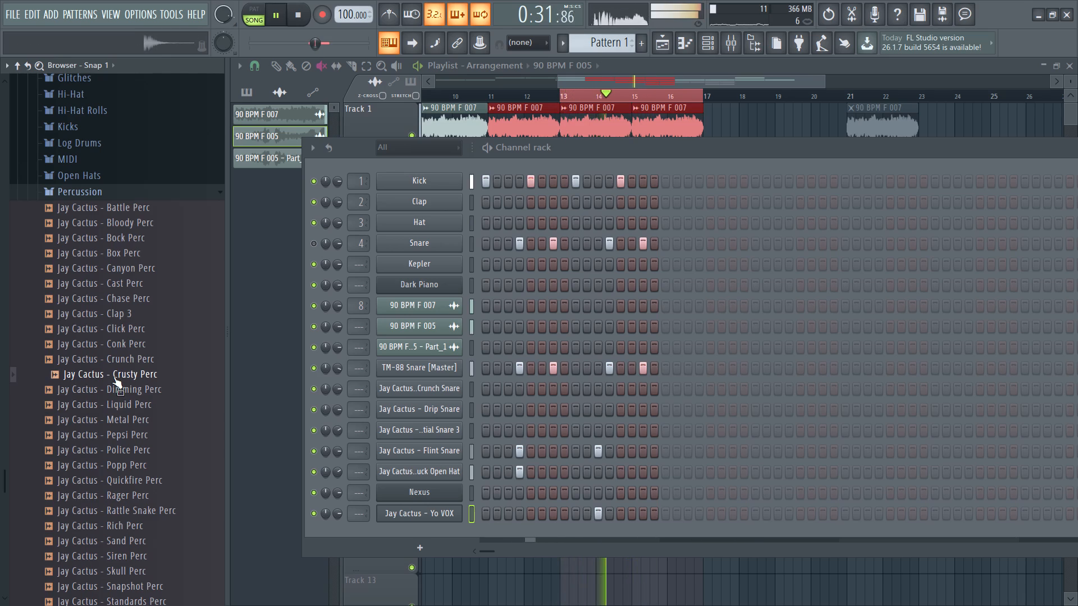
click(113, 390)
click(114, 400)
scroll(117, 397, down, 1)
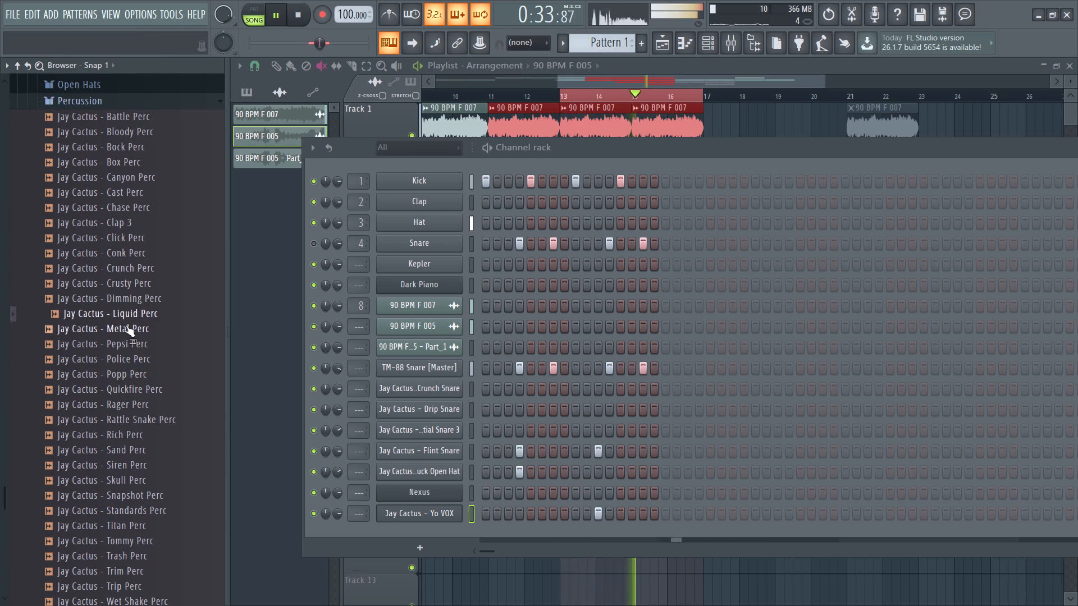
click(127, 313)
click(127, 301)
click(127, 301)
click(127, 301)
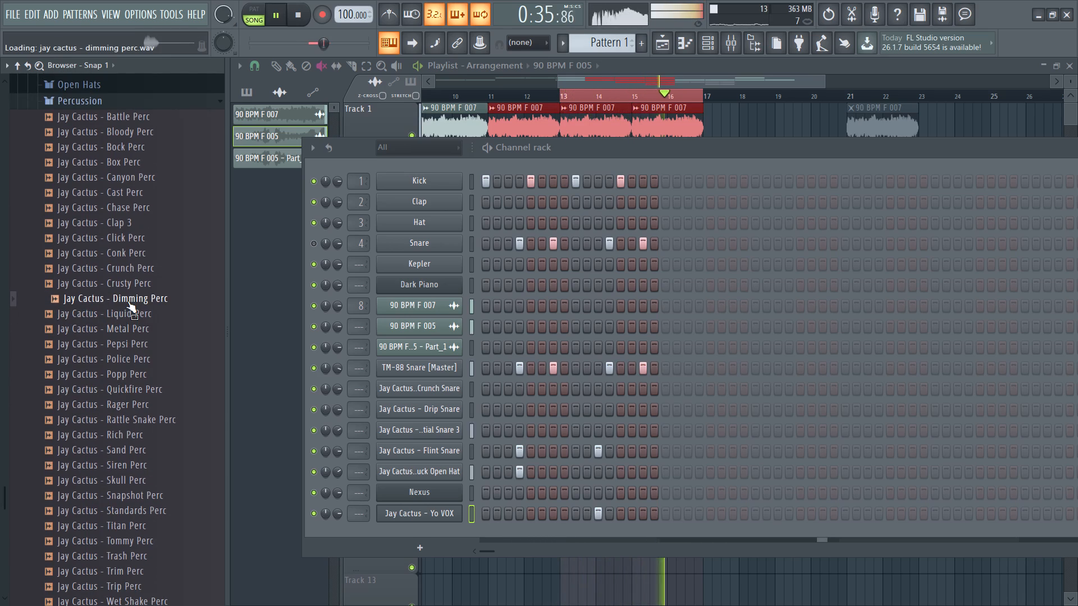
Load Jay Cactus - Dimming Perc into a new sampler channel and close its channel settings.
right_click(127, 301)
click(200, 369)
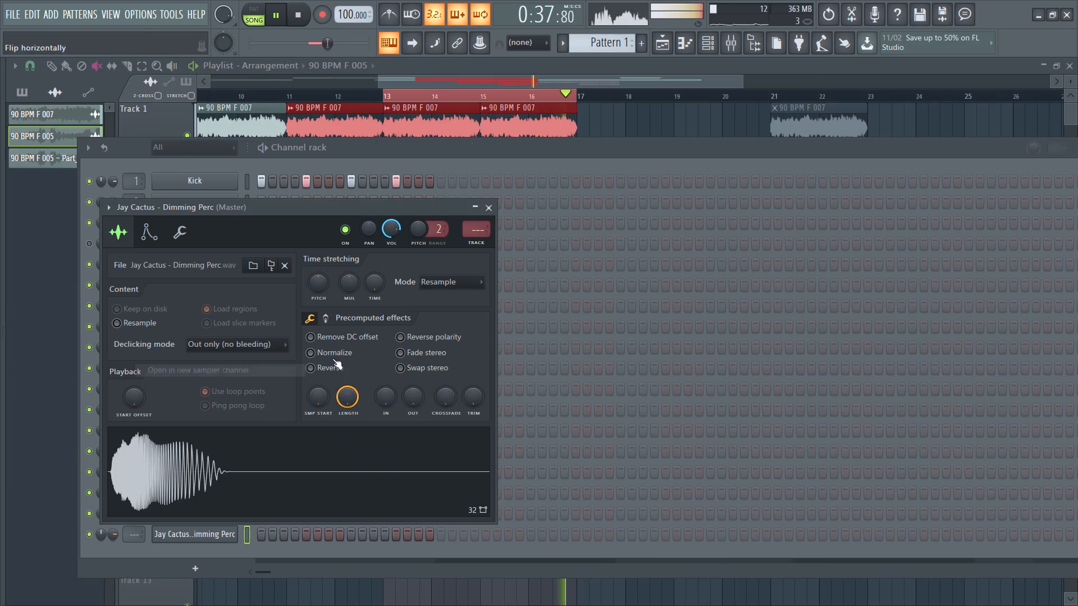
click(488, 209)
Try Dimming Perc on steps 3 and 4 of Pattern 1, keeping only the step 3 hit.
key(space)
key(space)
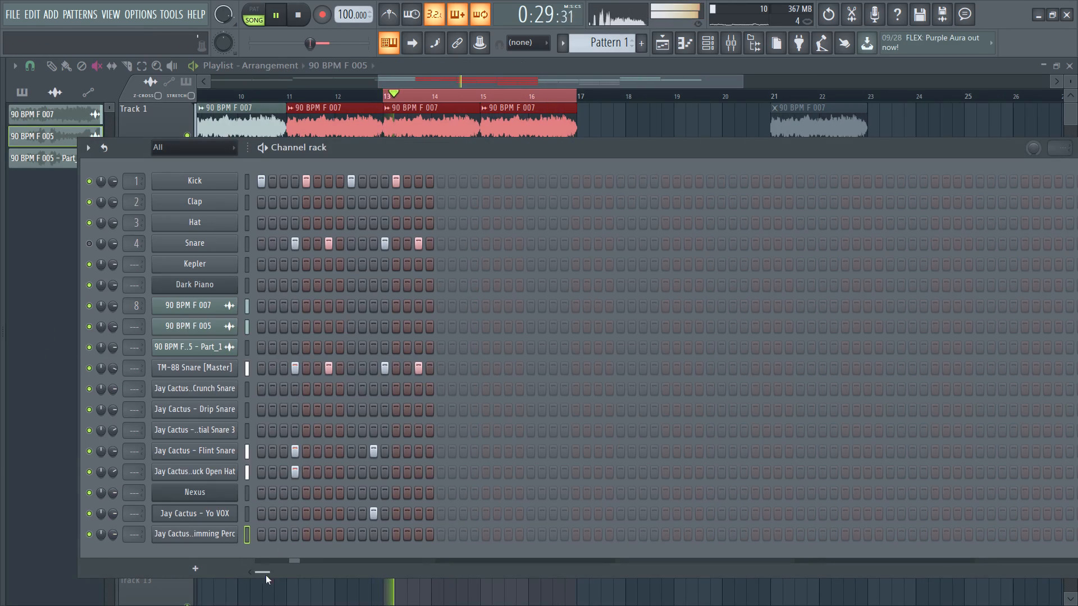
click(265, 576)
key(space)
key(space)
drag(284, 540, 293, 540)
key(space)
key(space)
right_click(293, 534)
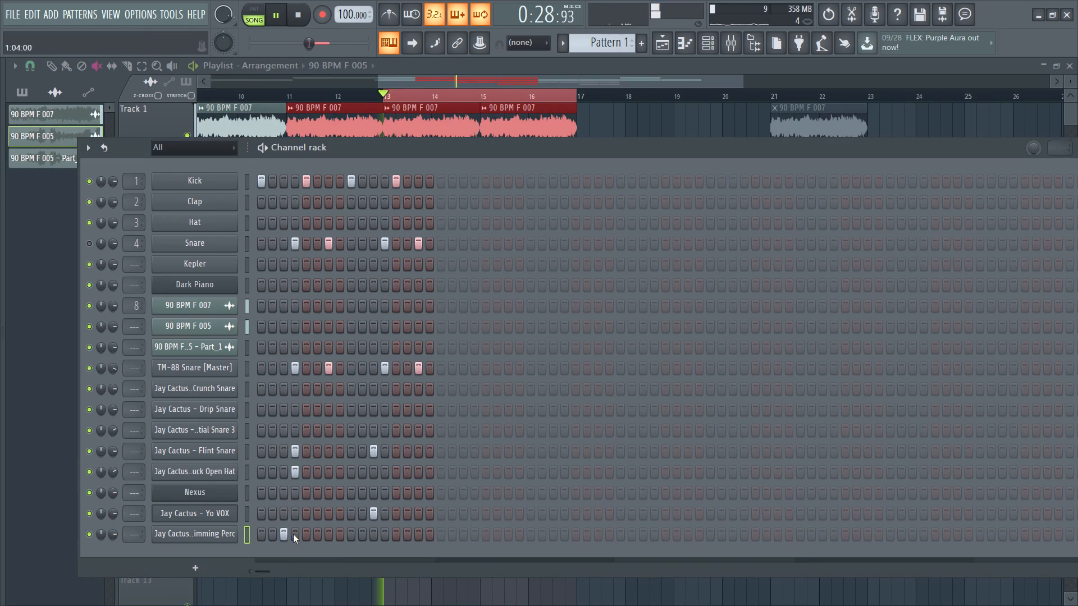
Lower the Dimming Perc channel's volume in its channel settings and close them.
click(233, 534)
key(space)
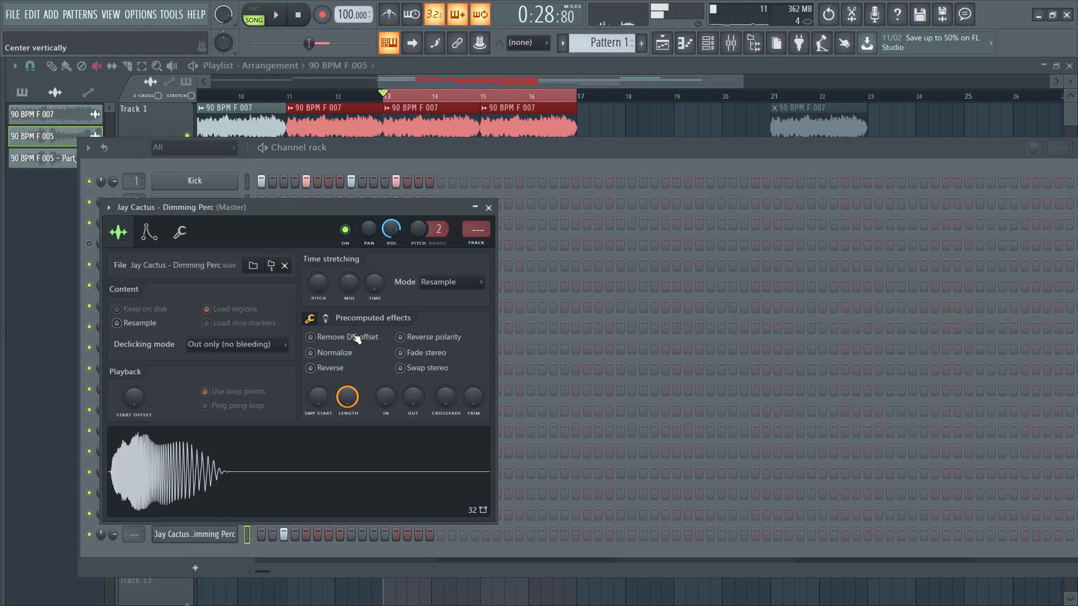
drag(393, 232, 400, 302)
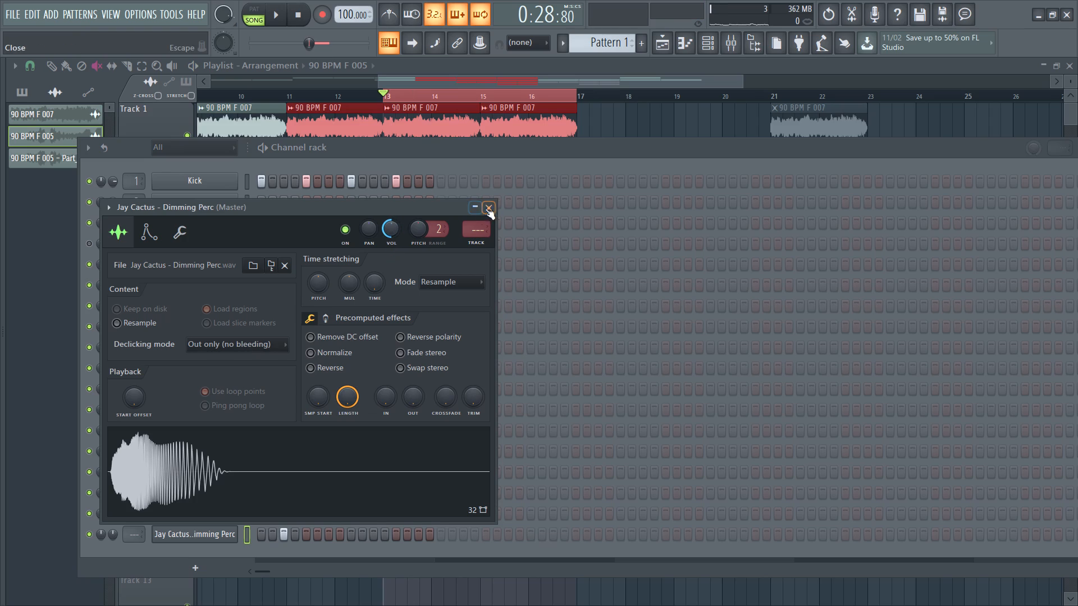
click(486, 209)
Replace the Dimming Perc hit on step 3 of Pattern 1 with hits on steps 6 and 7.
right_click(283, 536)
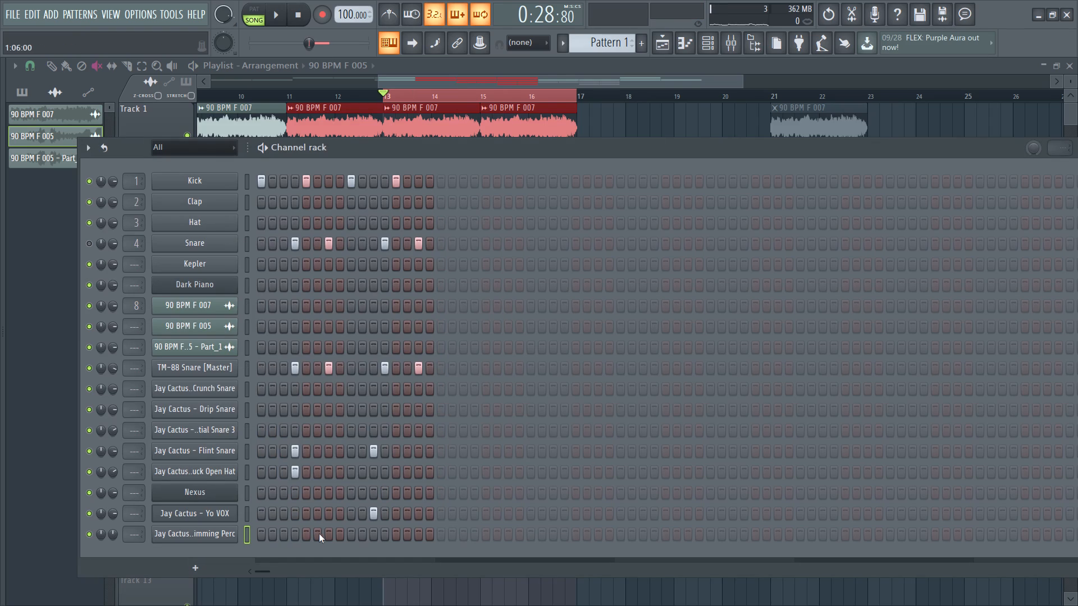
key(space)
drag(318, 536, 319, 536)
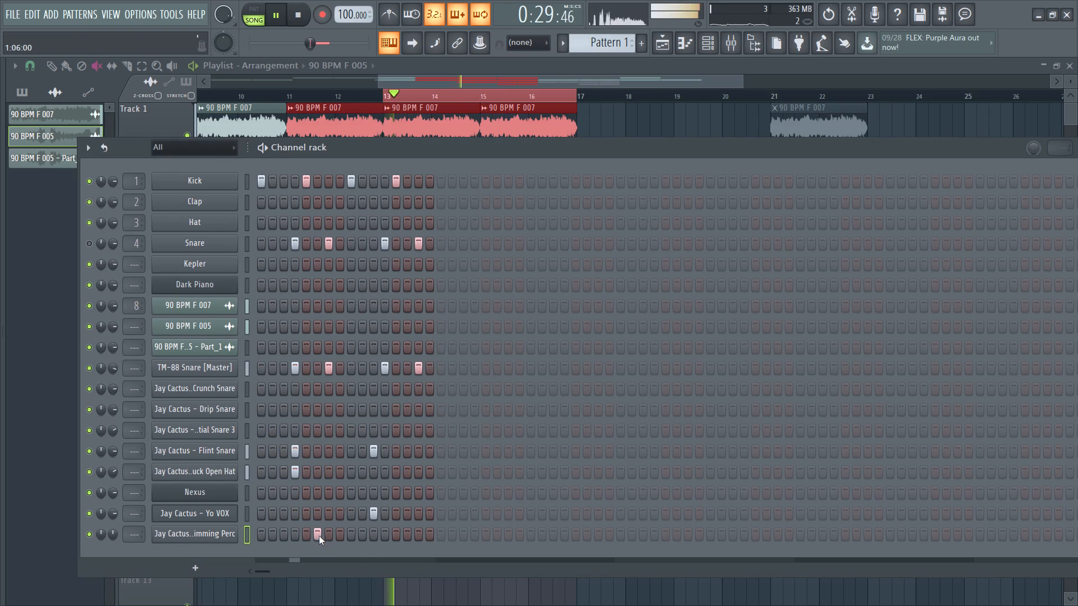
drag(319, 536, 329, 535)
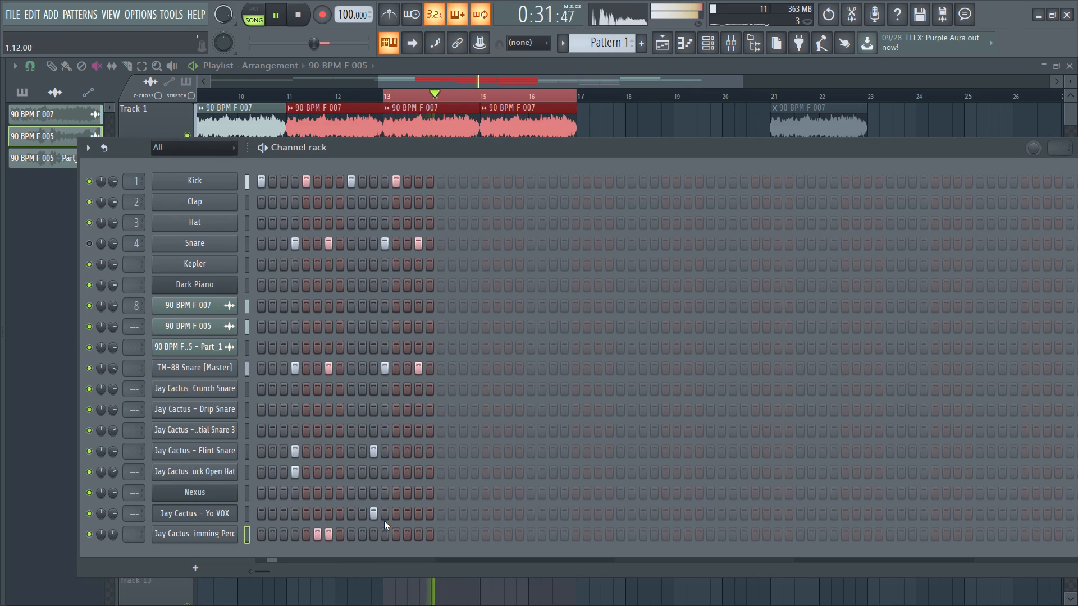
Remove the Dimming Perc hit on step 6 of Pattern 1, comparing the loop with and without it.
key(space)
right_click(318, 538)
key(space)
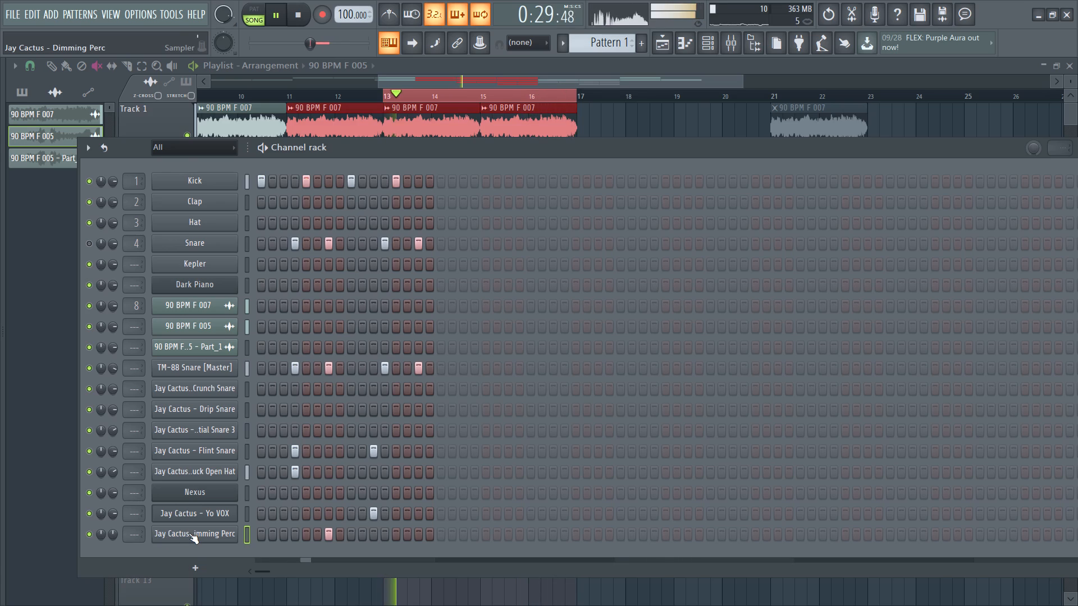
click(318, 538)
right_click(319, 535)
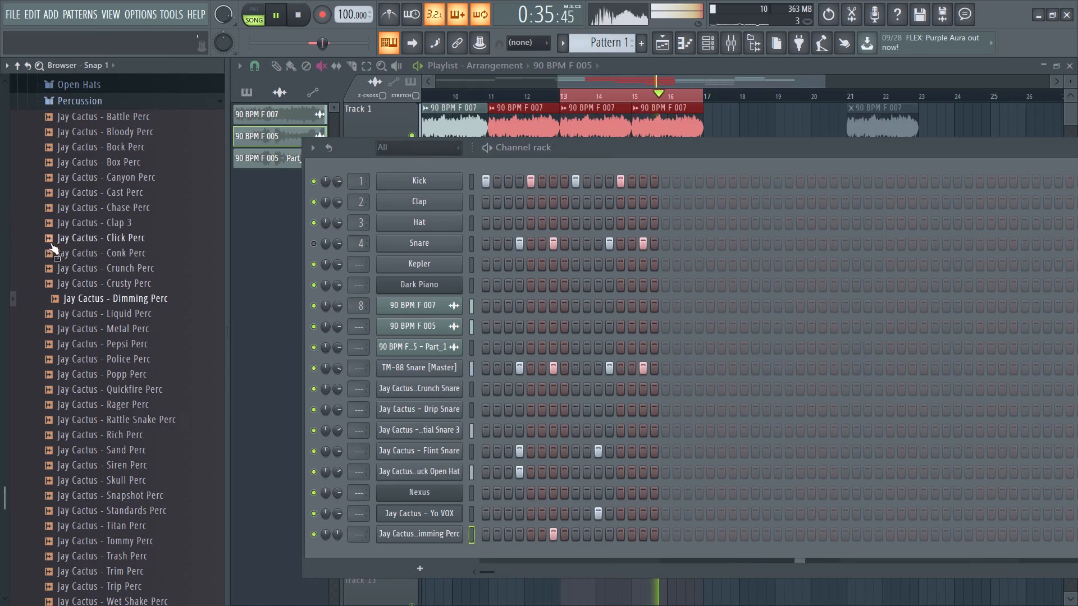
Collapse the Percussion folder, pick the Pattern 2 clip at bar 15 in the playlist, and show its channel rack.
scroll(65, 213, up, 2)
click(84, 286)
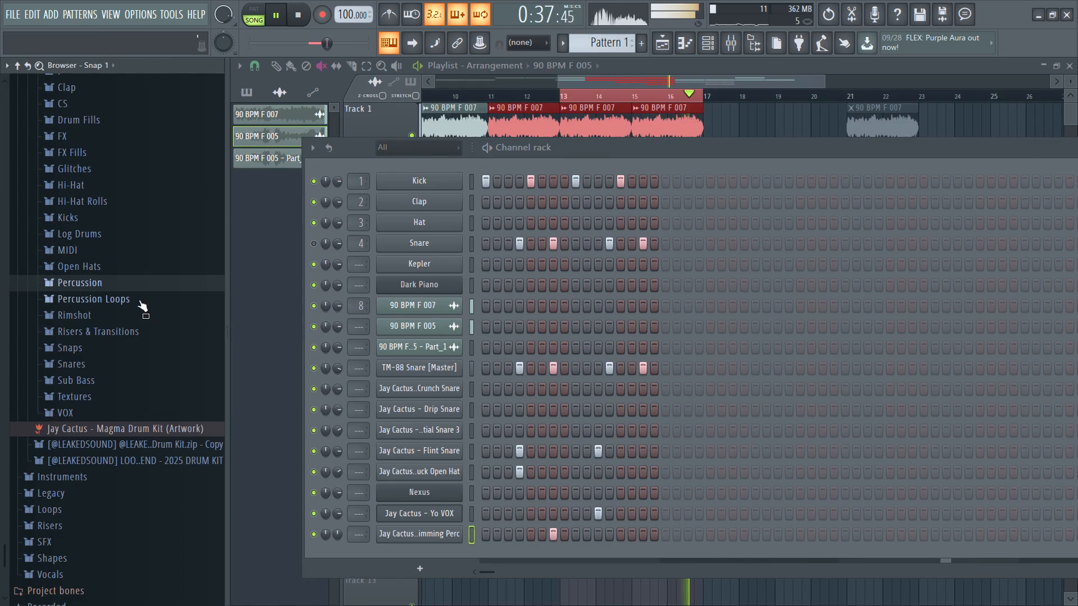
click(671, 47)
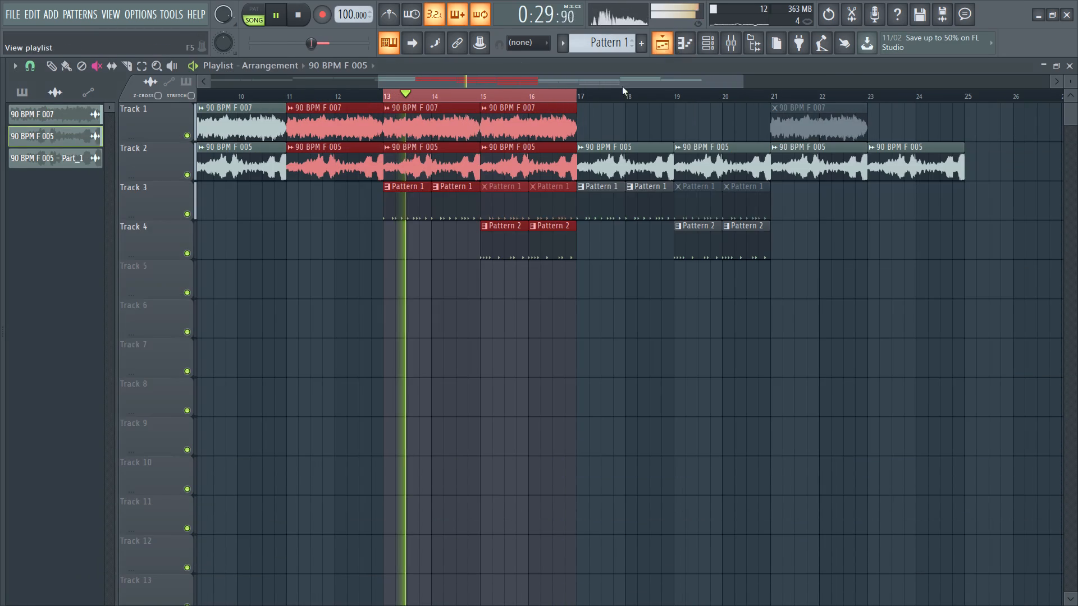
click(52, 73)
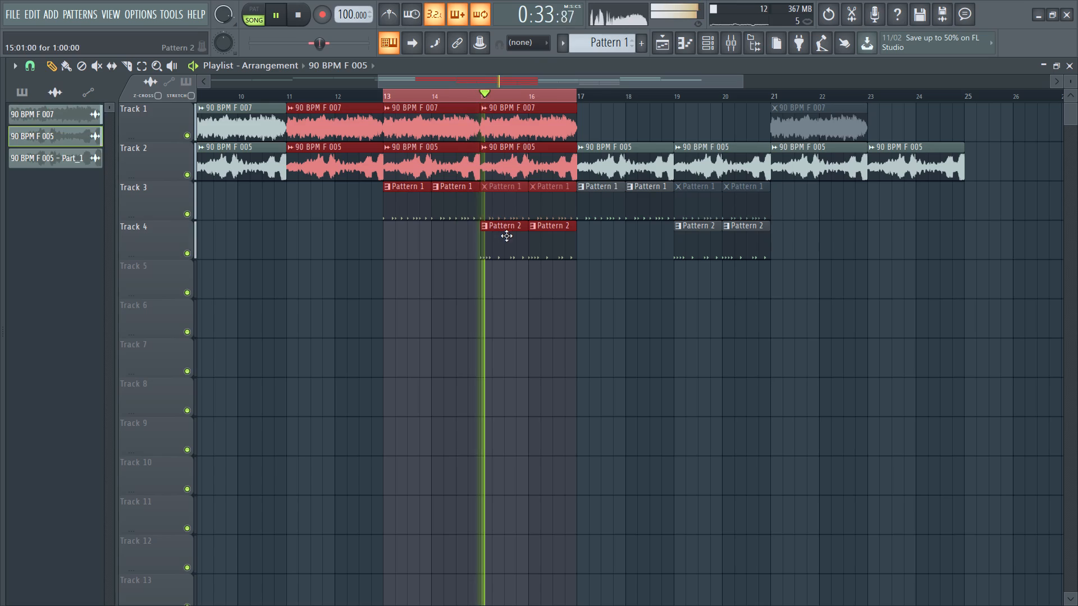
click(506, 236)
click(712, 47)
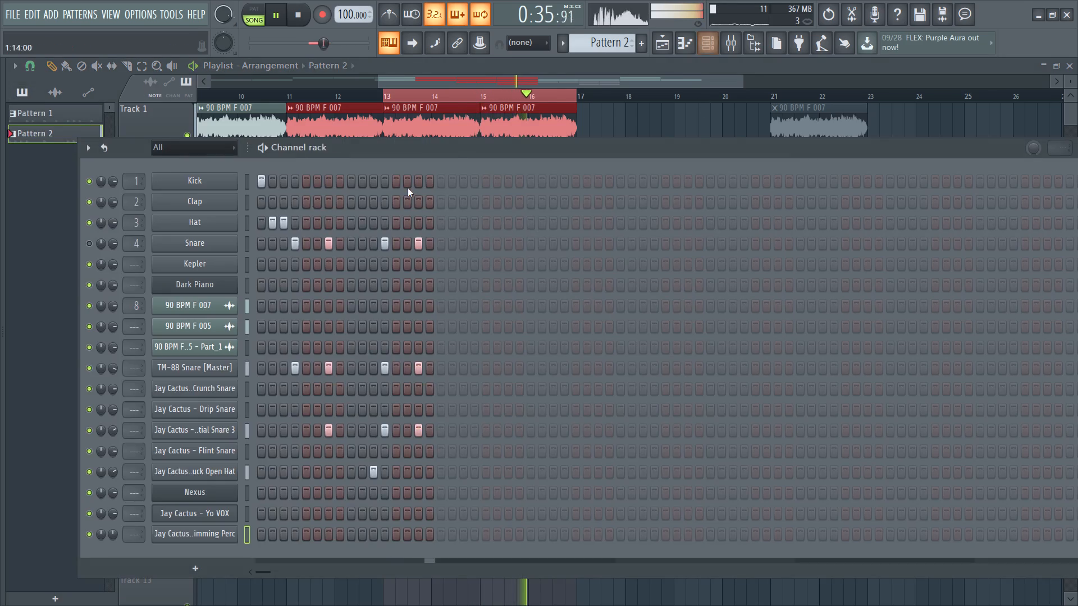
Audition Hey! and Hi from zaytoven_sound_pack's Chant folder and load Hi into a new sampler channel.
scroll(106, 479, up, 2)
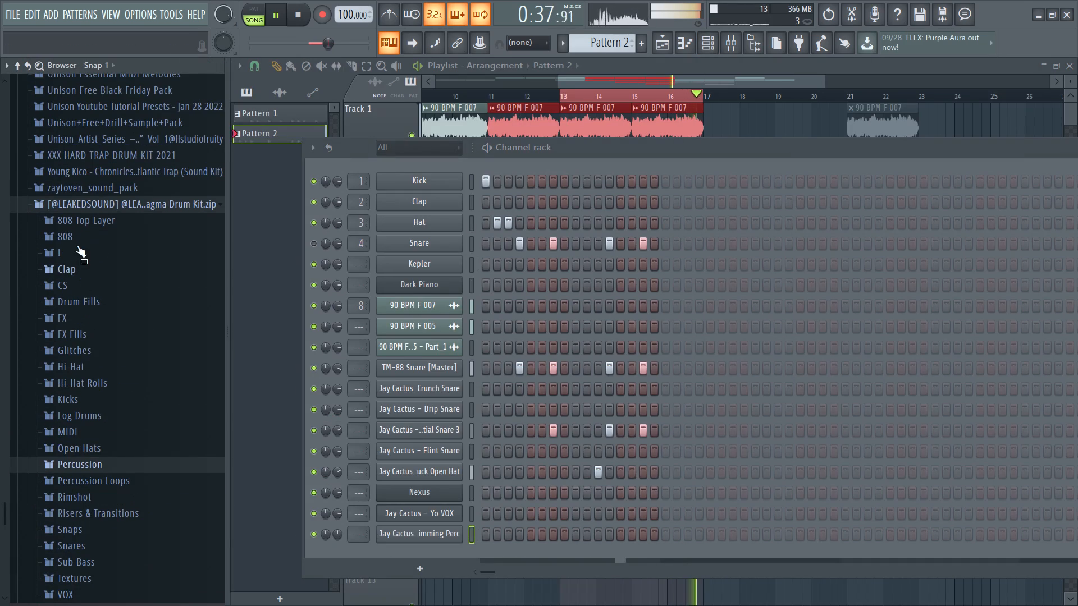
click(79, 206)
click(86, 319)
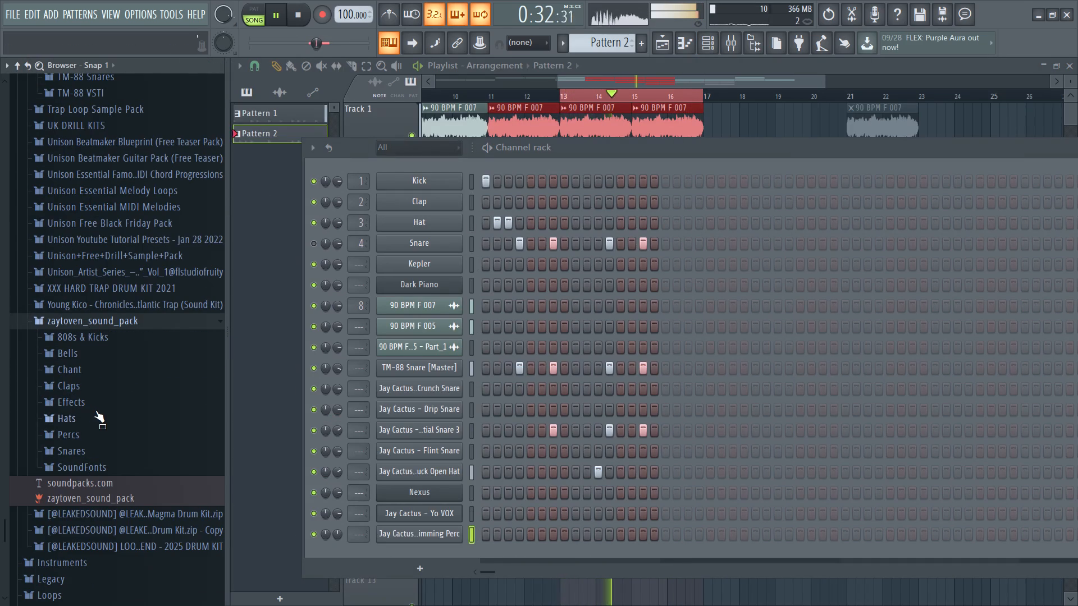
click(88, 375)
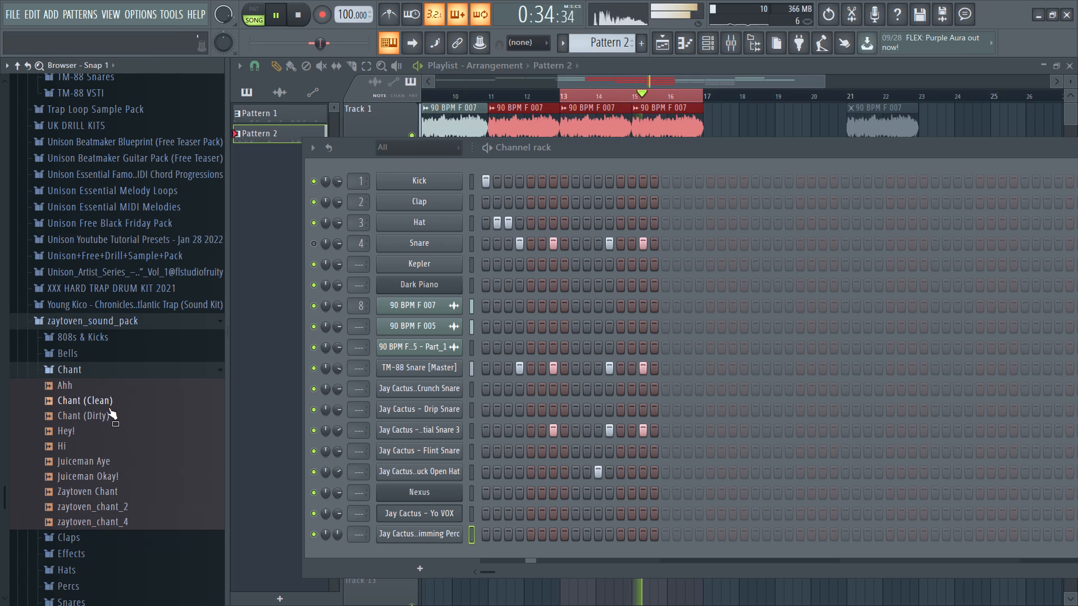
click(97, 444)
double_click(97, 443)
click(86, 438)
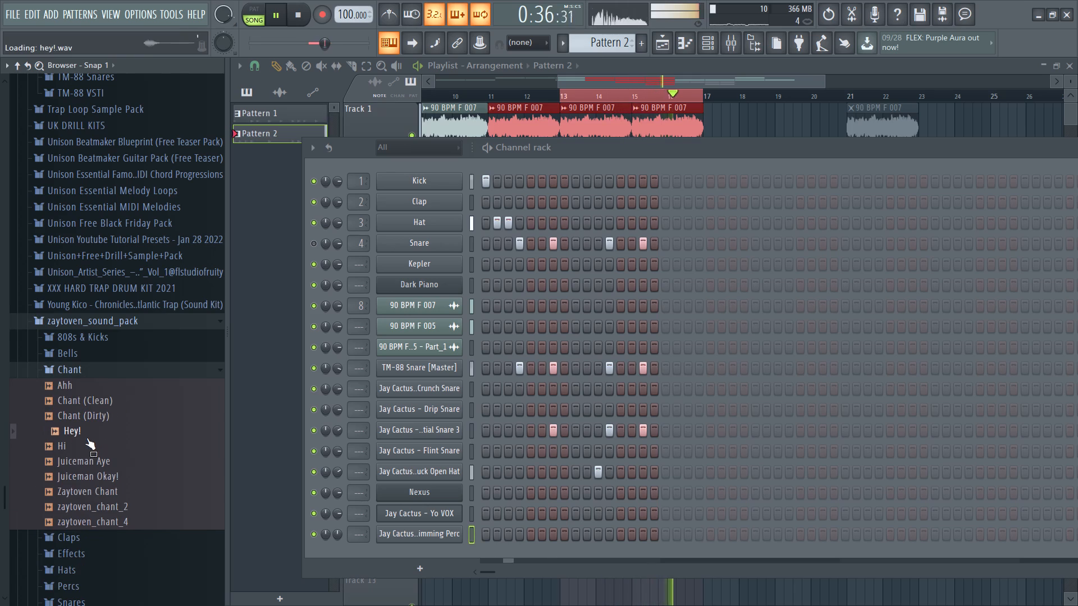
triple_click(82, 448)
triple_click(81, 449)
right_click(81, 449)
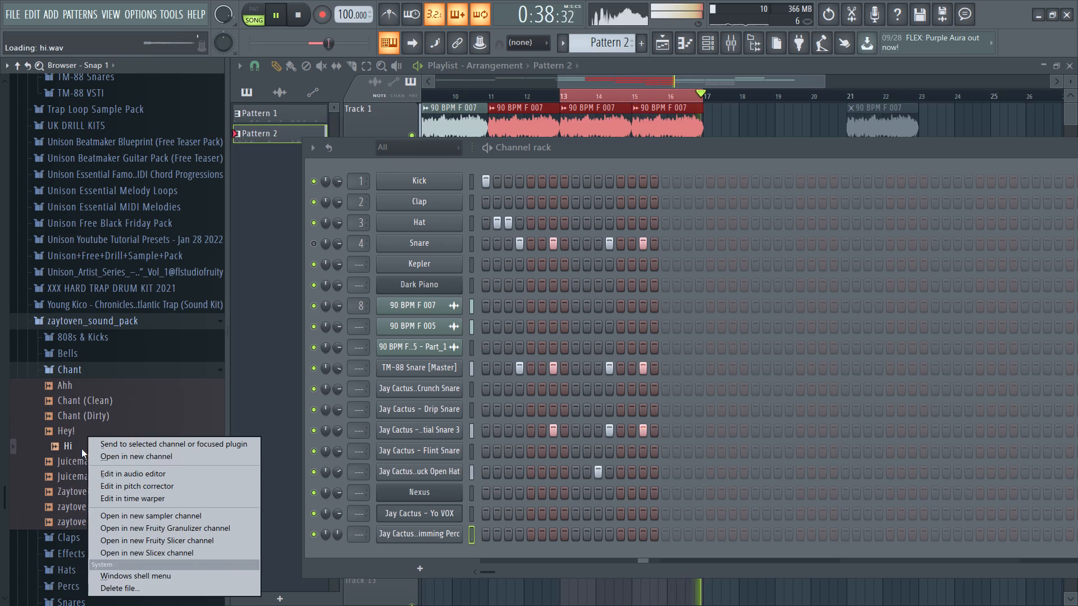
click(154, 511)
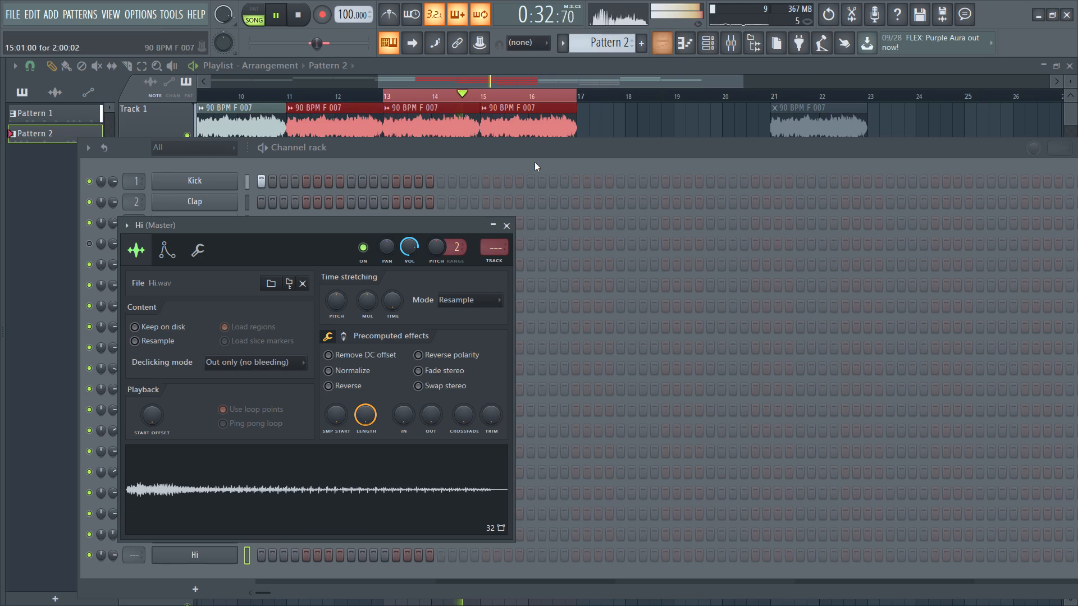
click(509, 223)
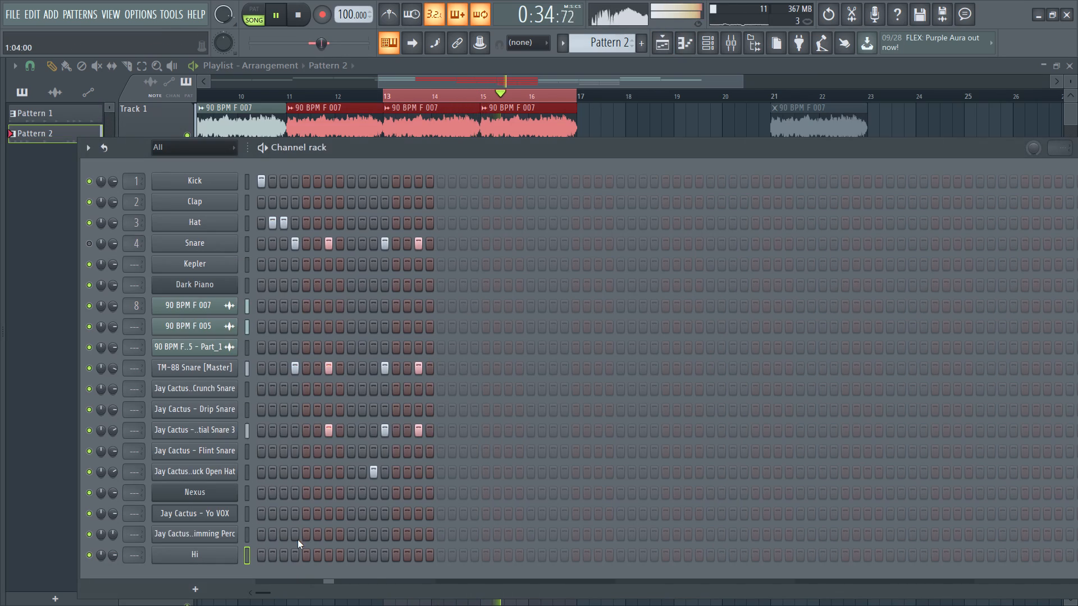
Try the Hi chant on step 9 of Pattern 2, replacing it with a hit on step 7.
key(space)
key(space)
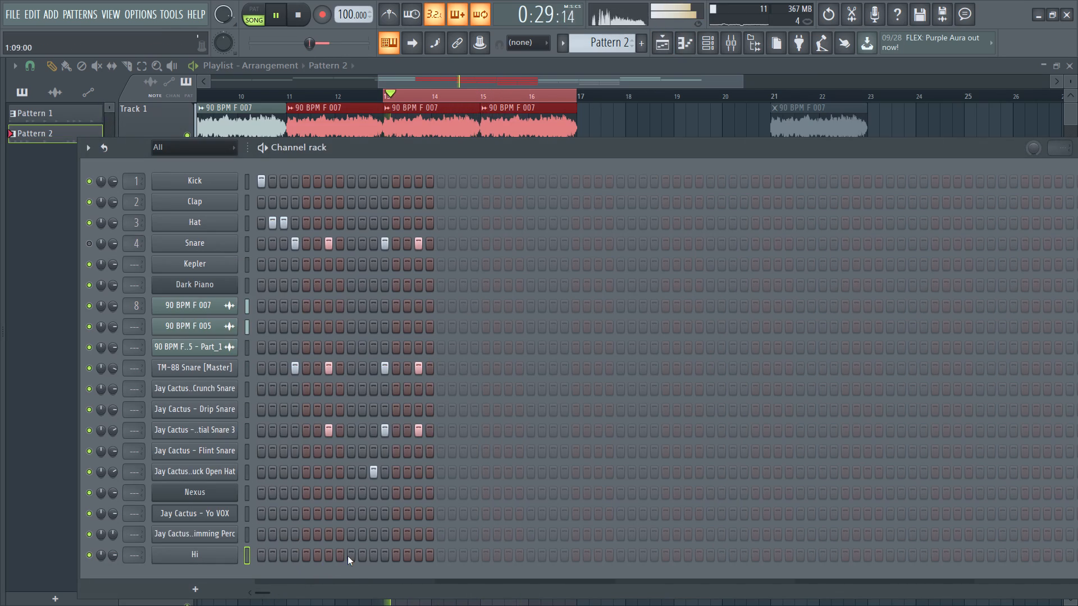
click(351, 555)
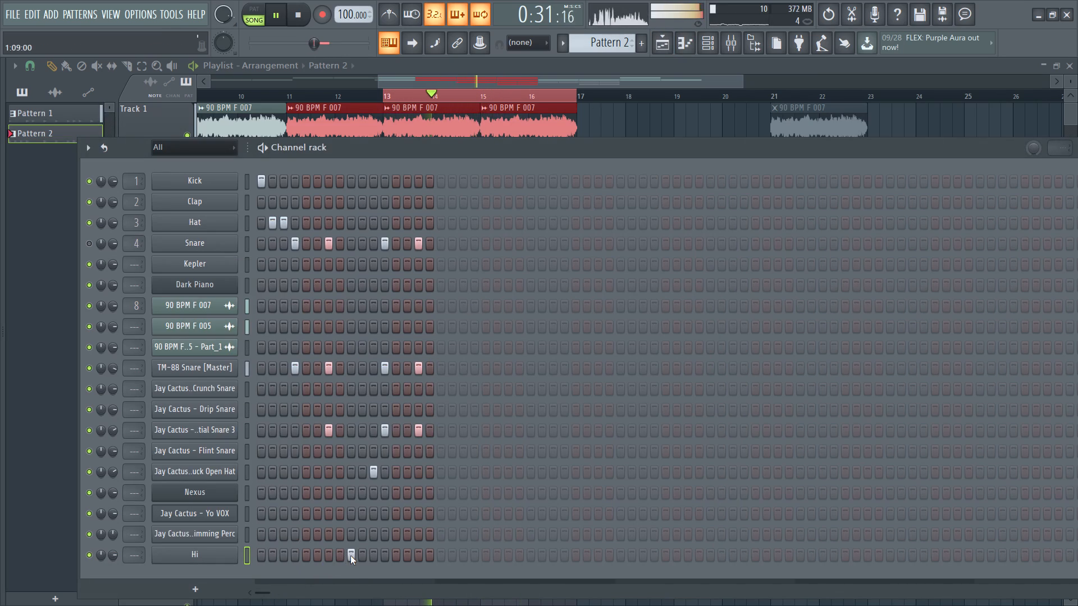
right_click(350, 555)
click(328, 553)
Preview the Hi sample, raise the Hi channel's volume in its settings, and replay the loop.
click(205, 557)
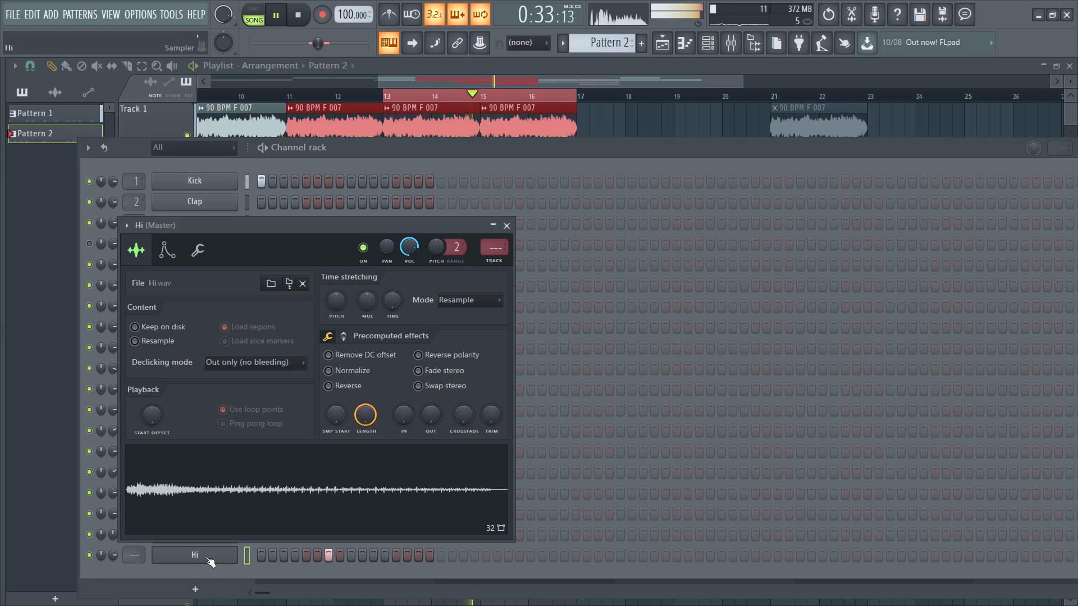
click(205, 557)
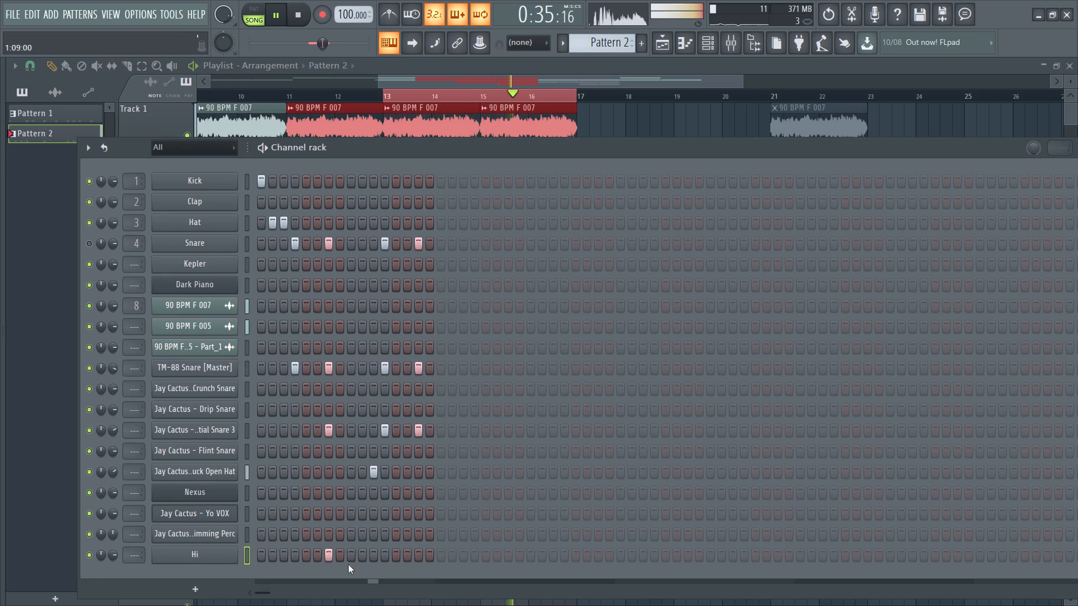
key(space)
click(222, 558)
click(293, 461)
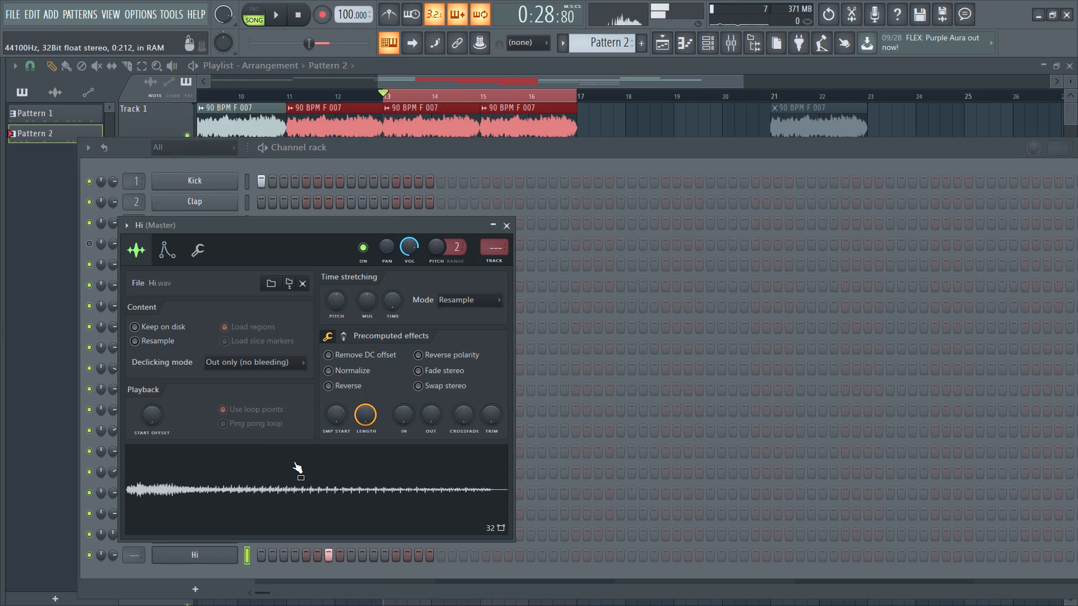
click(294, 461)
drag(411, 245, 418, 173)
click(514, 231)
key(space)
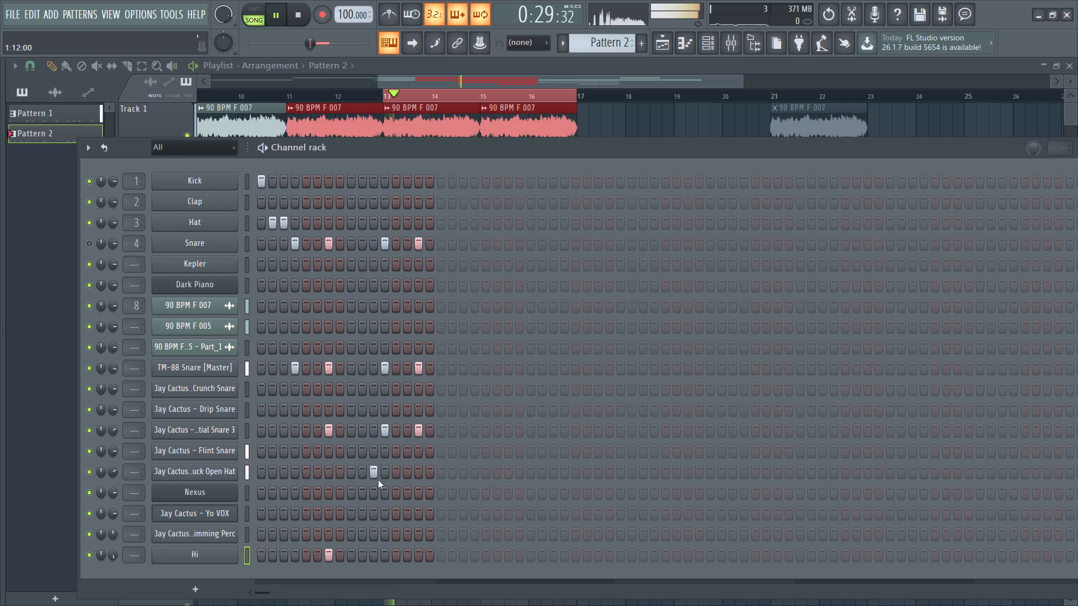
Replace the Hi hit on step 7 of Pattern 2 with one on step 11.
click(369, 558)
right_click(327, 561)
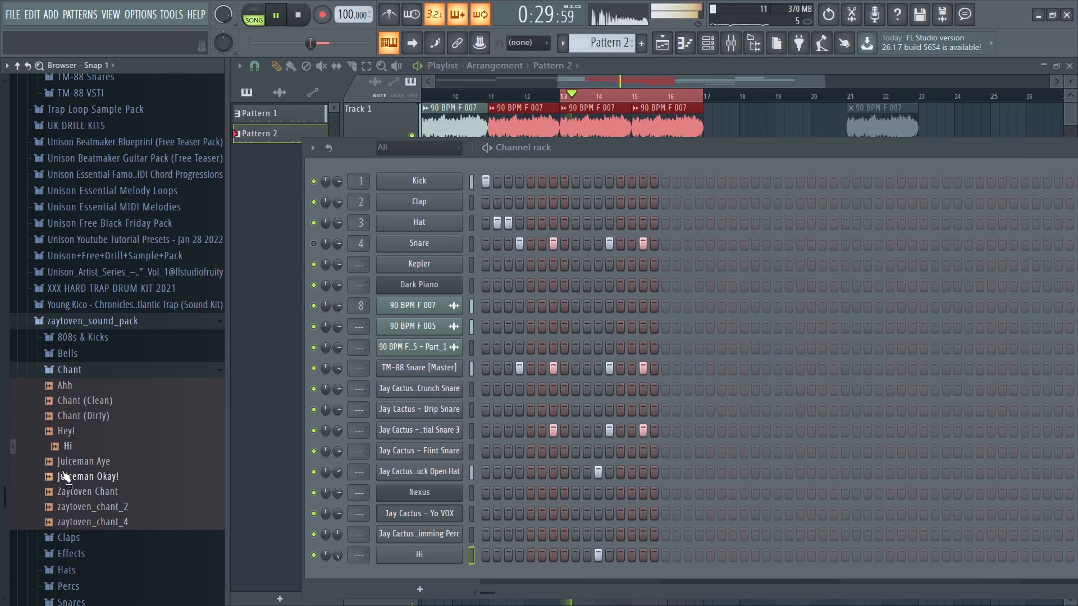
Collapse the Chant and zaytoven_sound_pack folders and return to the playlist.
click(72, 370)
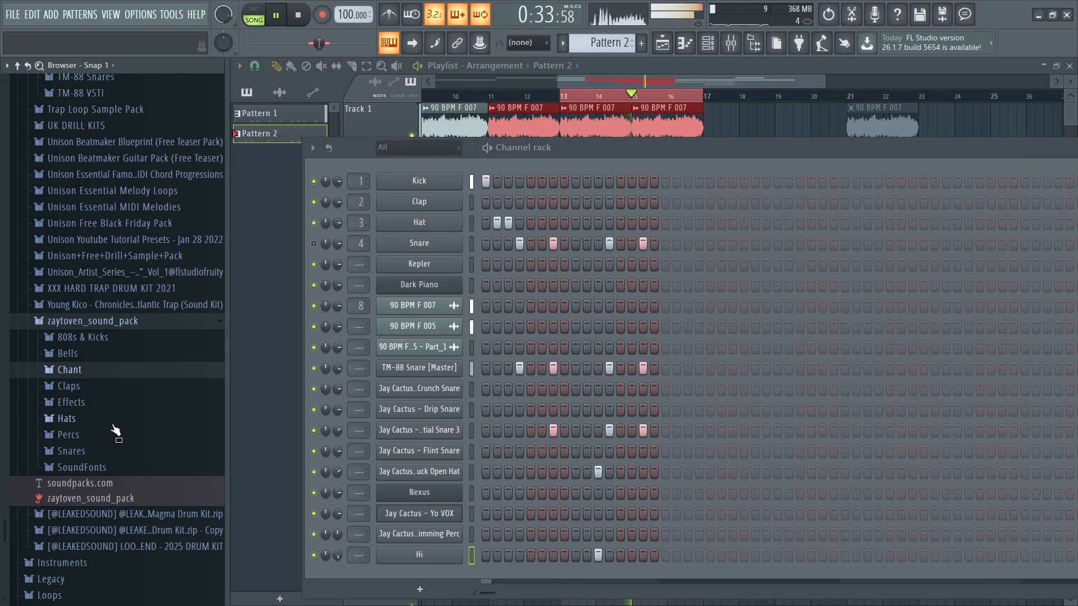
click(80, 324)
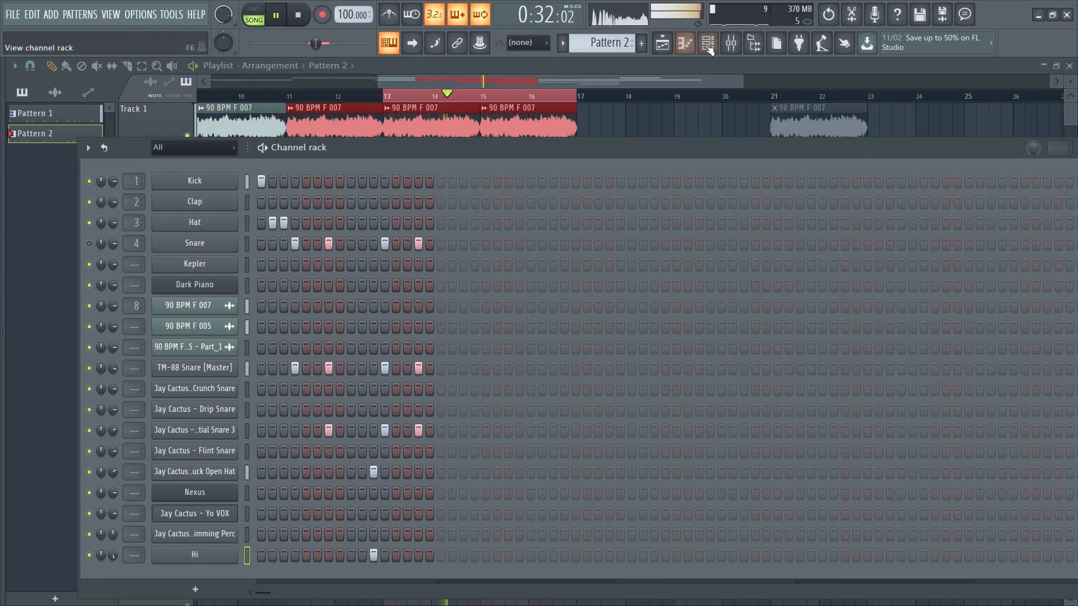
click(667, 47)
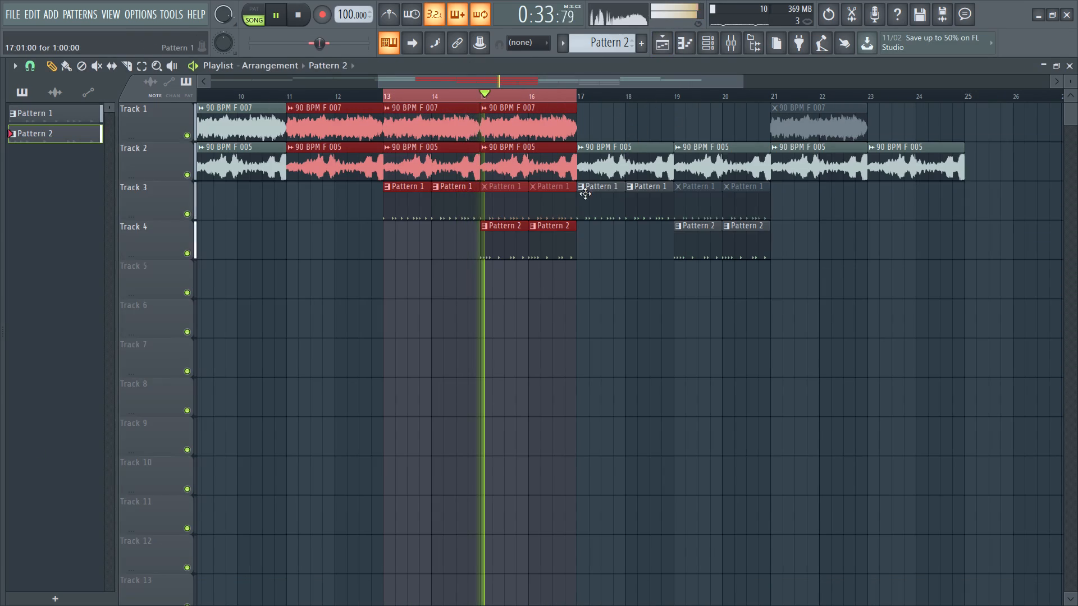